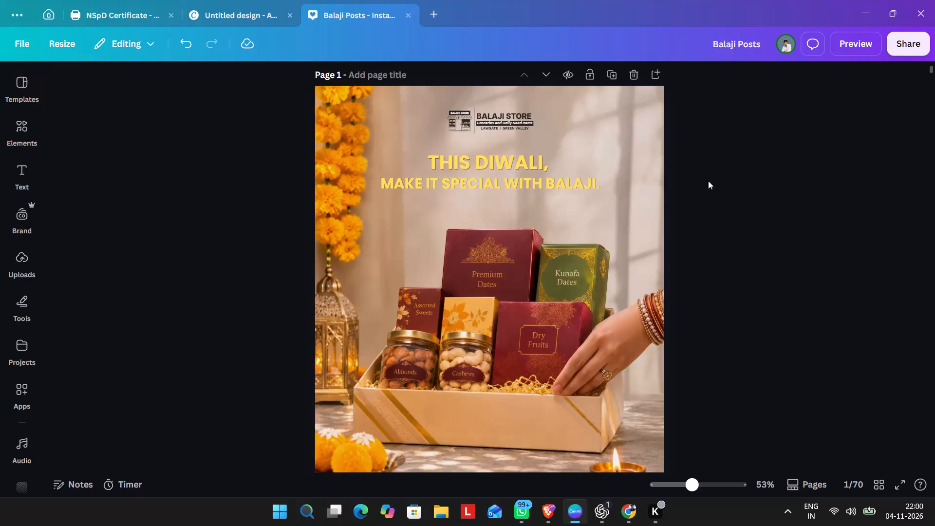
Remove the shadow effect from both headline lines, "THIS DIWALI," and "MAKE IT SPECIAL WITH BALAJI.", on page 1.
left_click(472, 159)
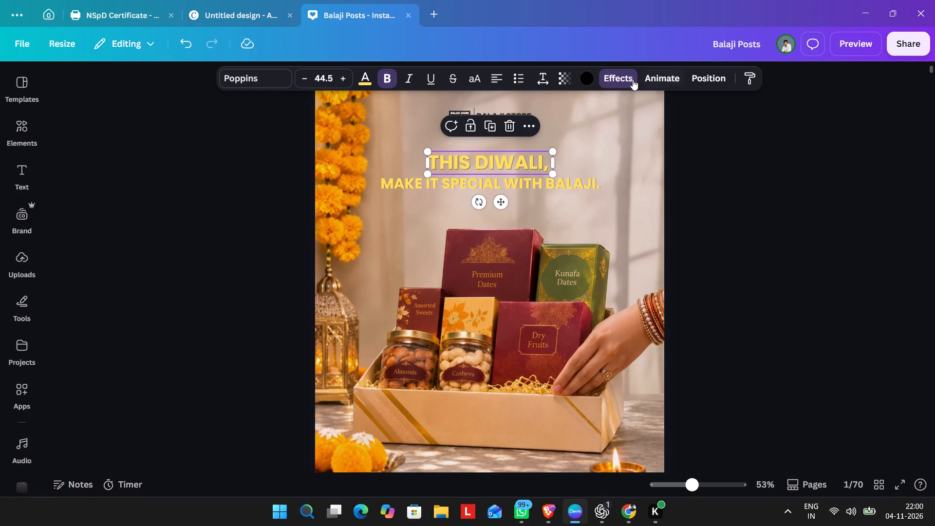
left_click(633, 79)
left_click(163, 449)
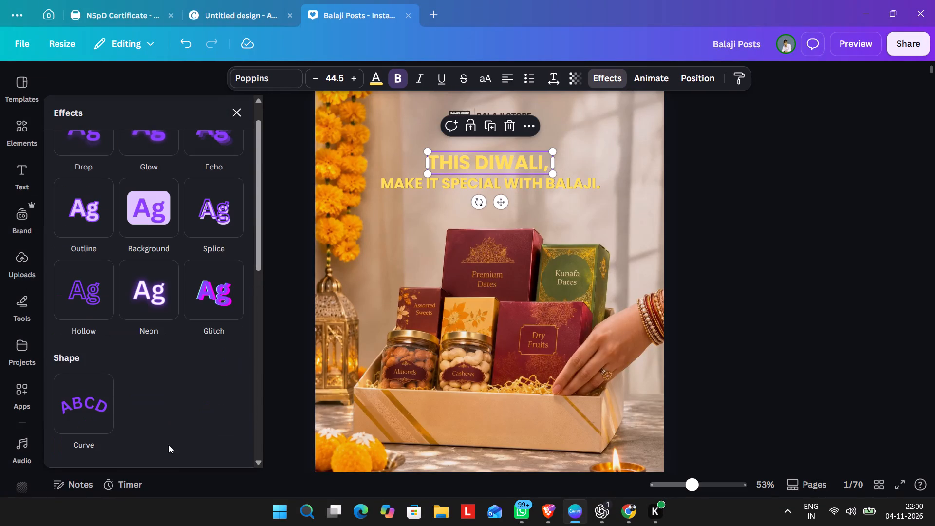
left_click(549, 184)
left_click(617, 78)
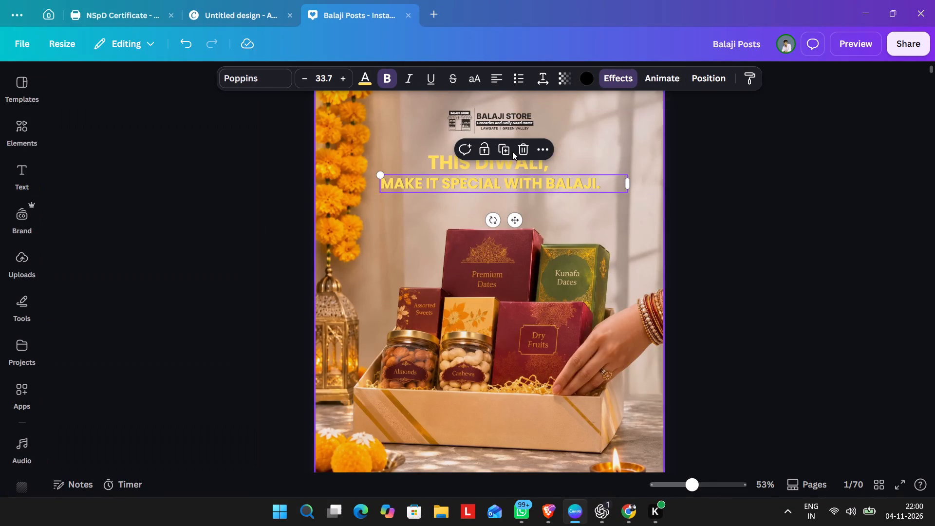
left_click(614, 72)
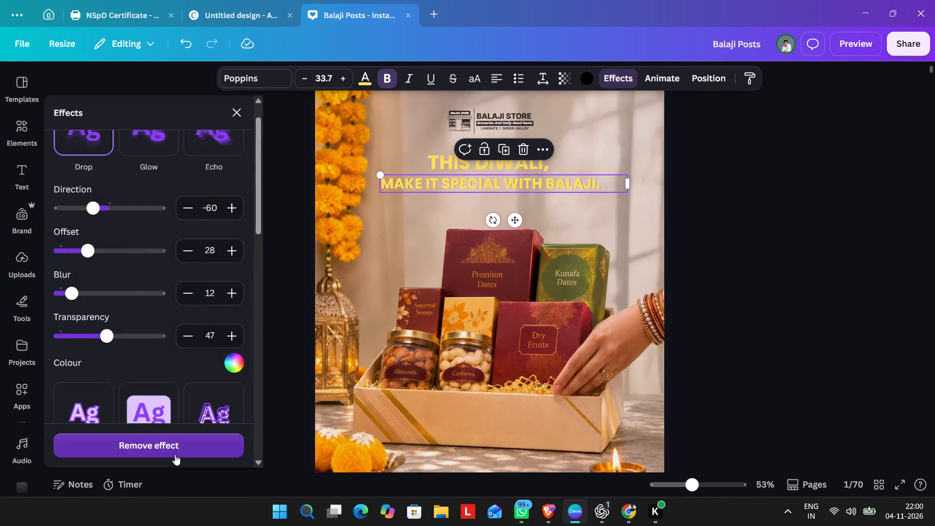
left_click(178, 450)
left_click(775, 186)
left_click(742, 185)
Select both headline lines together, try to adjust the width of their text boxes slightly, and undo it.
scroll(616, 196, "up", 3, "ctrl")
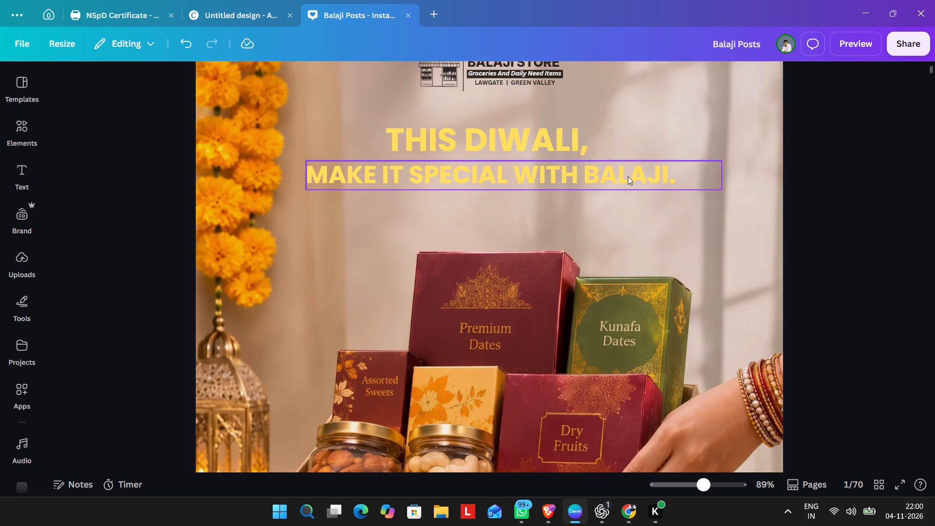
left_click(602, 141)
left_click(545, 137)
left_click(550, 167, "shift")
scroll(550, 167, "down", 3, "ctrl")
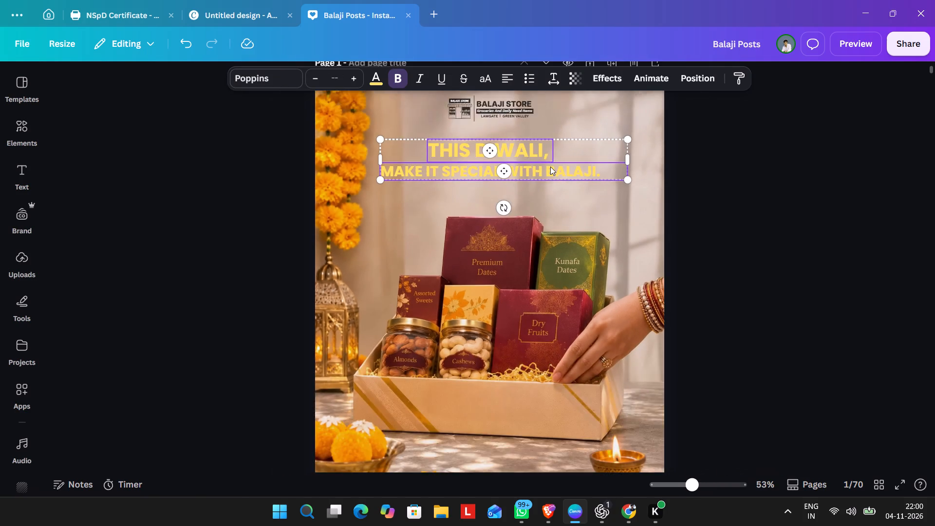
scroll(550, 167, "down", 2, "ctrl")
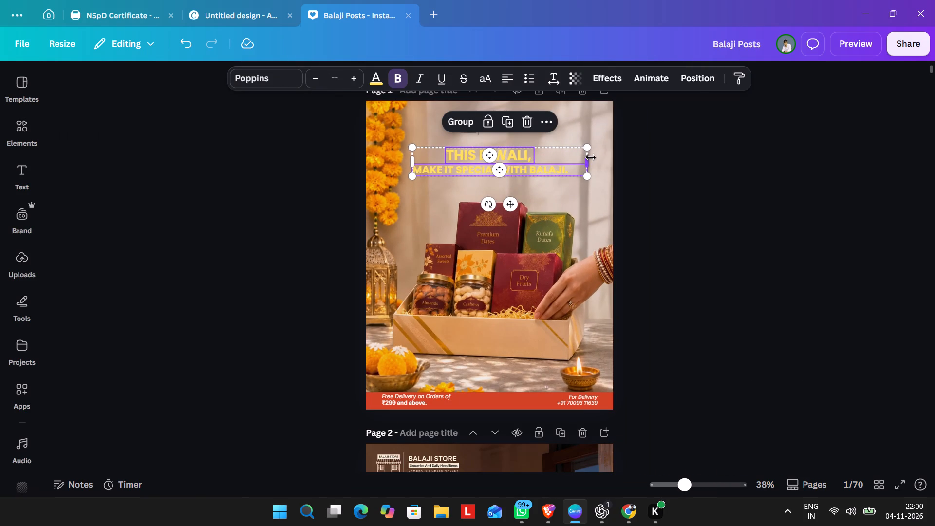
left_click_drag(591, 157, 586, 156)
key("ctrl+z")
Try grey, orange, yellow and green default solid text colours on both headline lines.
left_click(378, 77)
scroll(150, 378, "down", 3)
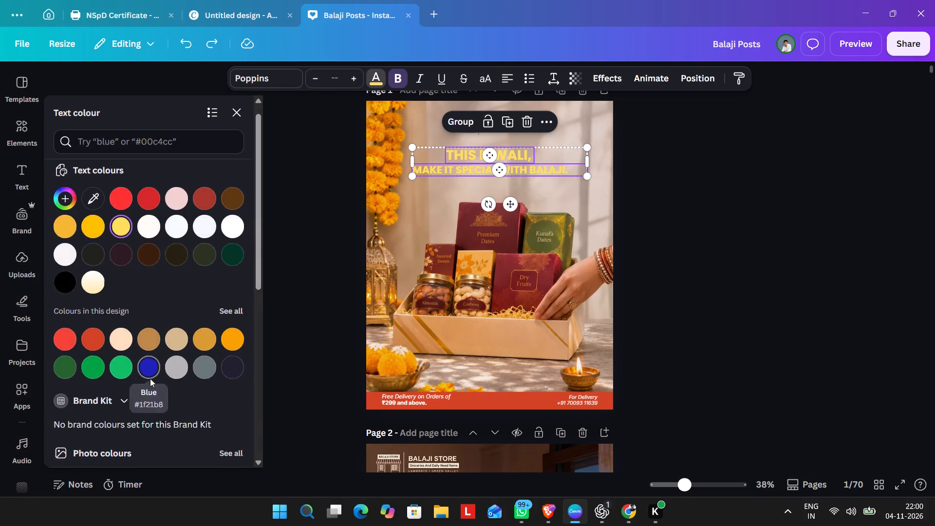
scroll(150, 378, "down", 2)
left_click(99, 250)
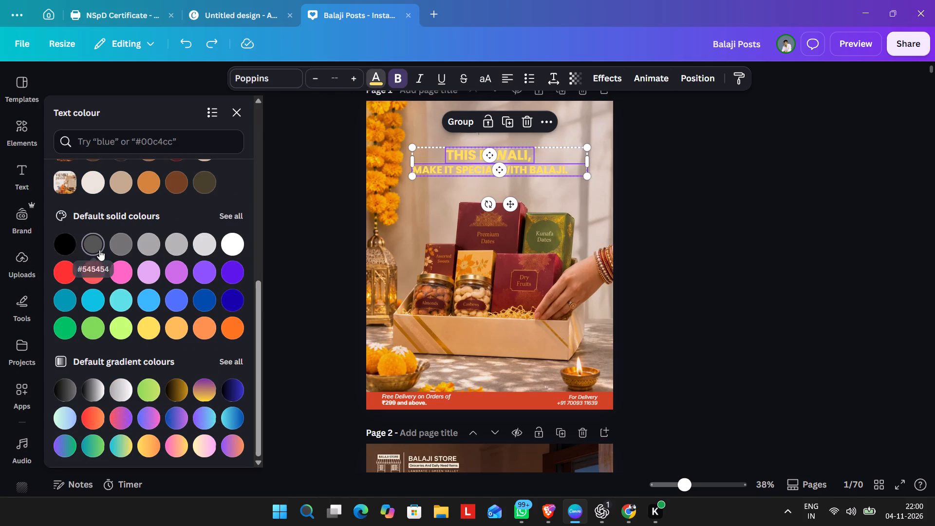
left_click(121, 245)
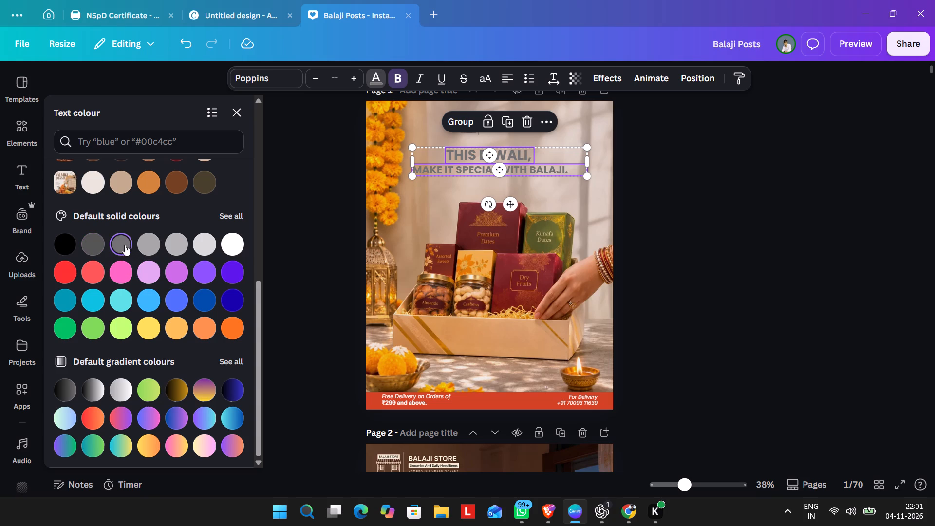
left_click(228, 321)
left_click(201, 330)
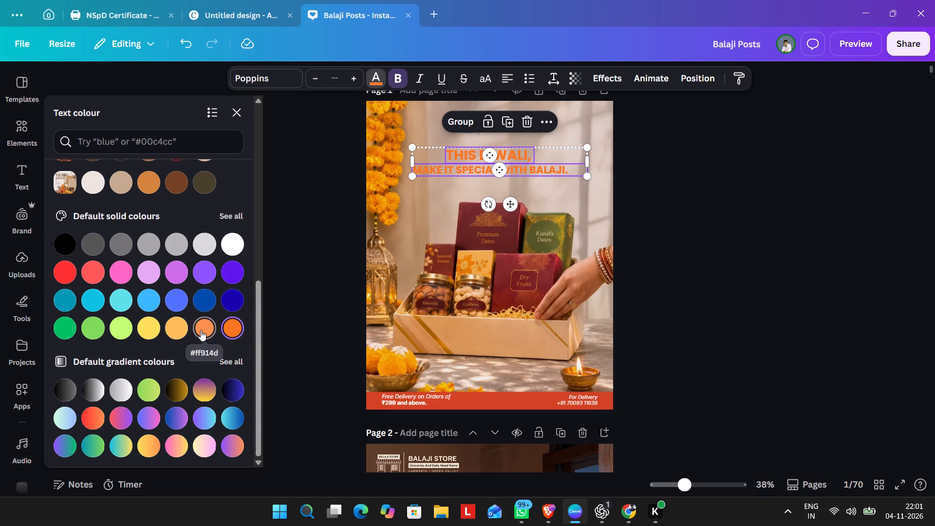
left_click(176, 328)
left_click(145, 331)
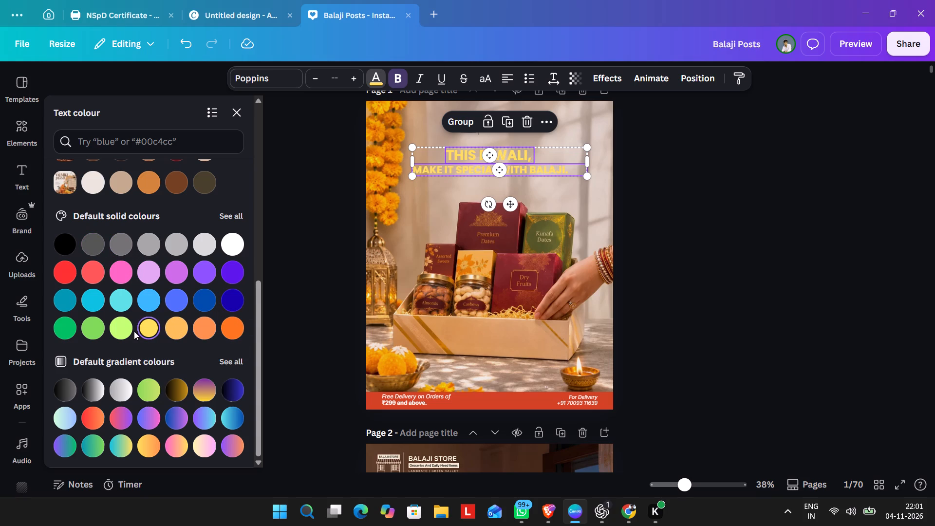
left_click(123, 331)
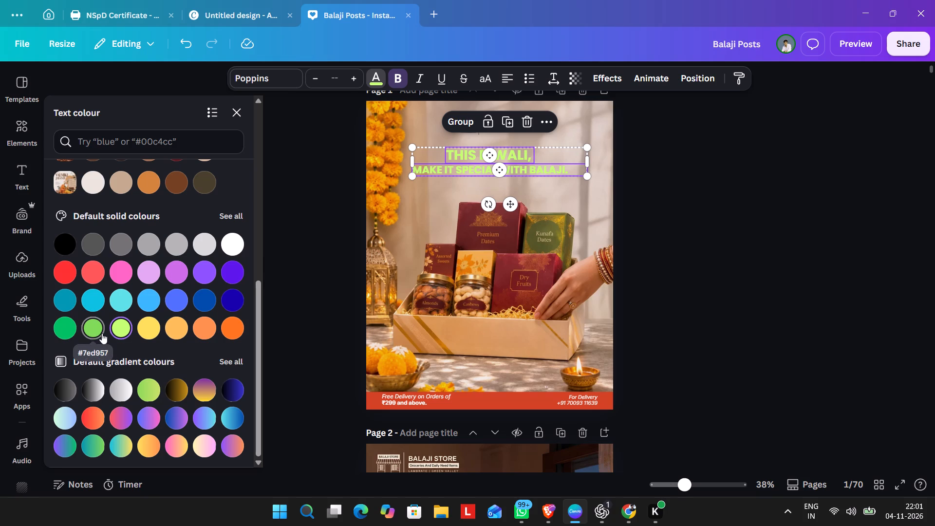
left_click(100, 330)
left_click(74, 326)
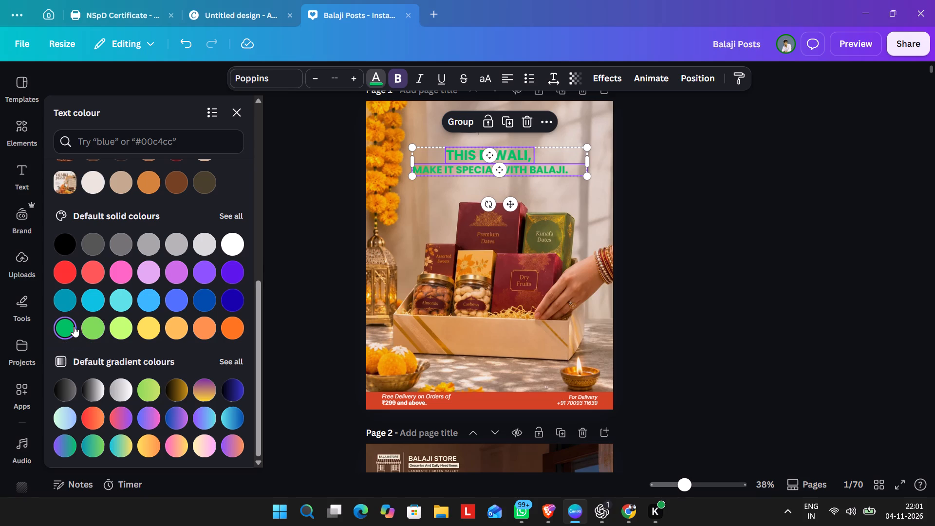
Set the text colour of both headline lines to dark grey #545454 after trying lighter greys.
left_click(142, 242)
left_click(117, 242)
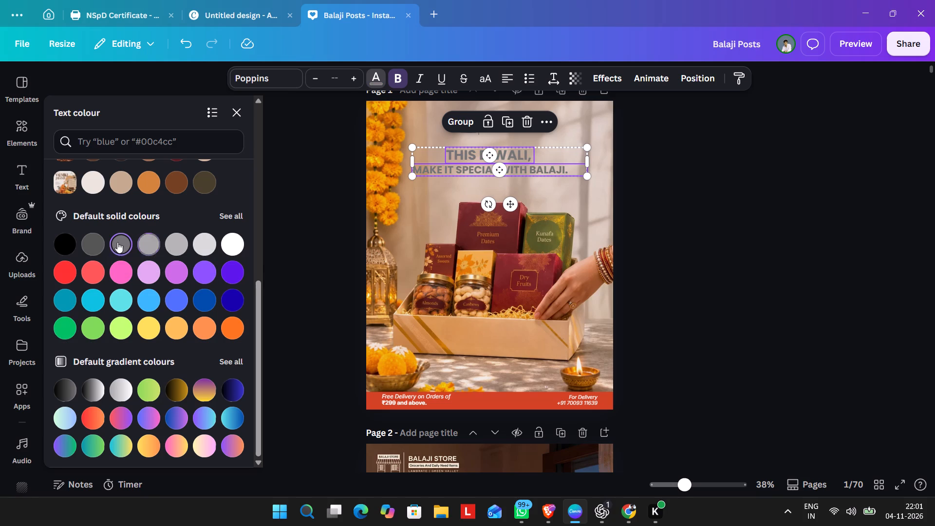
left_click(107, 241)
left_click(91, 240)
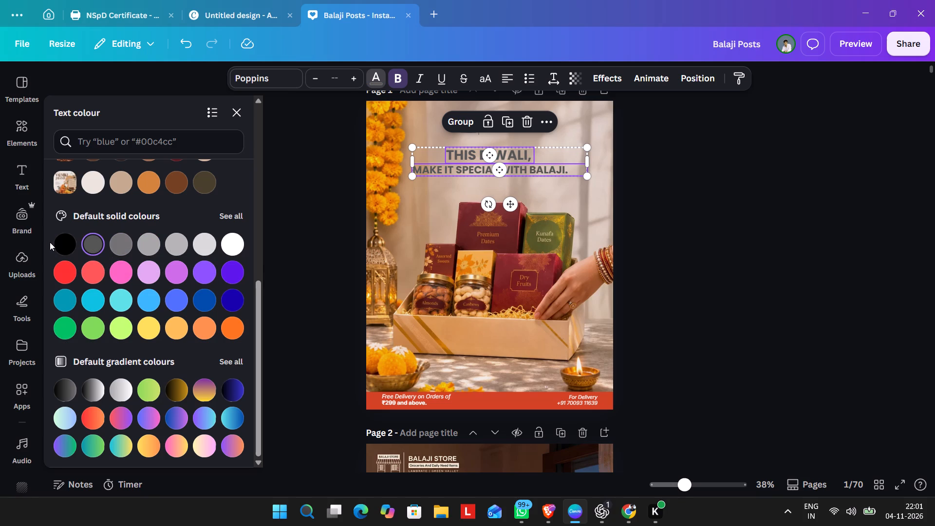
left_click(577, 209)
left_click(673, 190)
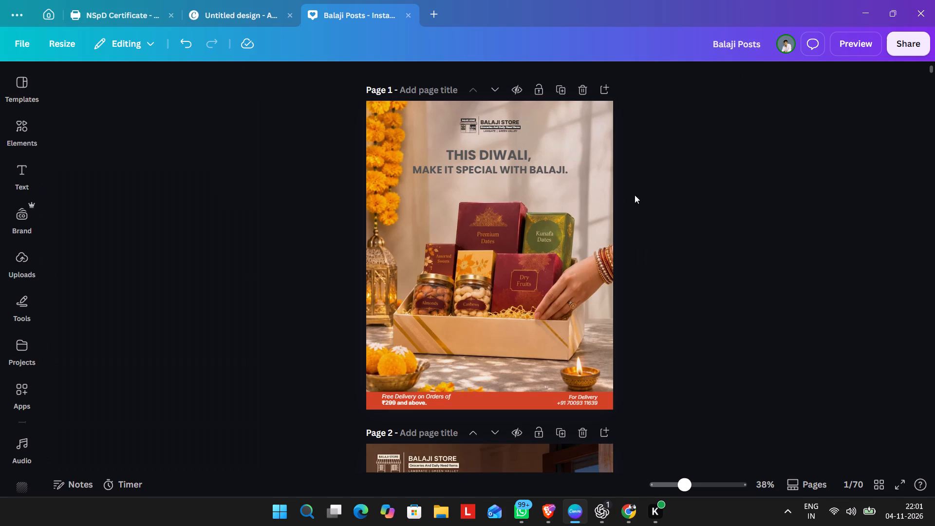
Set the text colour of both headline lines to the yellow already used in the design.
scroll(614, 189, "up", 3, "ctrl")
scroll(614, 189, "up", 1)
scroll(527, 200, "up", 4, "ctrl")
left_click(522, 208)
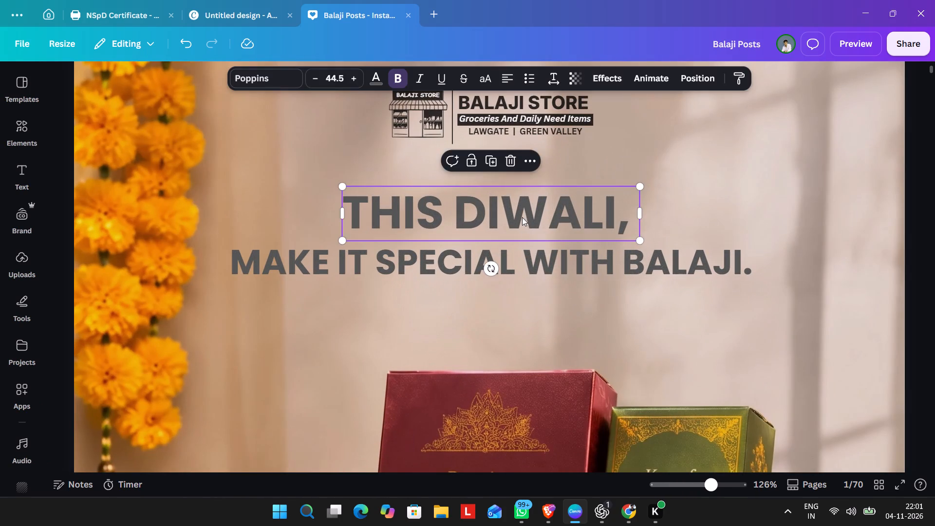
left_click(522, 255, "shift")
left_click(371, 83)
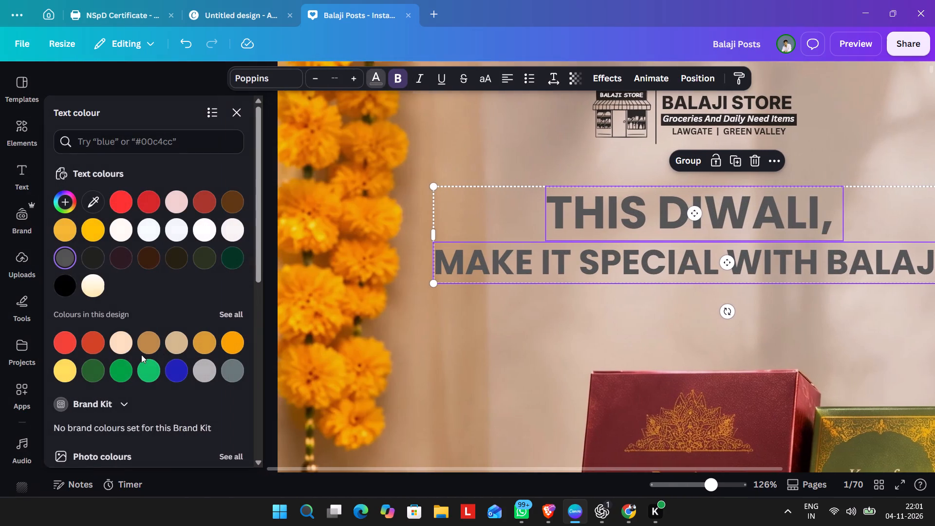
left_click(67, 367)
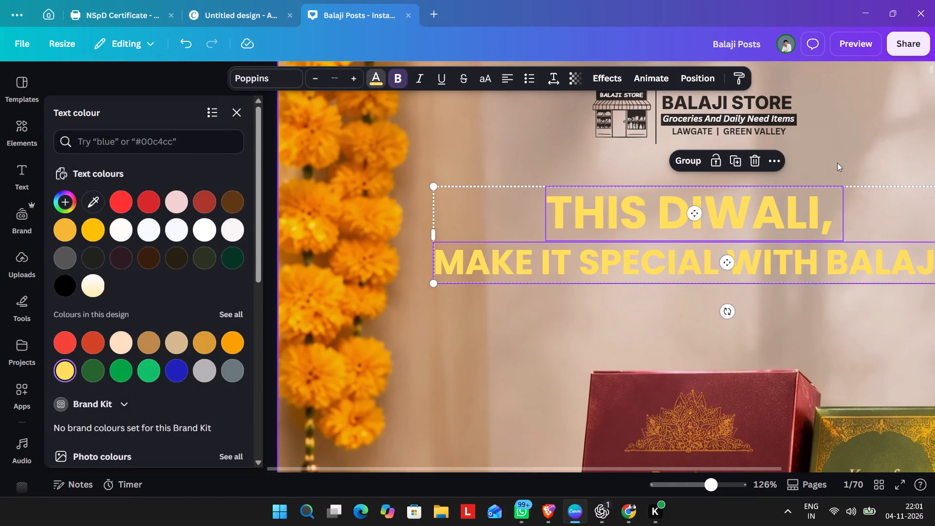
Apply the Drop shadow effect to both yellow headline lines.
left_click(619, 75)
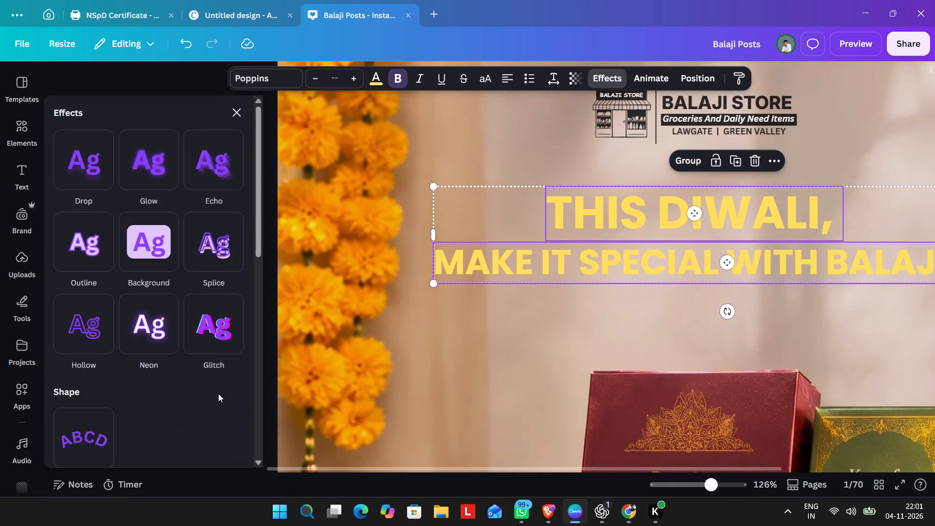
scroll(170, 409, "down", 5)
scroll(93, 190, "up", 3)
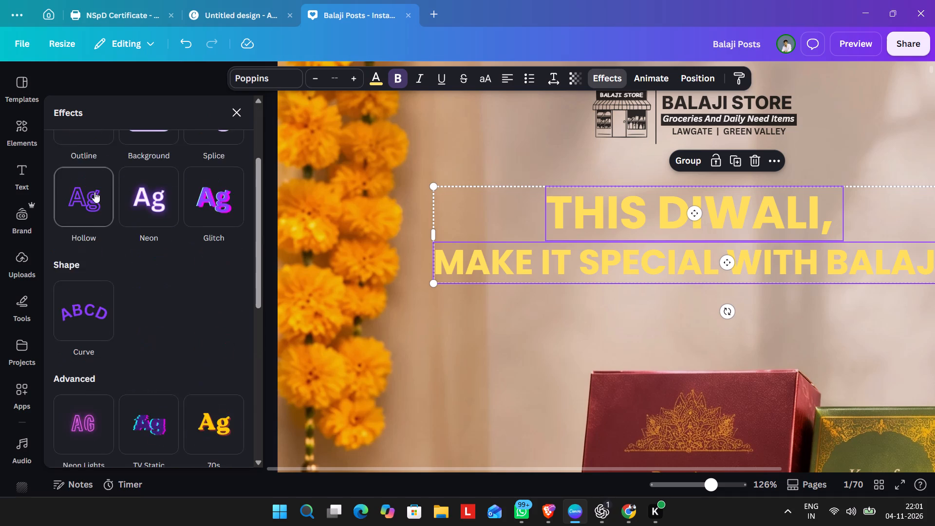
scroll(94, 192, "up", 1)
left_click(94, 178)
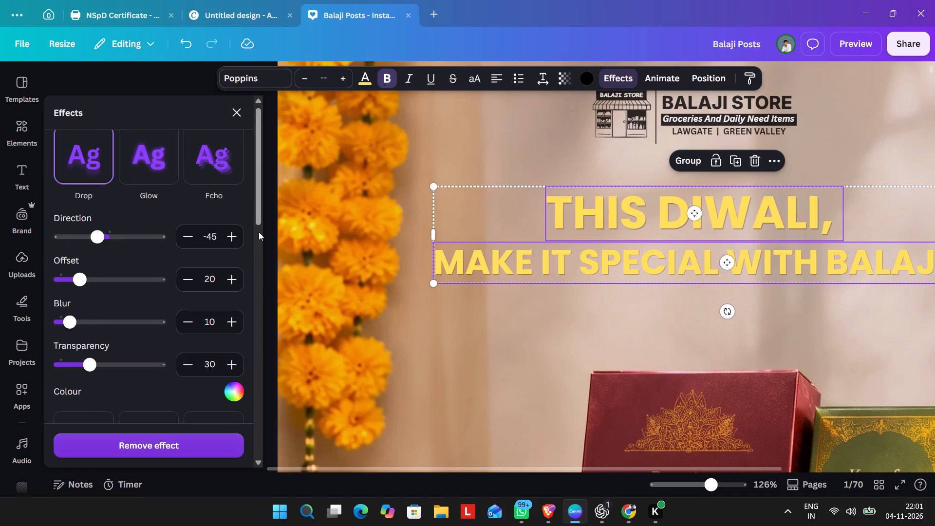
Set the offset of the headline's drop shadow to 30.
scroll(597, 225, "up", 5, "ctrl")
scroll(131, 261, "down", 1)
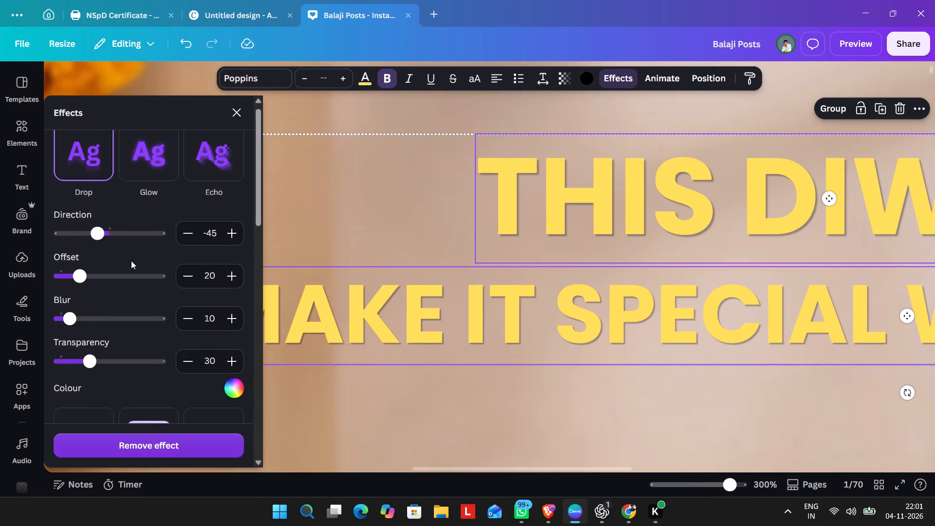
scroll(131, 261, "down", 1, "ctrl")
scroll(330, 256, "down", 3, "ctrl")
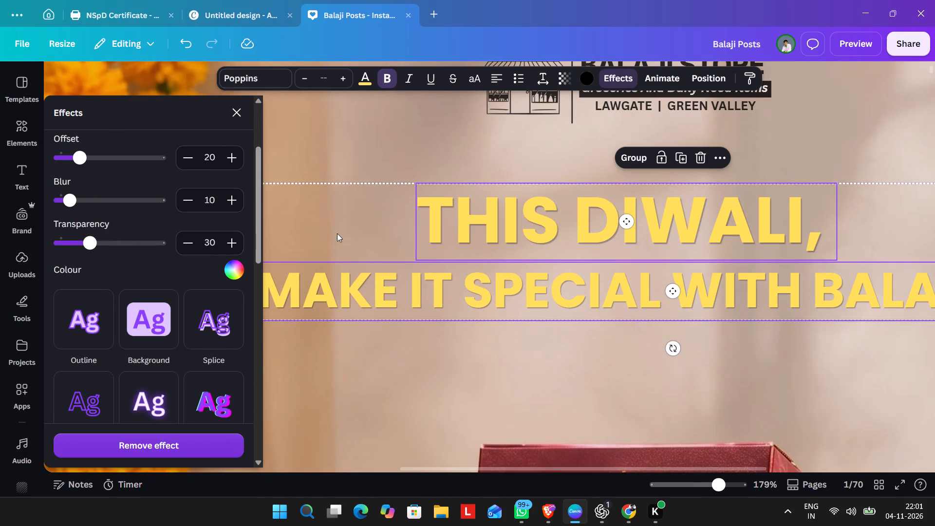
left_click_drag(83, 161, 90, 166)
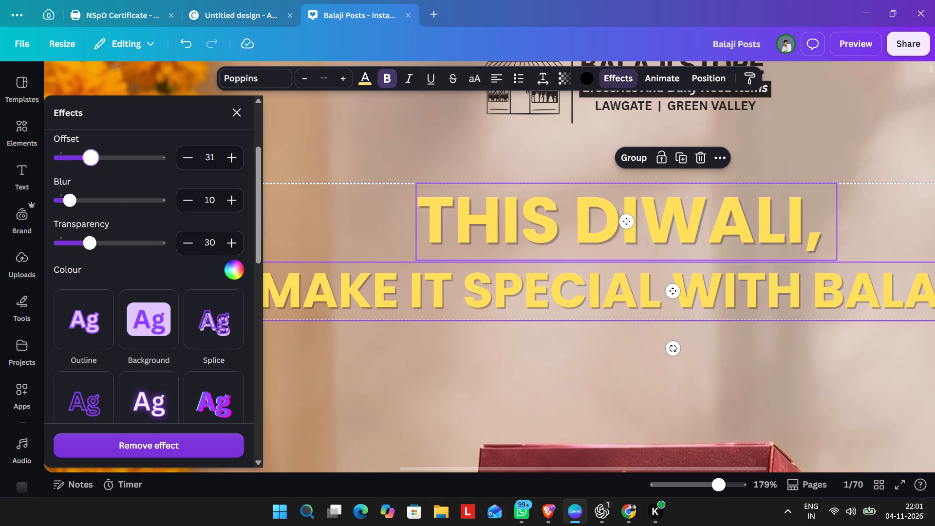
left_click_drag(90, 166, 89, 168)
Set the blur of the headline's drop shadow to 20, trying softer and sharper values first.
left_click_drag(65, 206, 103, 208)
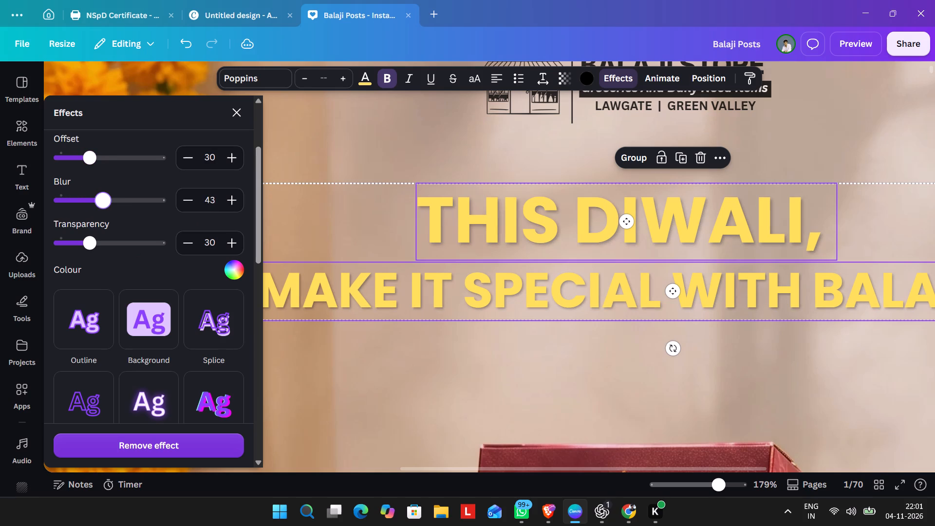
left_click_drag(103, 208, 55, 208)
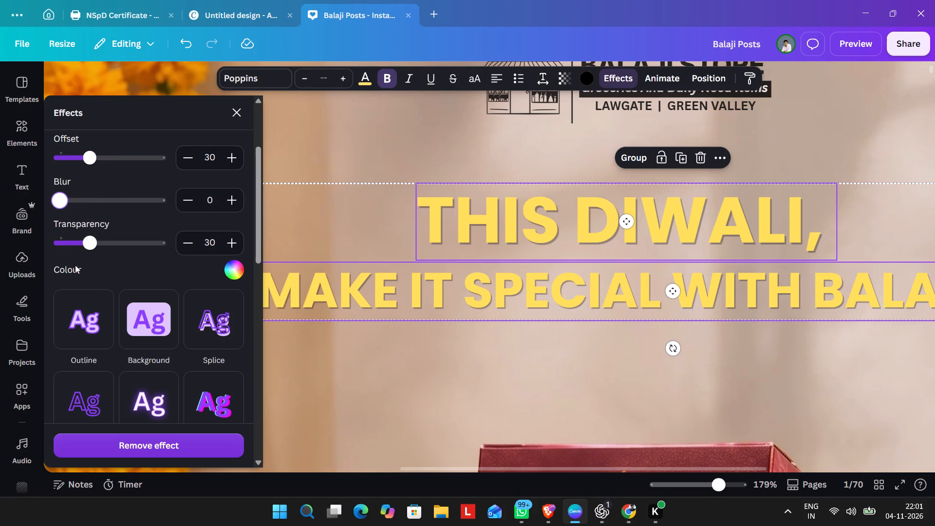
left_click_drag(67, 207, 73, 209)
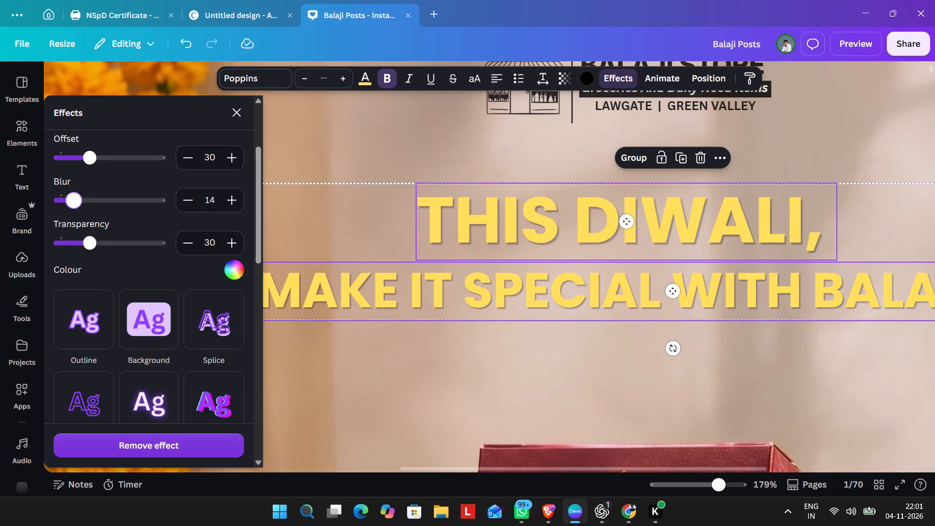
left_click_drag(73, 209, 78, 209)
left_click_drag(78, 209, 79, 209)
Set the headline drop shadow's transparency to 35 and its direction to -32.
left_click(96, 254)
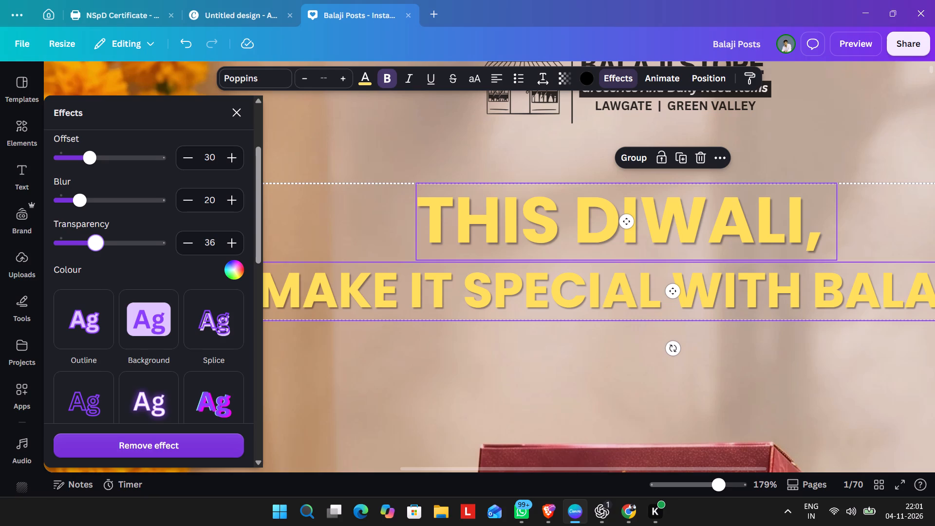
scroll(136, 243, "up", 2)
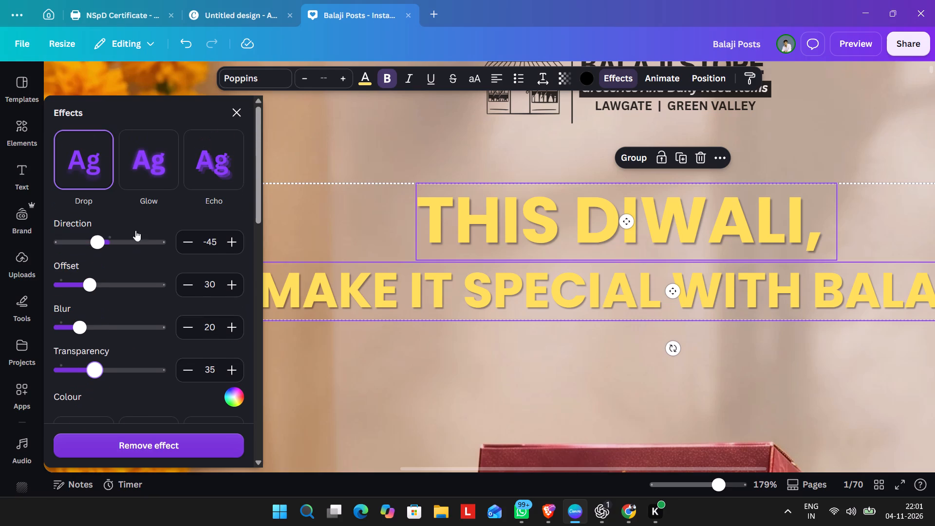
left_click(97, 237)
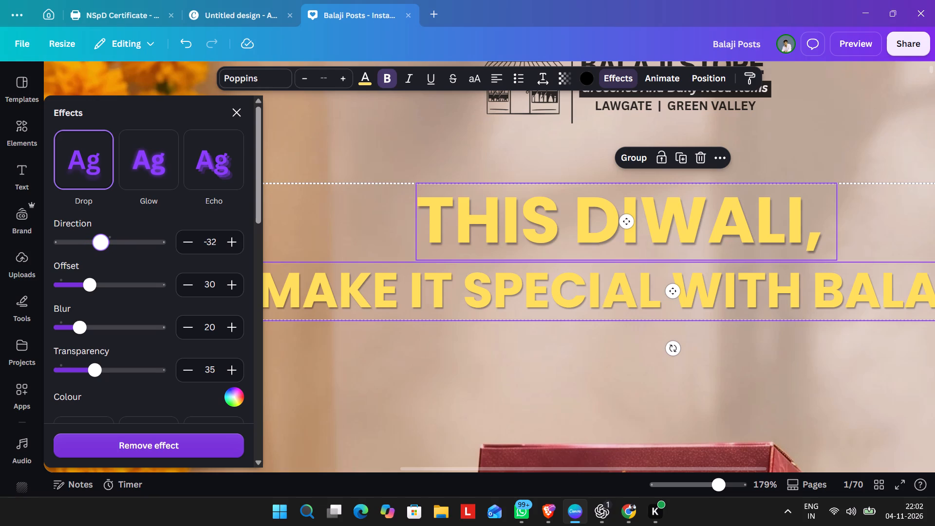
scroll(320, 268, "down", 7, "ctrl")
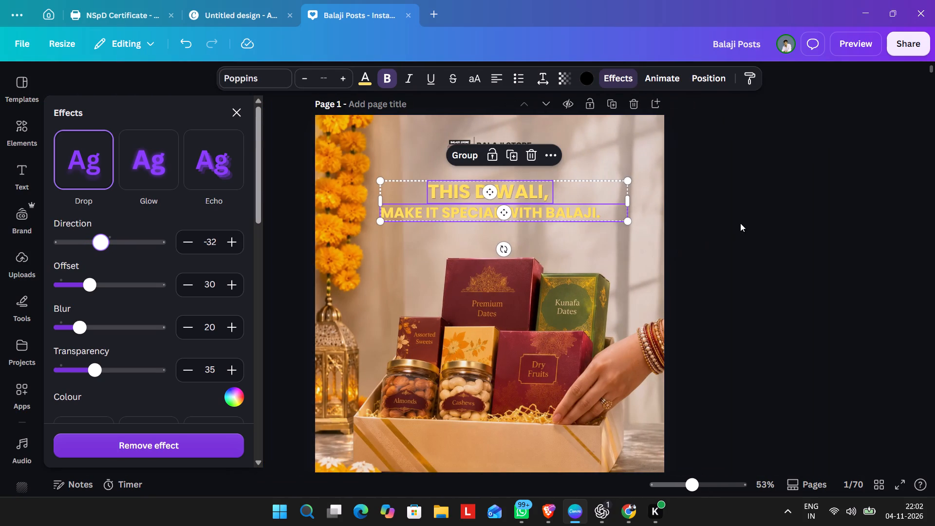
Check the drop shadow settings on each of the two headline lines.
double_click(740, 223)
left_click(539, 210)
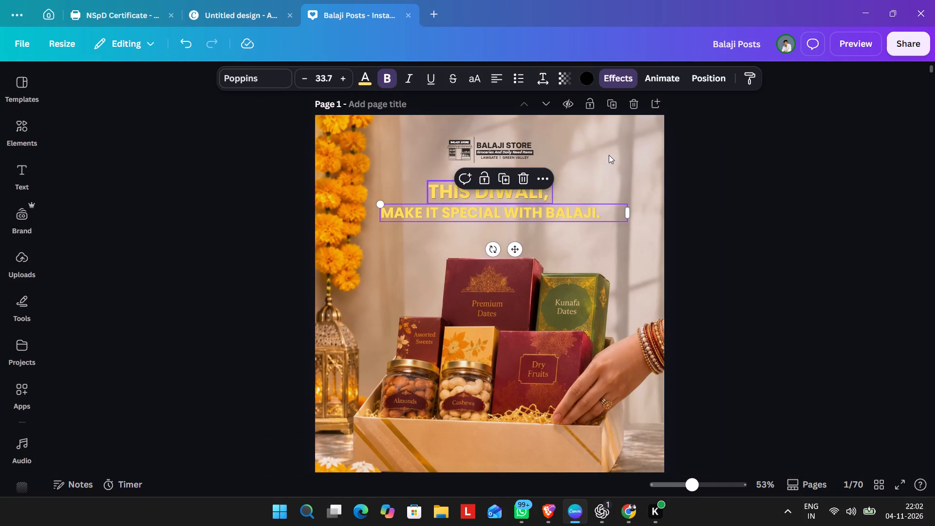
left_click(622, 81)
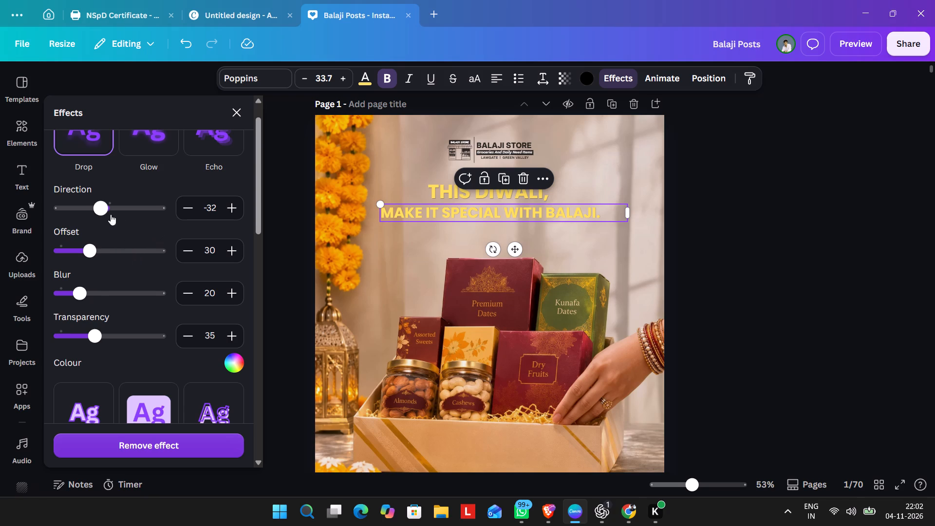
left_click(508, 197)
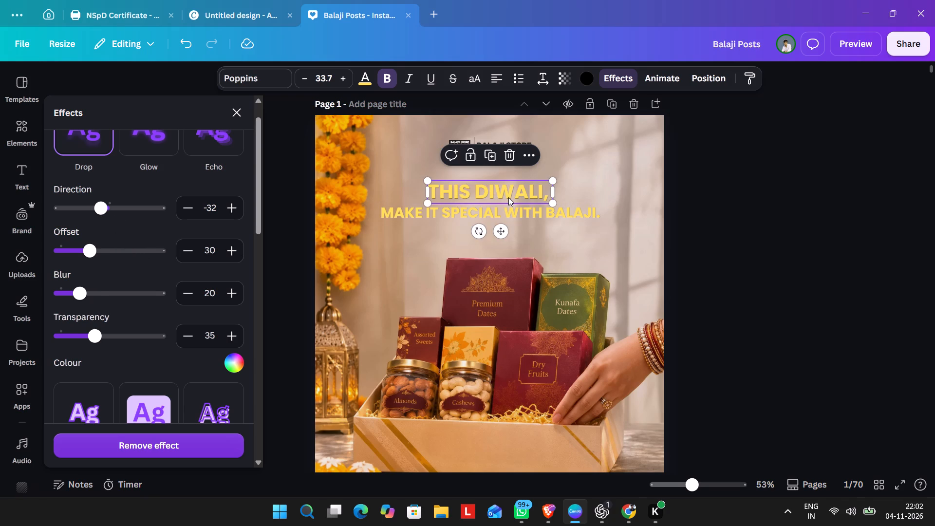
left_click(565, 209, "shift")
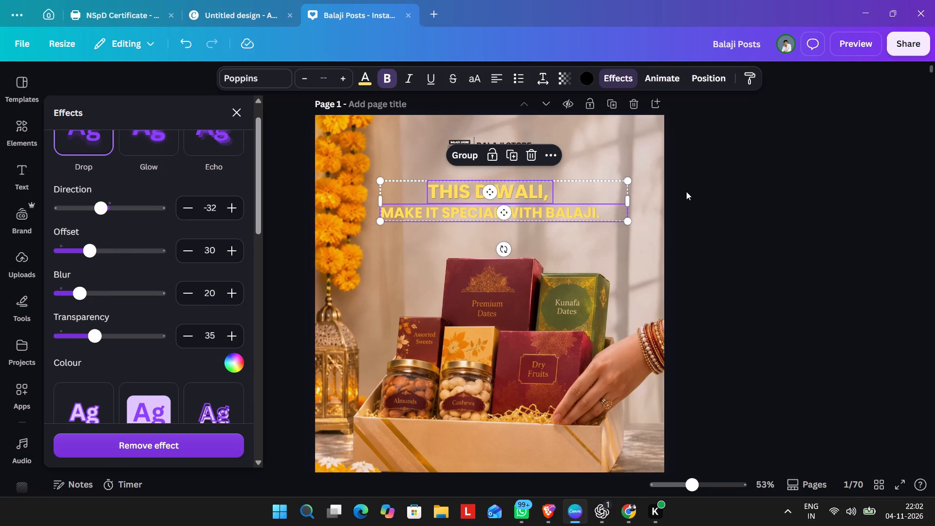
left_click(686, 191)
scroll(686, 191, "up", 1)
left_click(686, 191)
Move both headline lines together slightly upward, closer to the Balaji Store logo.
left_click(553, 196, "shift")
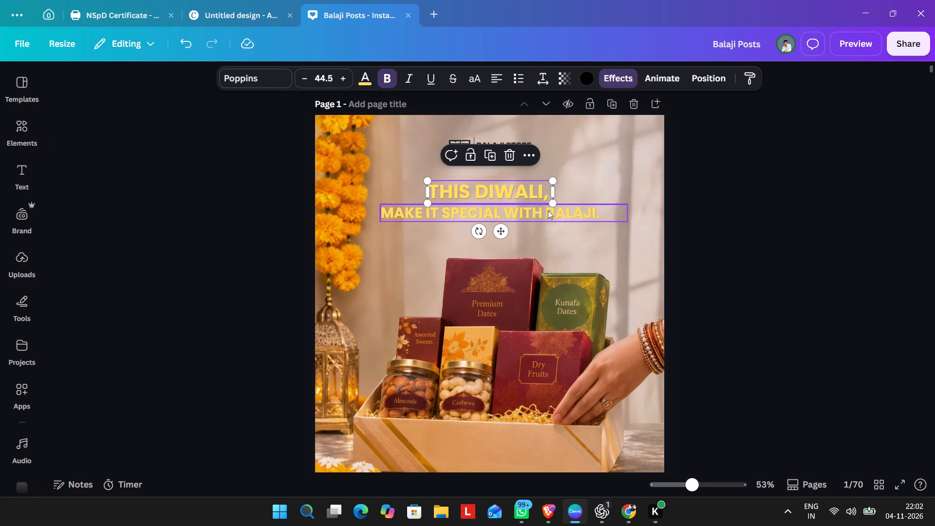
left_click(548, 210, "shift")
left_click_drag(547, 204, 543, 195)
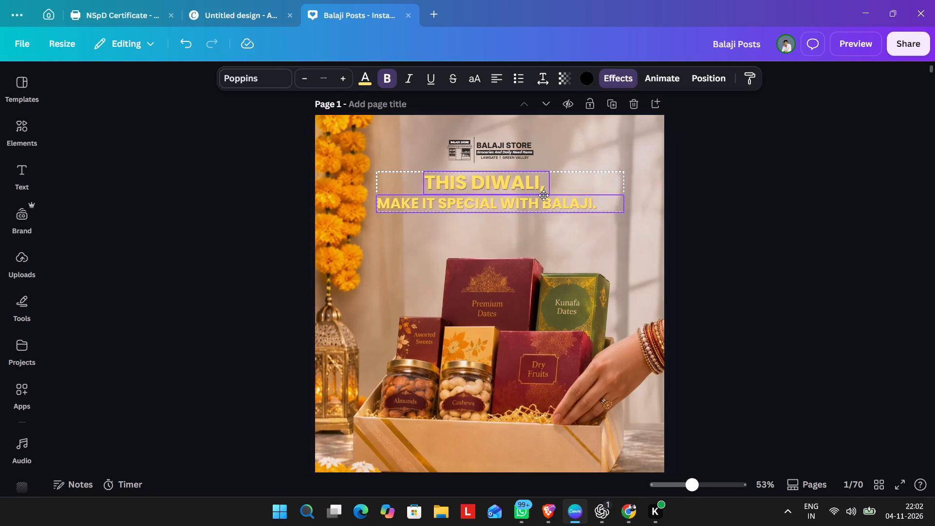
left_click_drag(543, 195, 543, 194)
left_click(675, 194)
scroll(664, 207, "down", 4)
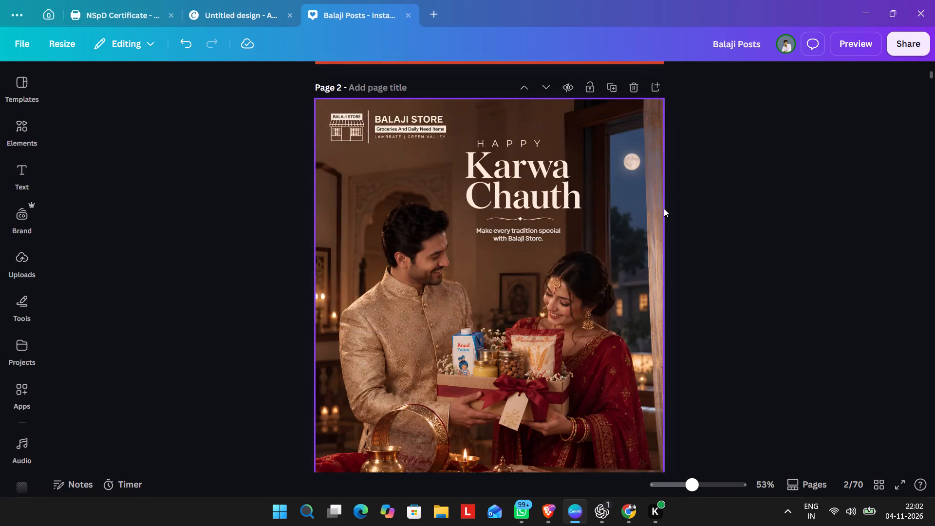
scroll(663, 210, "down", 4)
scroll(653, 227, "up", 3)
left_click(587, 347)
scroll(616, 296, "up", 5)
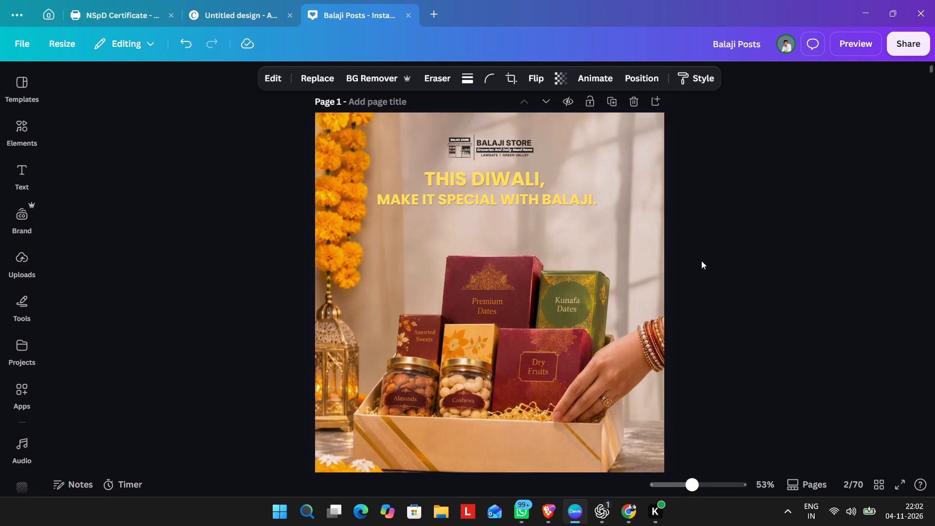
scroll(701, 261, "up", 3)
Add a recently used black gradient element behind the headline, aligned to the page's top edge and stretched to full page width.
left_click(22, 138)
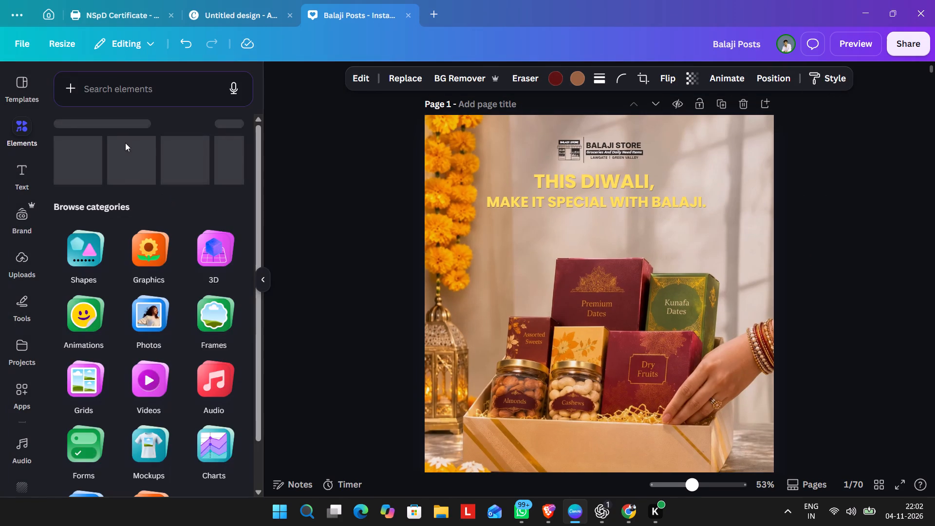
left_click(131, 160)
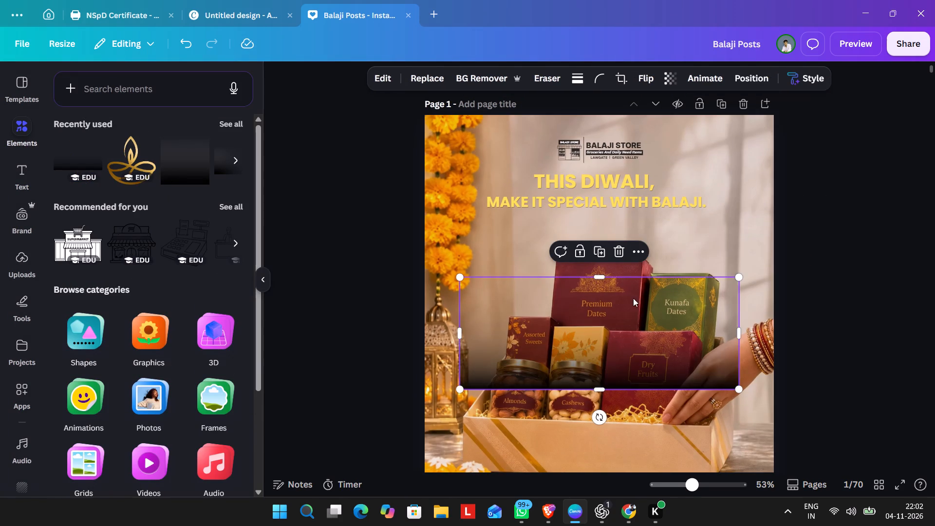
left_click_drag(637, 317, 602, 155)
left_click_drag(703, 164, 731, 170)
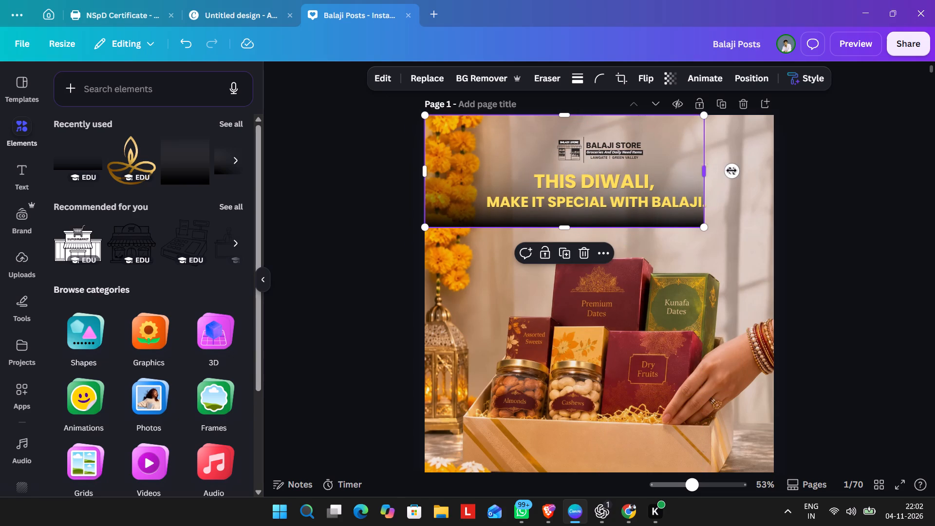
left_click_drag(731, 170, 771, 173)
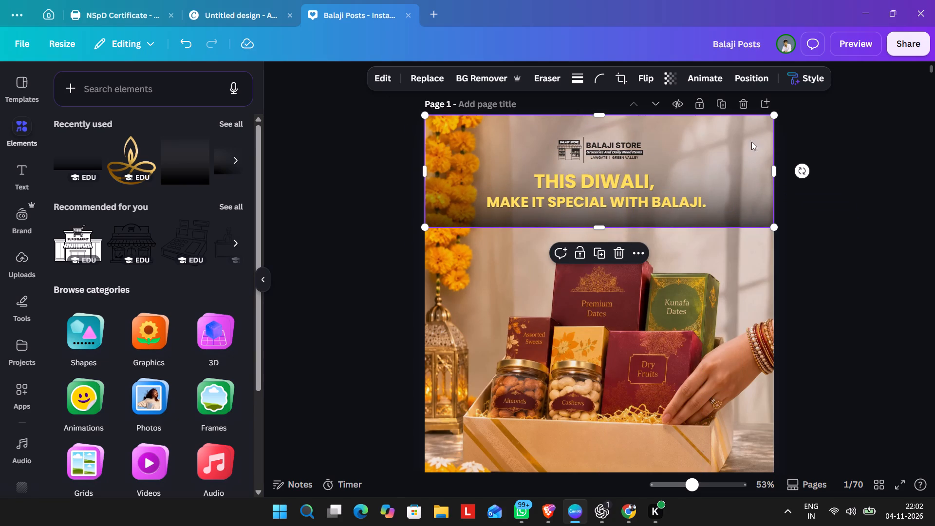
Turn the gradient upside down so its dark side is at the top, and stretch it down over most of the page.
left_click_drag(802, 171, 423, 158)
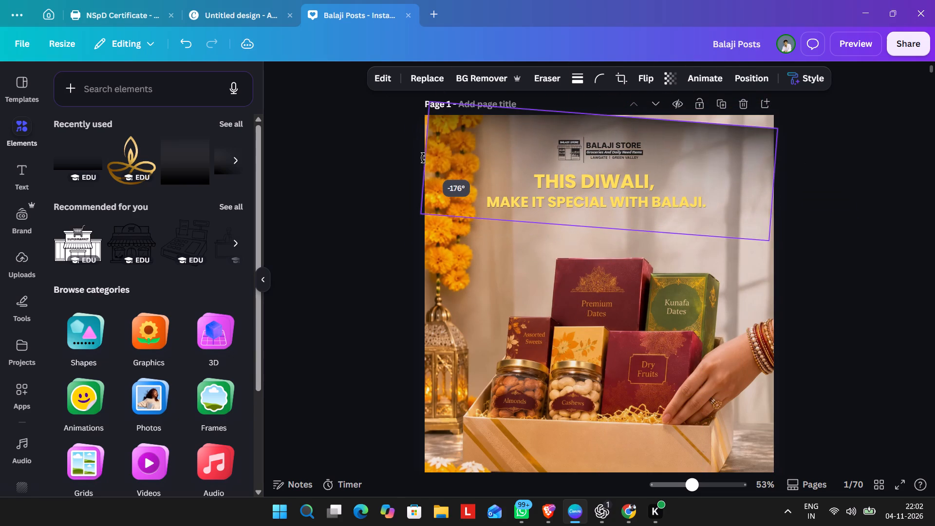
left_click_drag(423, 158, 451, 171)
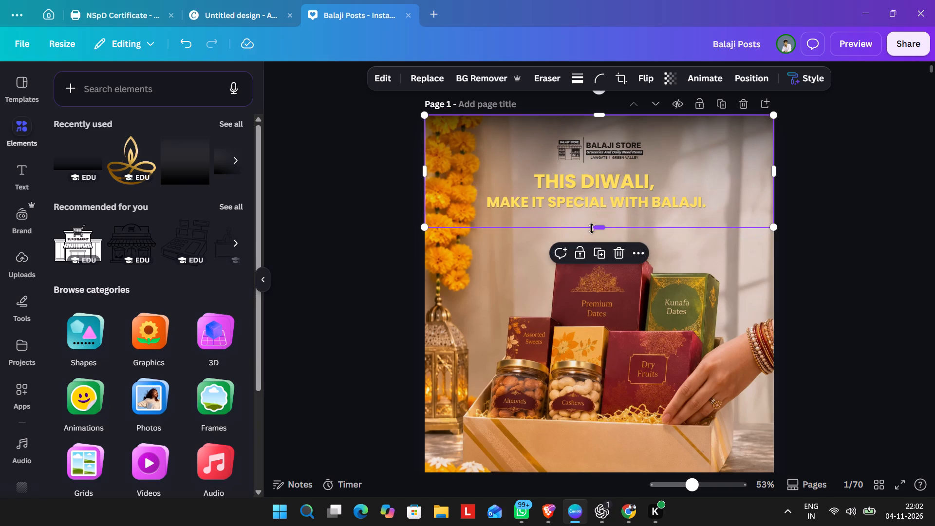
left_click_drag(594, 227, 601, 508)
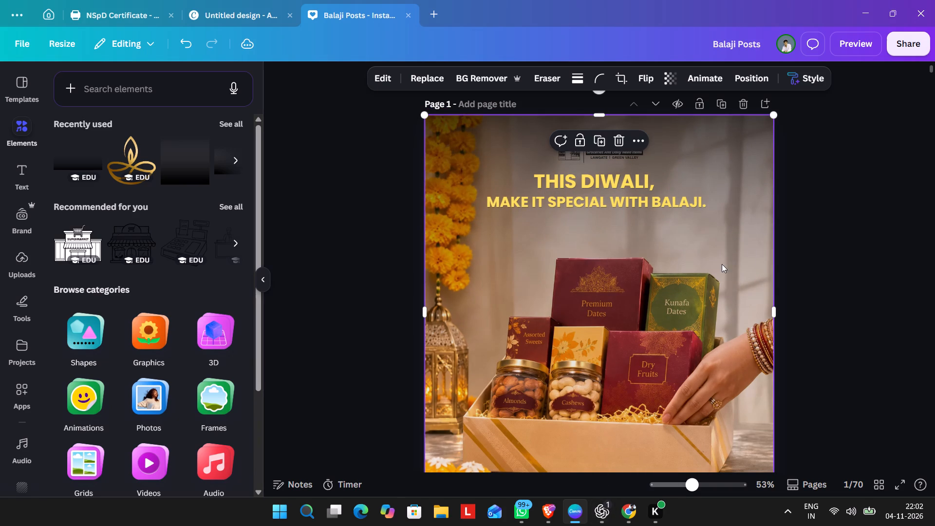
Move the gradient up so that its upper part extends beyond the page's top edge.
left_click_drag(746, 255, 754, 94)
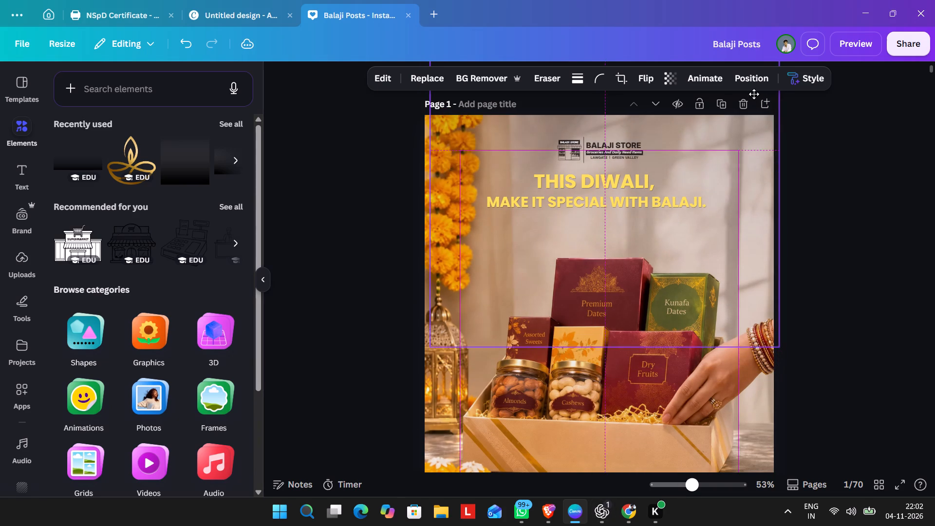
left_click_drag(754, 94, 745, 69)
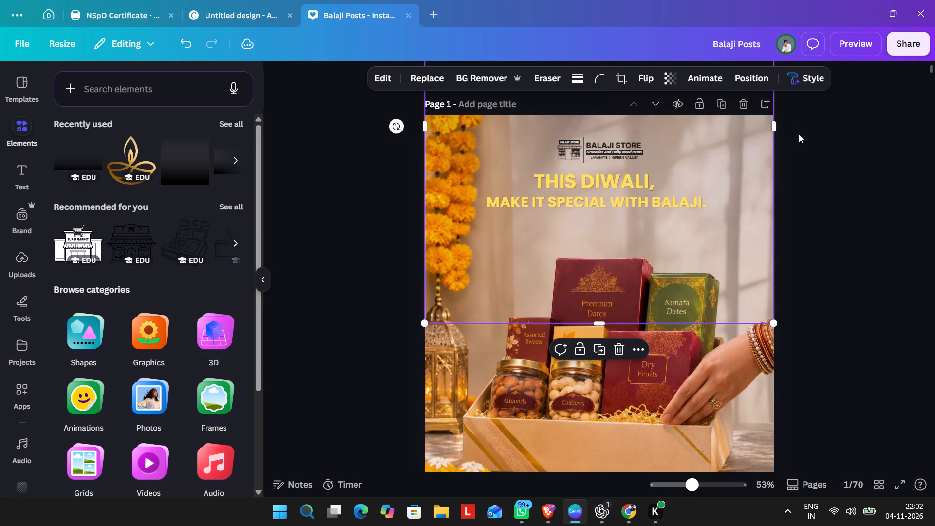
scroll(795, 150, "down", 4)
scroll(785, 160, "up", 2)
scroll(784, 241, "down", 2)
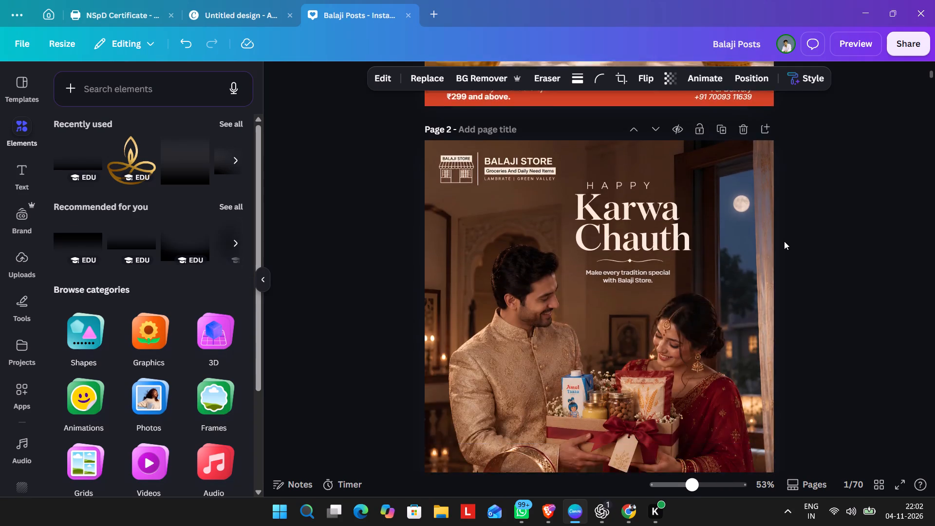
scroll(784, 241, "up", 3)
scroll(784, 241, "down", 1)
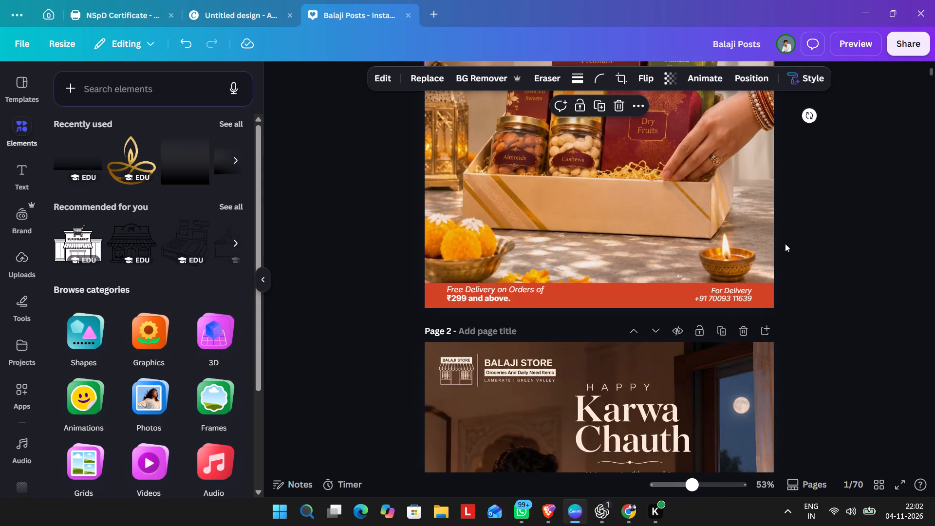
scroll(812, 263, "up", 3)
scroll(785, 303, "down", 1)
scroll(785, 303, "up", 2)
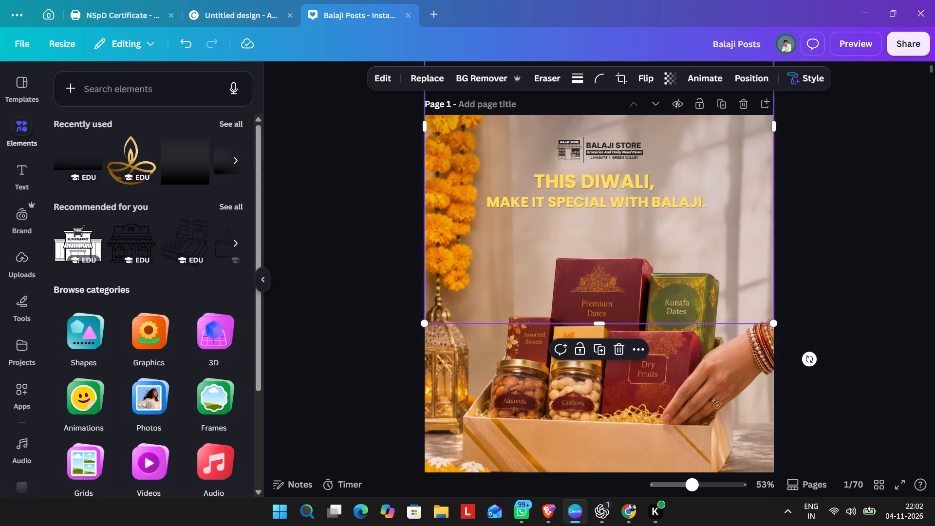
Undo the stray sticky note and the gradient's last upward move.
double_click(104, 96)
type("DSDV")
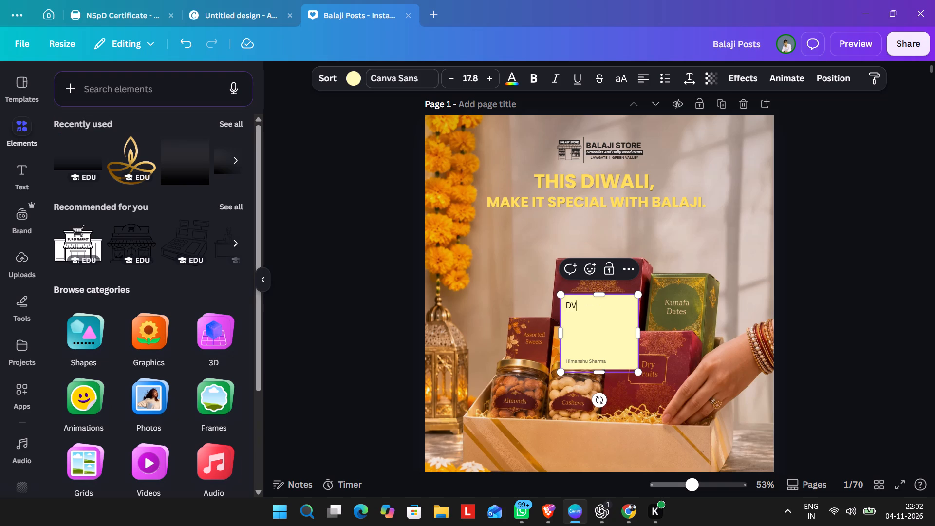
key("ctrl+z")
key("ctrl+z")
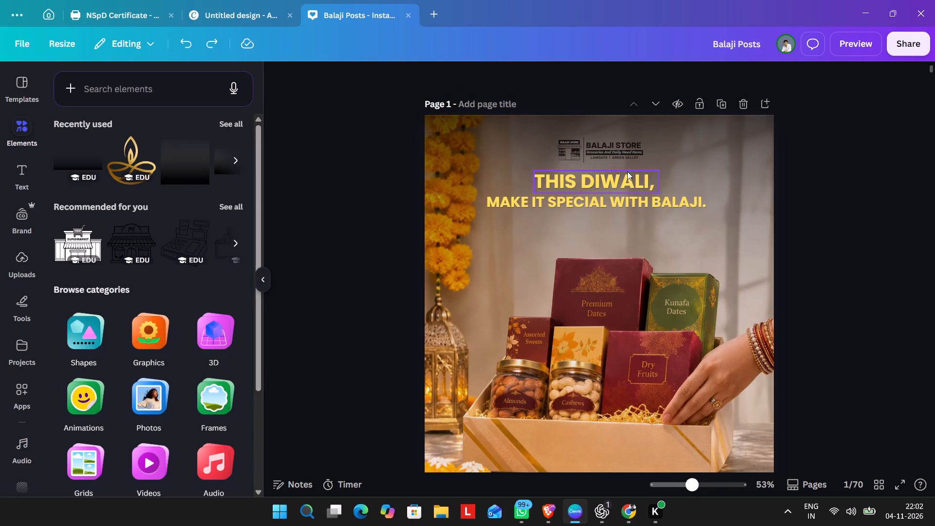
Move the gradient up so it extends partly beyond the top of page 1.
scroll(682, 157, "down", 2, "ctrl")
left_click(701, 141)
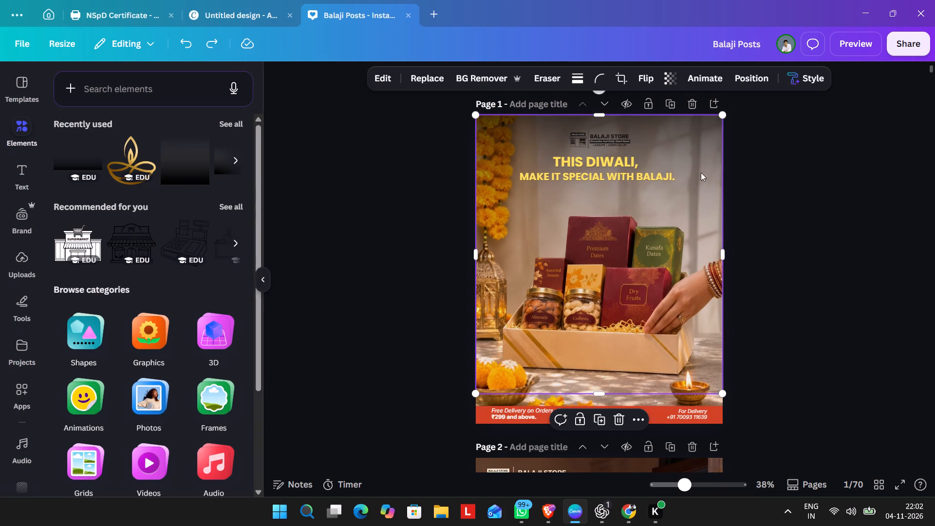
left_click_drag(701, 186, 703, 120)
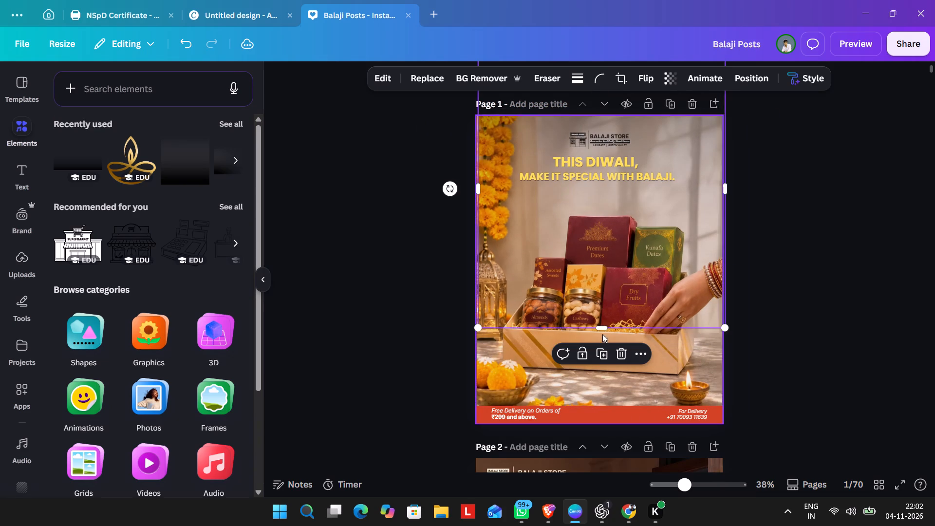
Extend the gradient's bottom edge to the bottom of the page and align its sides with the page edges.
left_click(605, 323)
left_click(607, 330, "alt")
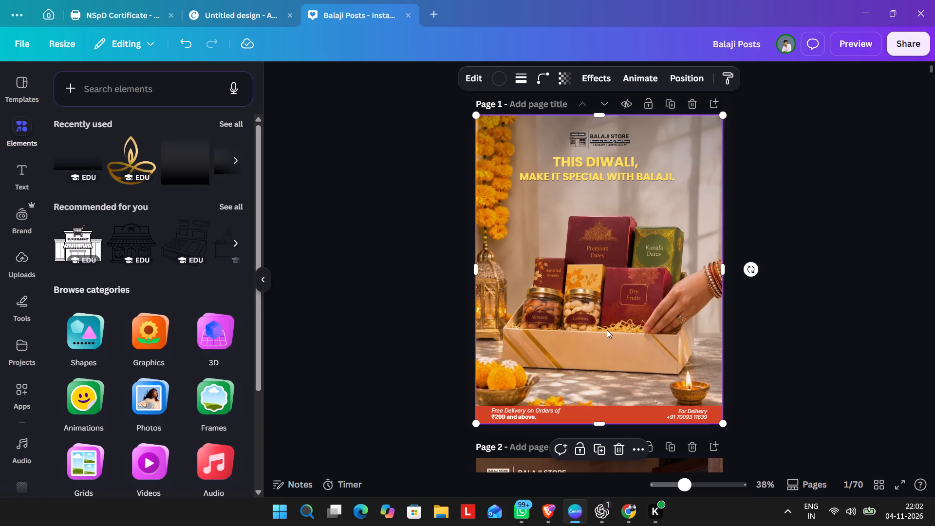
left_click(652, 249)
left_click_drag(616, 323, 611, 383, "alt")
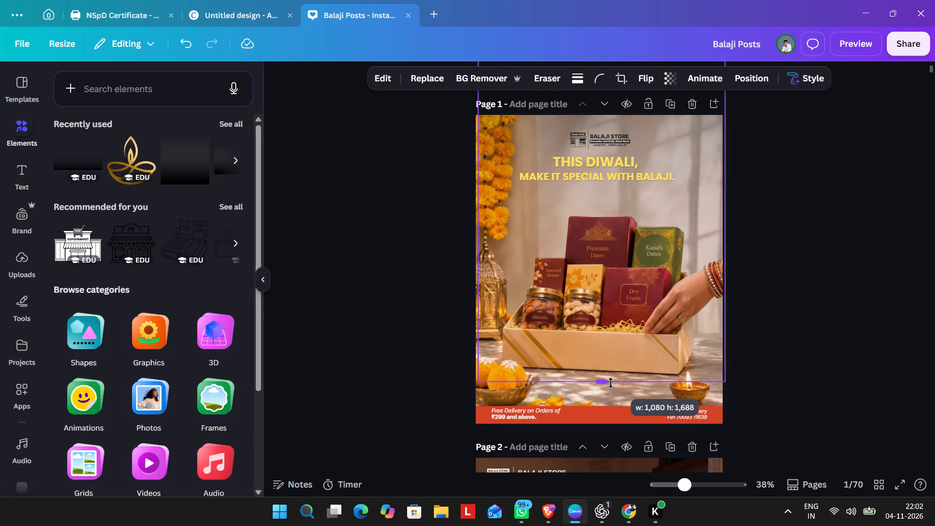
left_click_drag(611, 383, 605, 420, "alt")
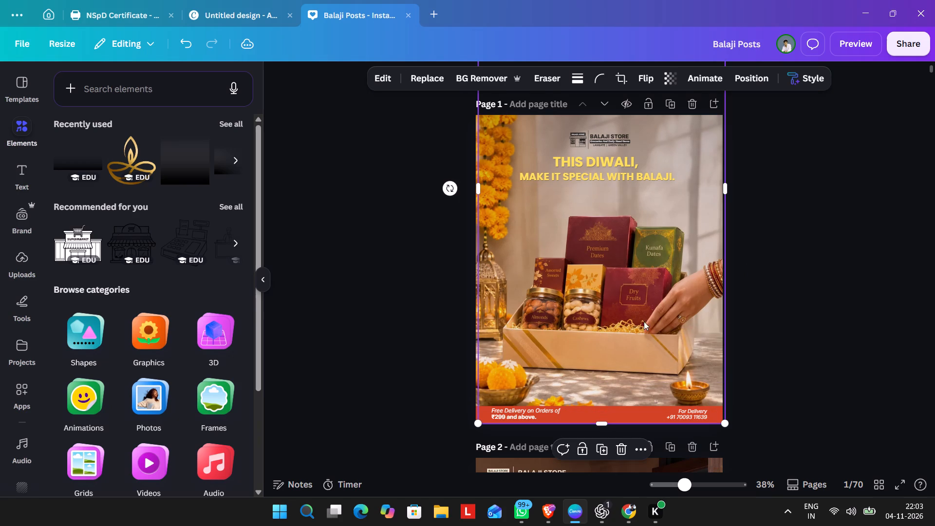
left_click(644, 321)
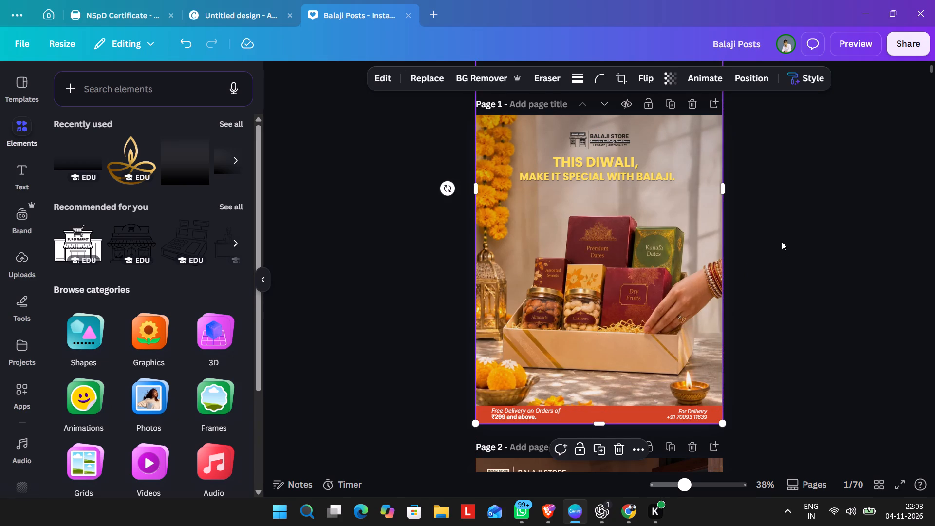
Shift the gradient down to darken the headline area and pull its bottom edge back up to the page's bottom edge.
left_click(782, 242)
scroll(701, 161, "up", 4, "ctrl")
scroll(701, 160, "down", 6, "ctrl")
scroll(736, 144, "up", 2)
scroll(687, 158, "up", 1)
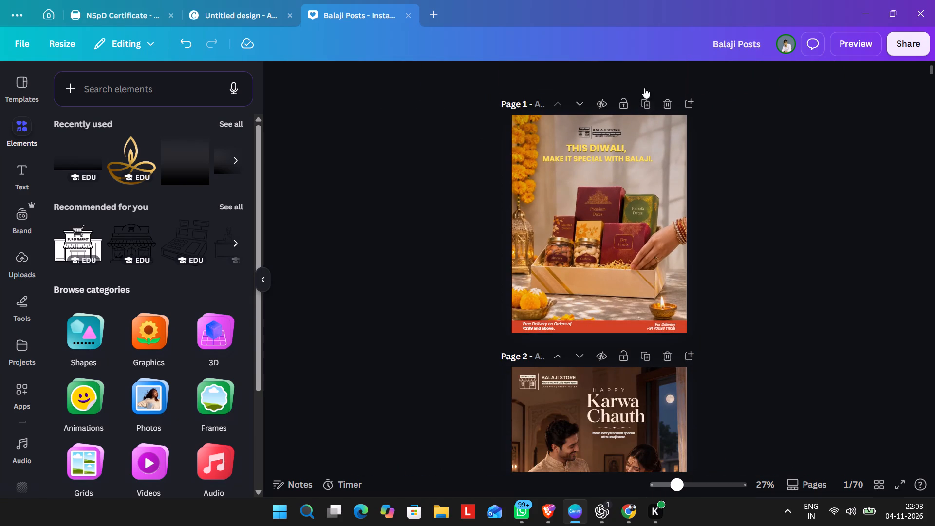
left_click(642, 84, "ctrl")
left_click(639, 180)
left_click_drag(654, 178, 654, 180)
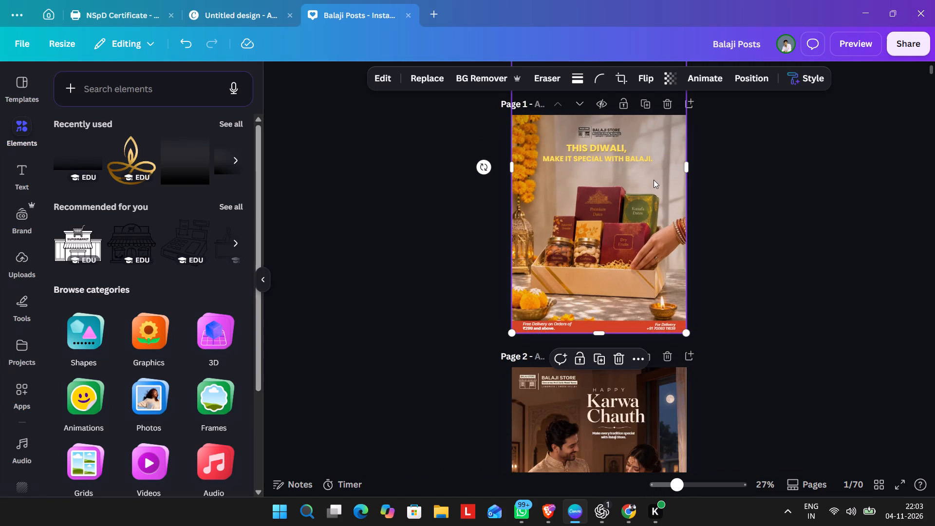
left_click_drag(654, 180, 653, 219)
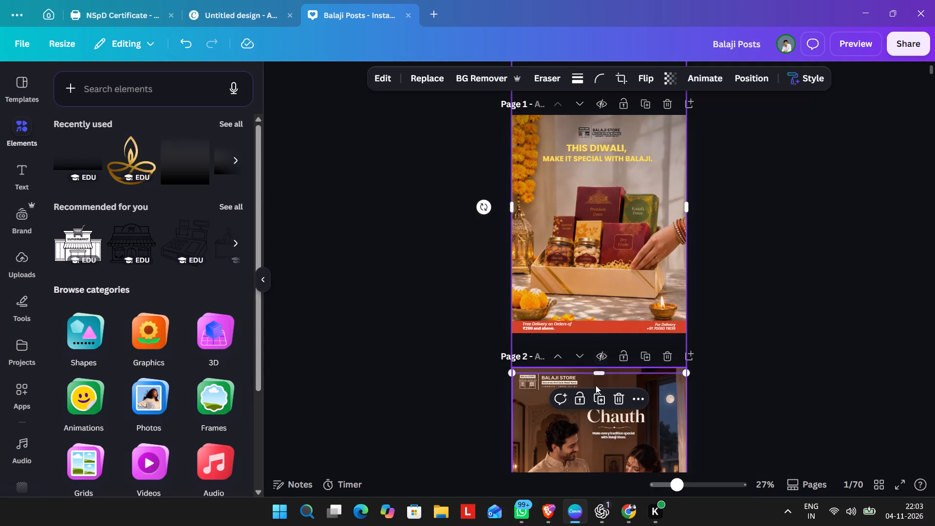
left_click_drag(598, 376, 598, 346)
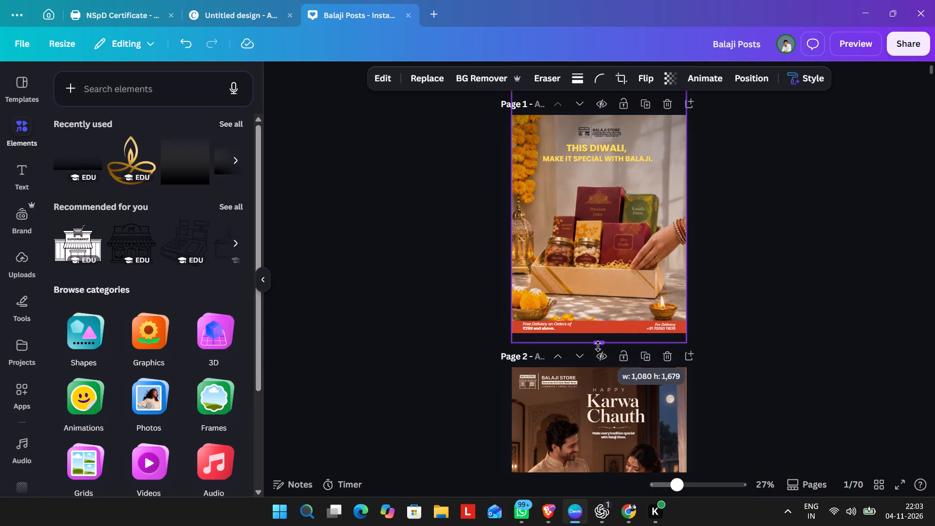
left_click_drag(598, 346, 598, 339)
Shift the gradient down on page 1 and resize its top and bottom edges to match the page's edges.
scroll(705, 290, "up", 2)
left_click_drag(664, 124, 662, 138)
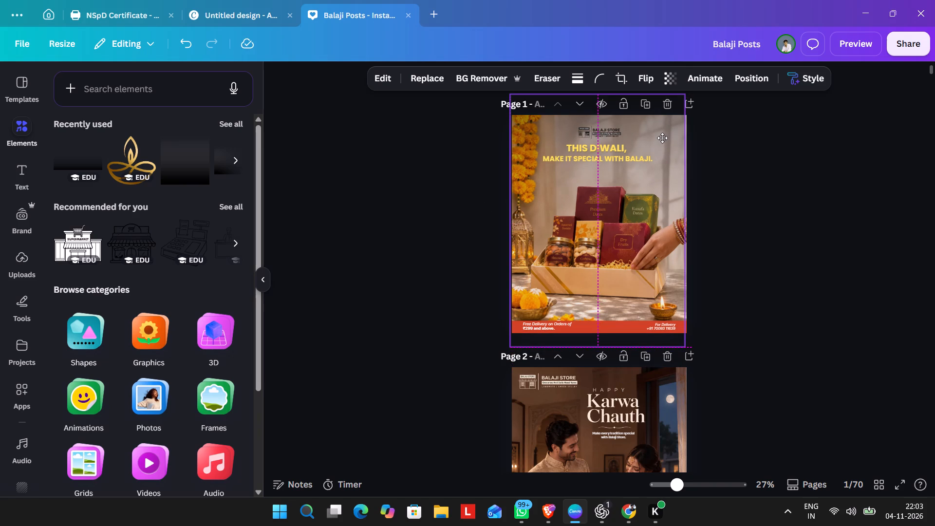
left_click_drag(662, 138, 661, 135)
left_click_drag(616, 97, 619, 116)
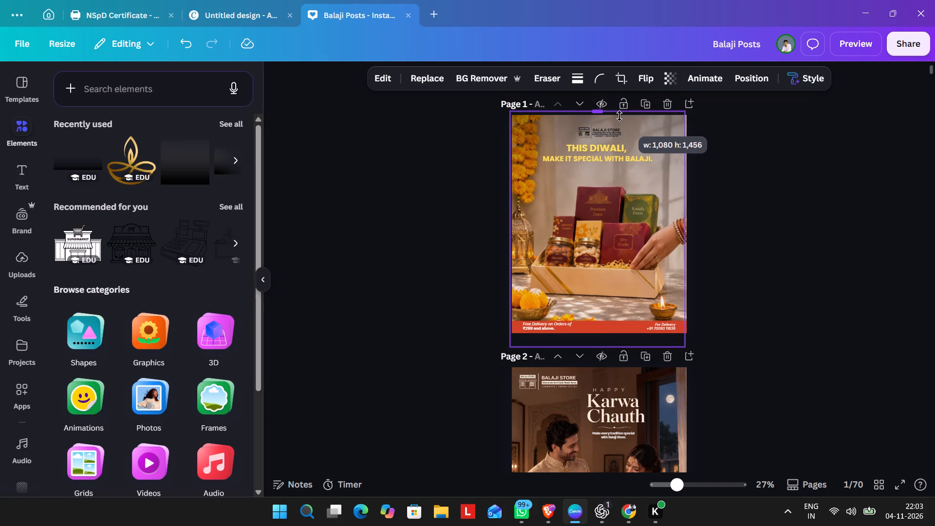
left_click_drag(619, 116, 620, 117)
left_click_drag(633, 345, 630, 337)
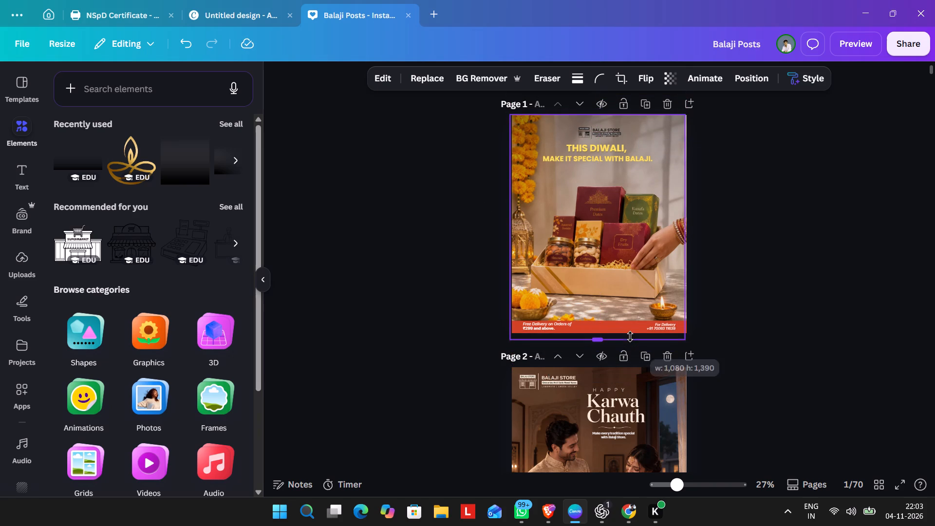
left_click_drag(630, 337, 627, 330)
left_click(775, 266)
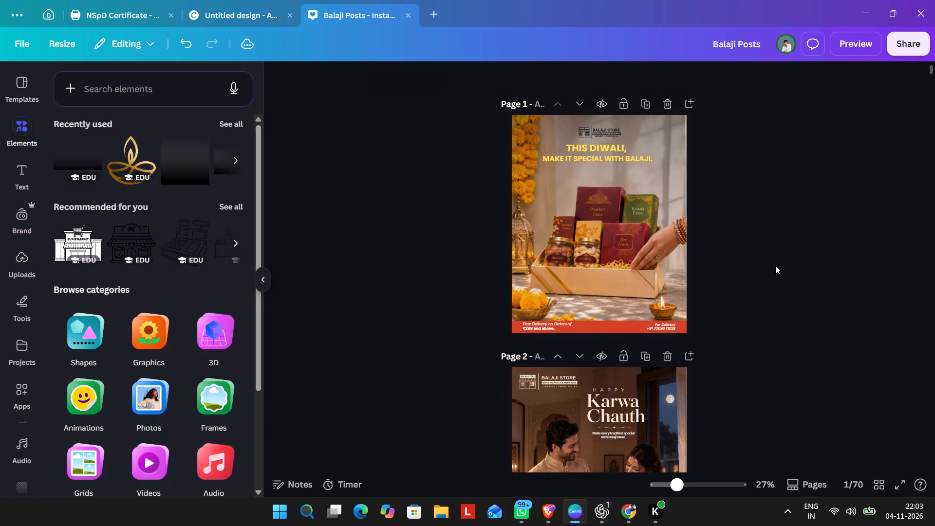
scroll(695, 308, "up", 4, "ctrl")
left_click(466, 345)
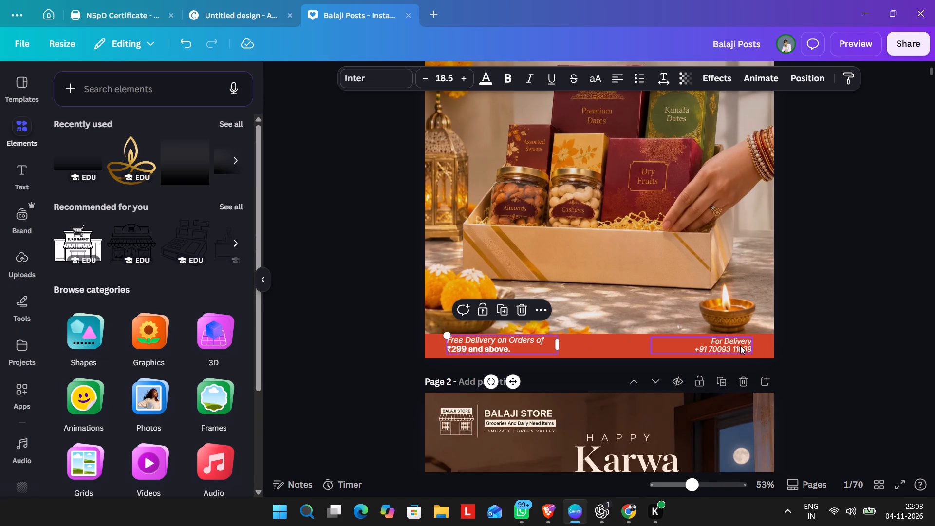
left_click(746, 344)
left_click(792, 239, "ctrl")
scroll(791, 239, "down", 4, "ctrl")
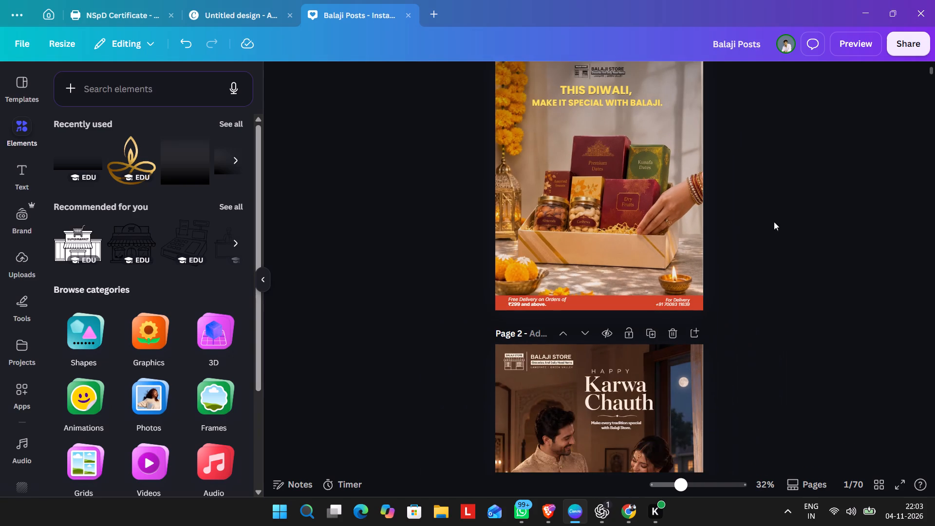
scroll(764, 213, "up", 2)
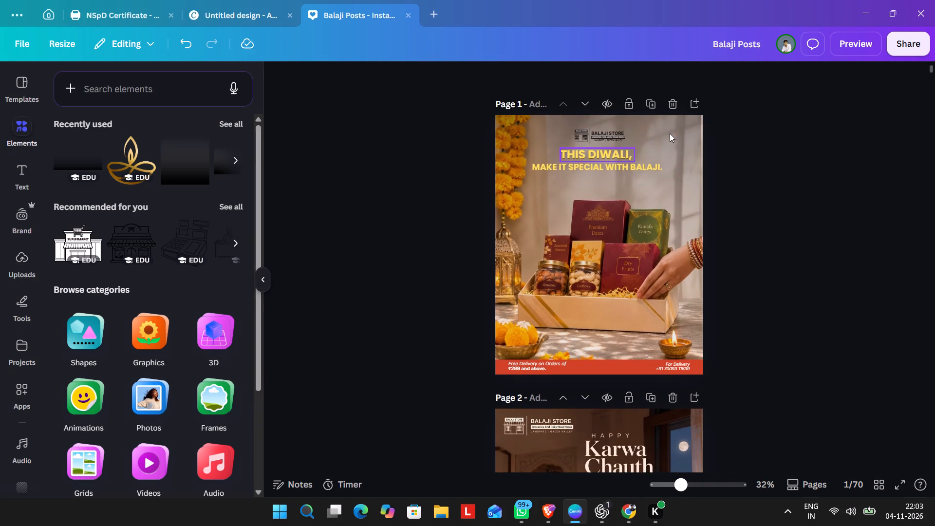
Move the gradient up slightly beyond the top of page 1 and extend its bottom edge to the bottom of the page.
left_click(670, 133)
left_click_drag(680, 160, 677, 147)
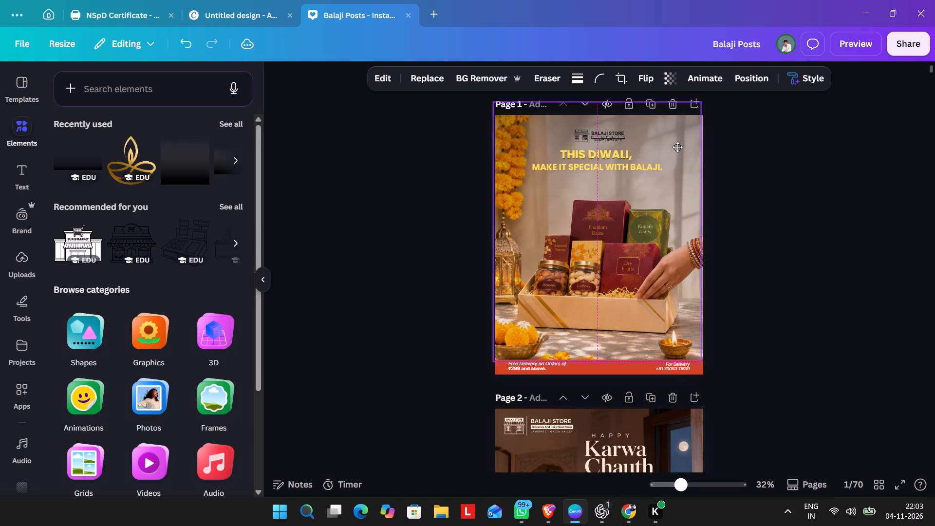
left_click_drag(677, 147, 677, 136)
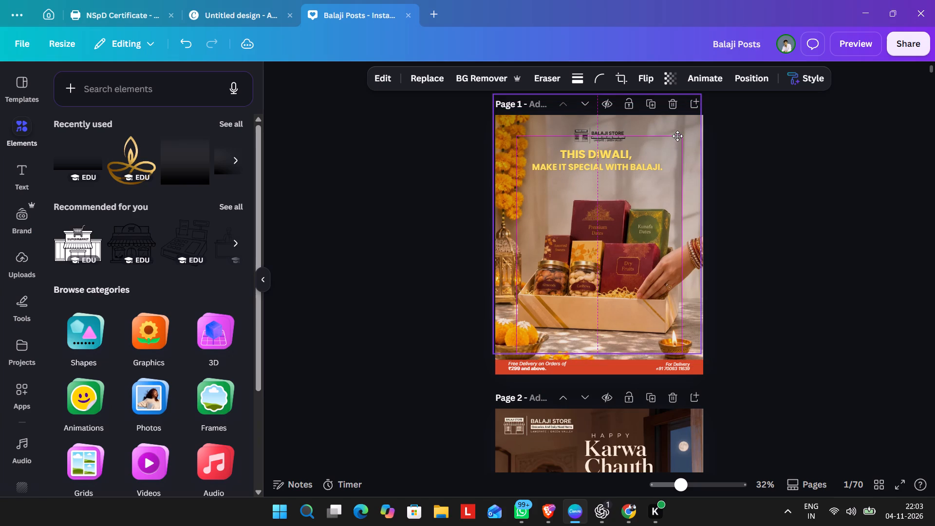
left_click_drag(677, 136, 677, 133)
left_click(758, 148)
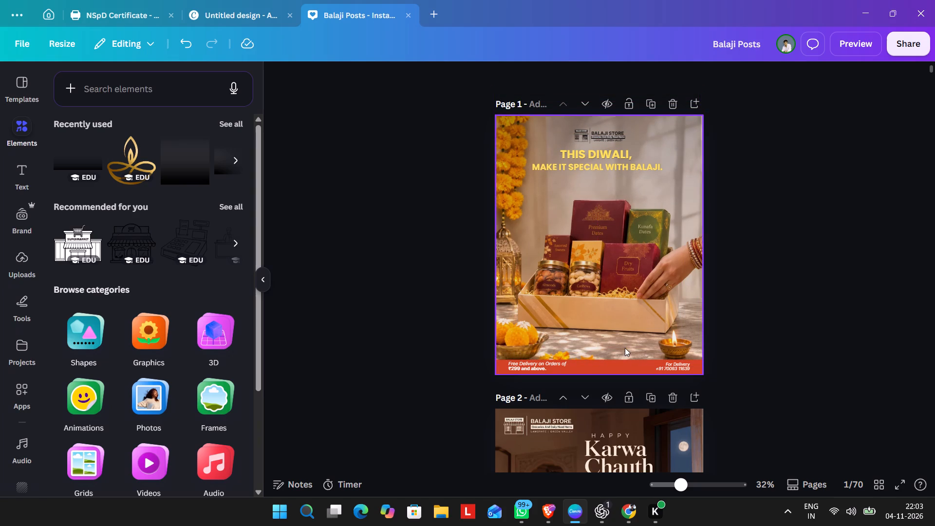
left_click(626, 338)
left_click_drag(626, 349, 630, 376)
left_click(756, 320)
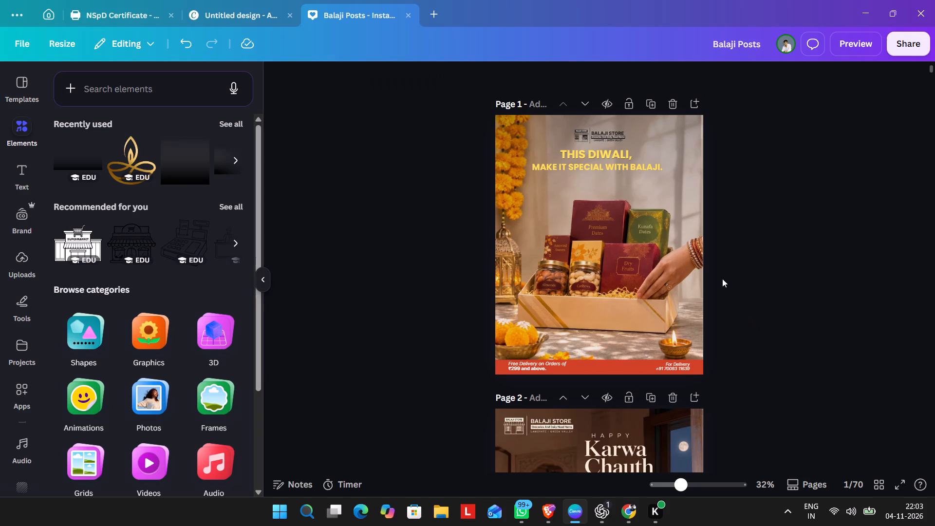
Download only page 1 as a JPG with size multiplier 3.125 and High quality.
scroll(722, 275, "down", 2, "ctrl")
scroll(722, 275, "up", 3, "ctrl")
scroll(725, 244, "up", 2)
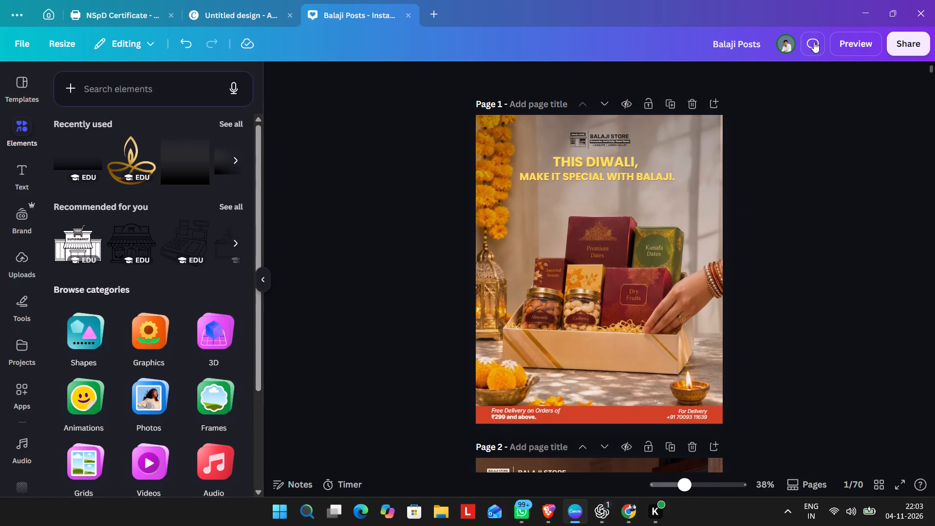
left_click(908, 39)
left_click(722, 328)
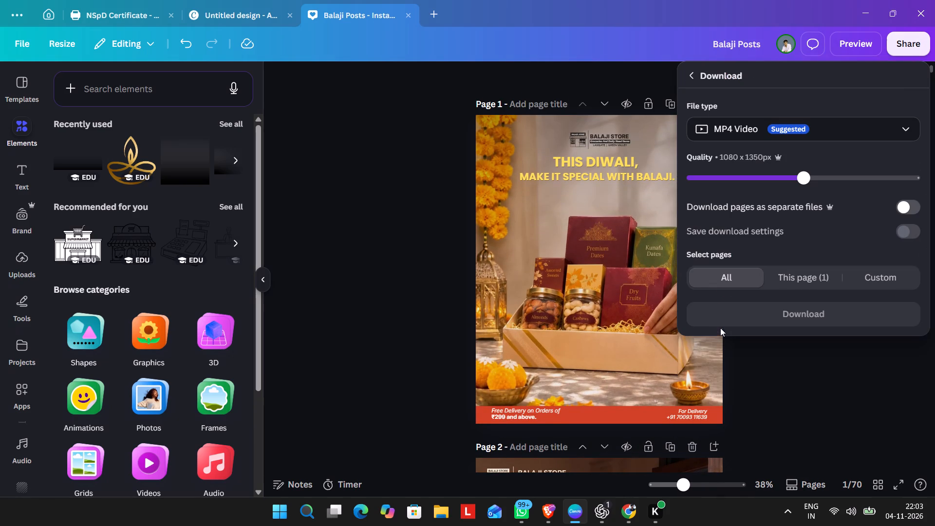
left_click(806, 279)
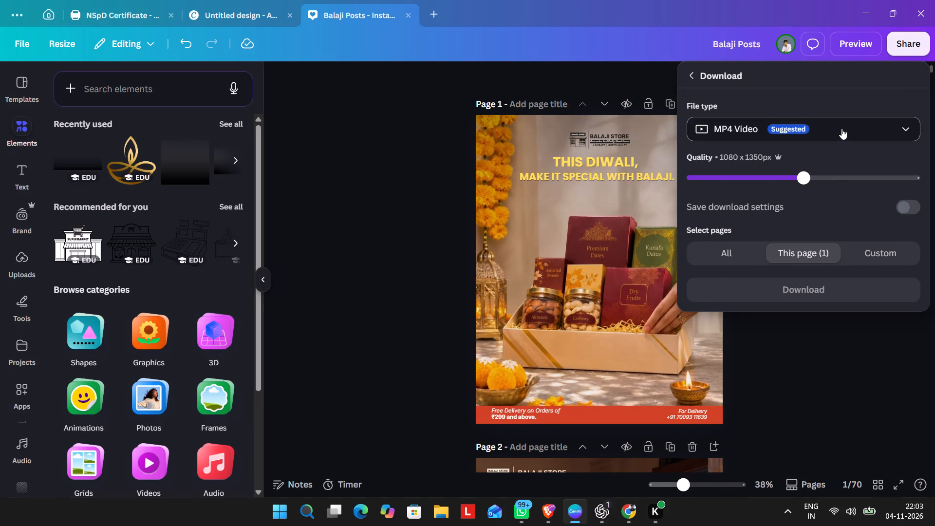
left_click(841, 129)
left_click(792, 171)
left_click_drag(862, 179, 905, 184)
left_click(823, 244)
left_click(830, 229)
left_click(831, 388)
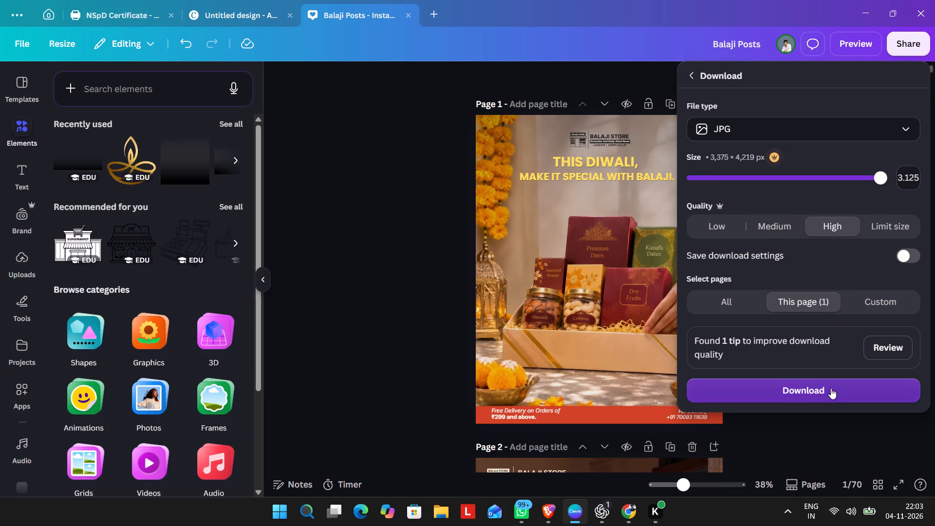
Open the Nand Juiceee design from the home page's recent designs.
left_click(229, 19)
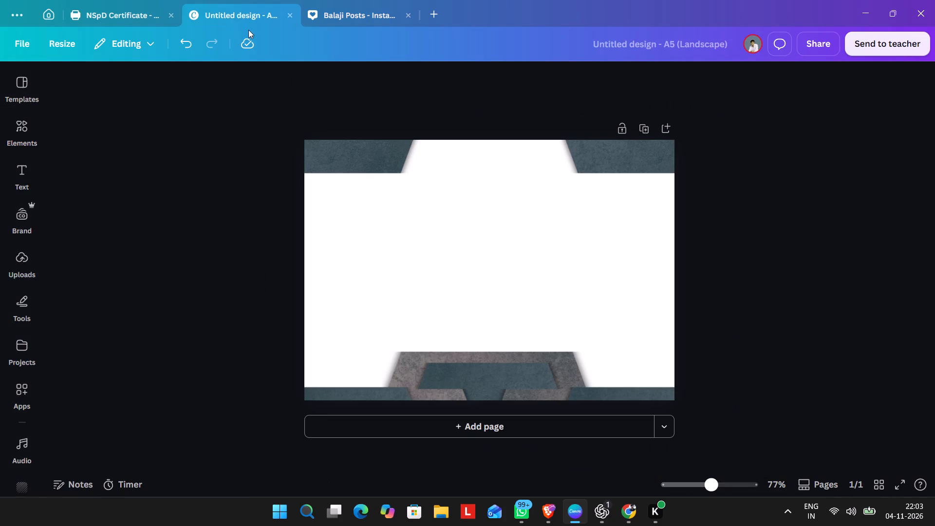
left_click(56, 18)
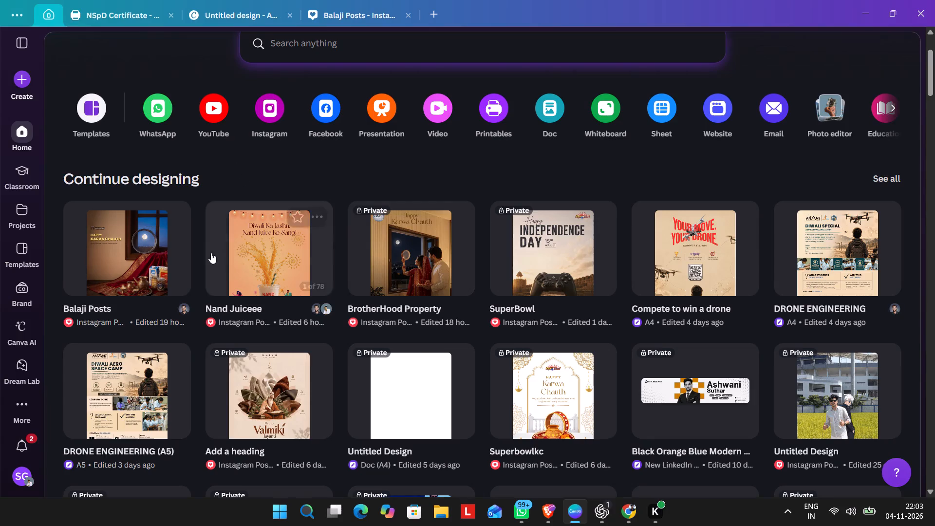
left_click(290, 273)
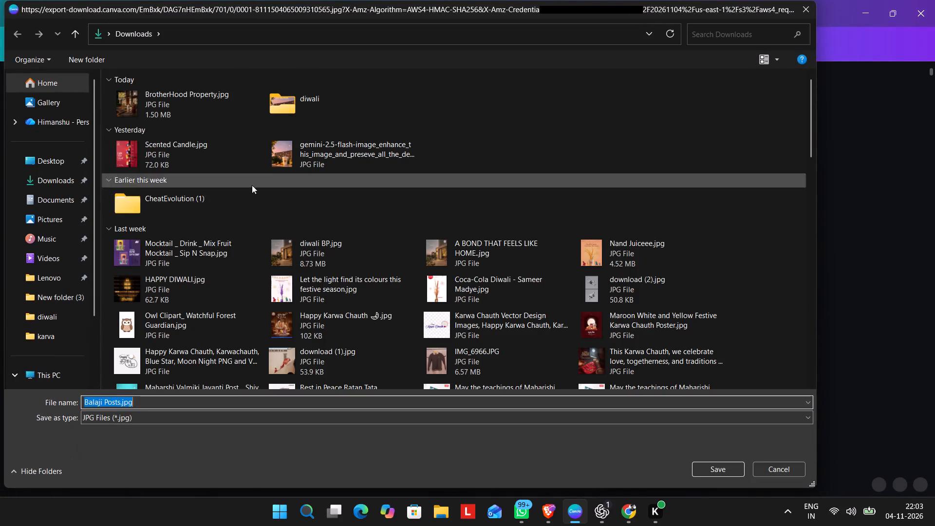
Save the exported image as Balaji Posts.jpg in the diwali folder within Downloads, replacing the existing file.
left_click(276, 104)
left_click(277, 104)
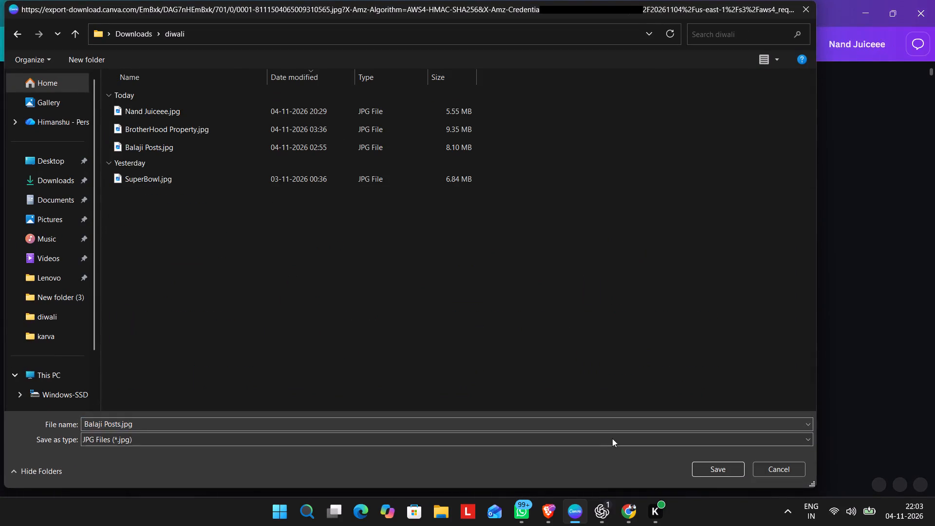
left_click(722, 470)
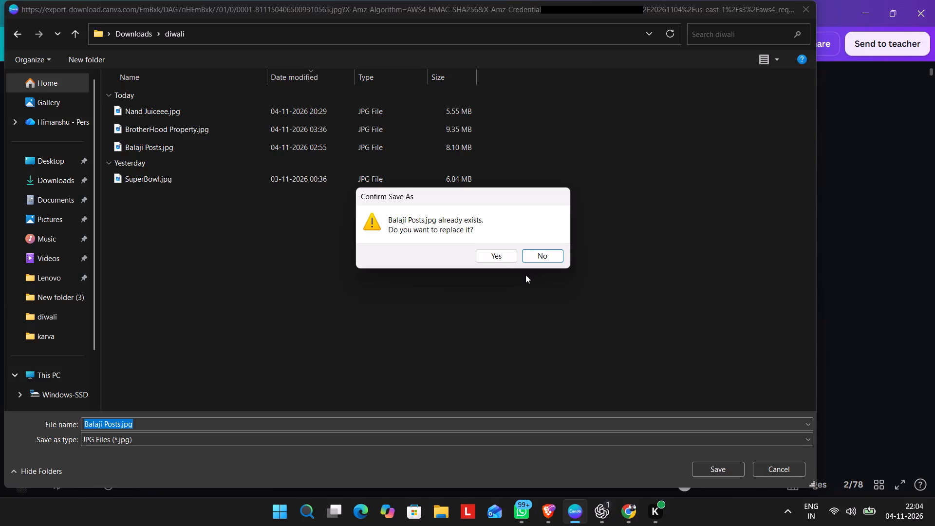
left_click(509, 260)
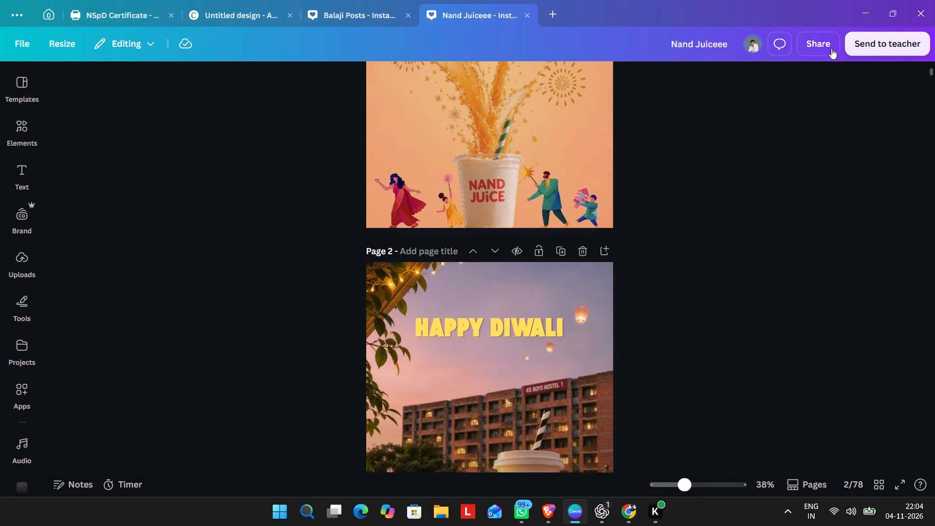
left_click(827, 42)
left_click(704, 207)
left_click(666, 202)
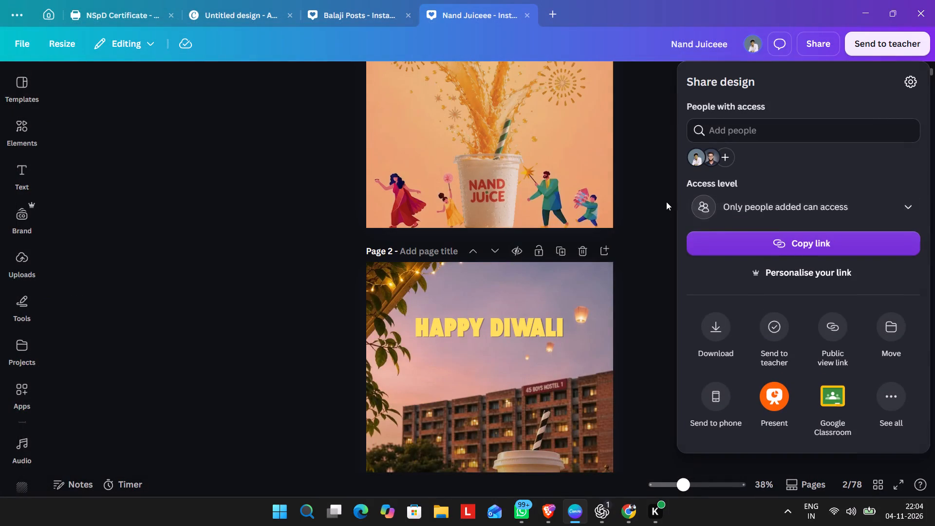
Enlarge the yellow HAPPY DIWALI heading on page 2 of the Nand Juiceee design to a font size of about 64.
scroll(653, 225, "down", 2)
scroll(653, 225, "up", 1)
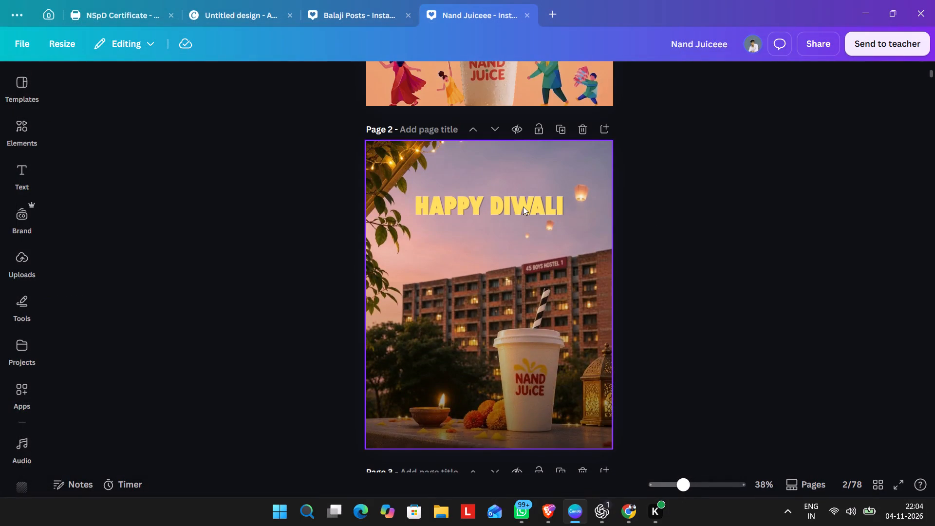
left_click(523, 207)
left_click(648, 218)
scroll(551, 201, "up", 4, "ctrl")
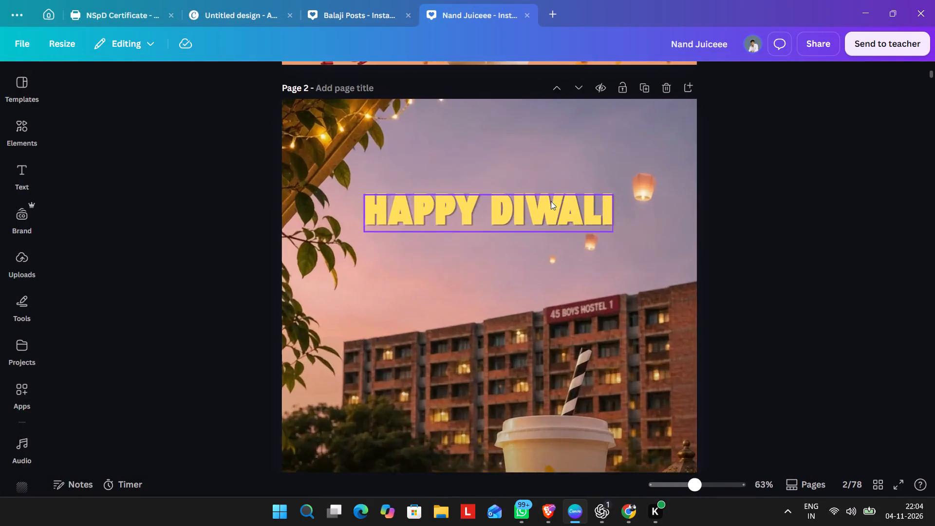
left_click(576, 211)
left_click_drag(636, 239, 637, 240)
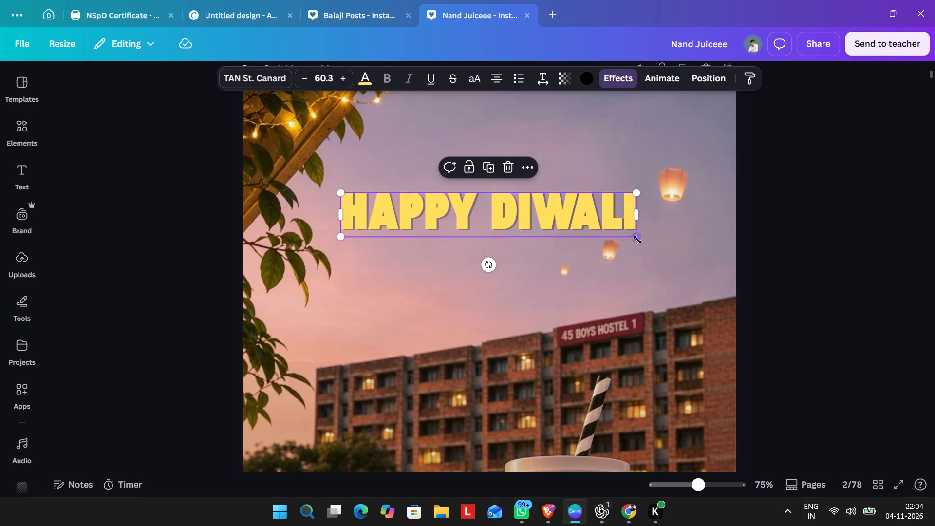
left_click_drag(637, 240, 650, 259)
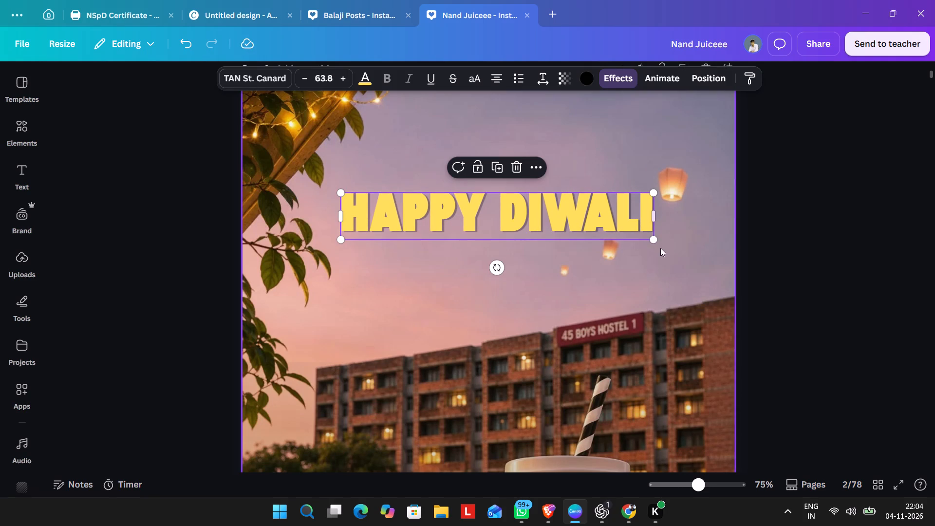
left_click_drag(654, 244, 668, 255, "alt")
left_click(751, 233)
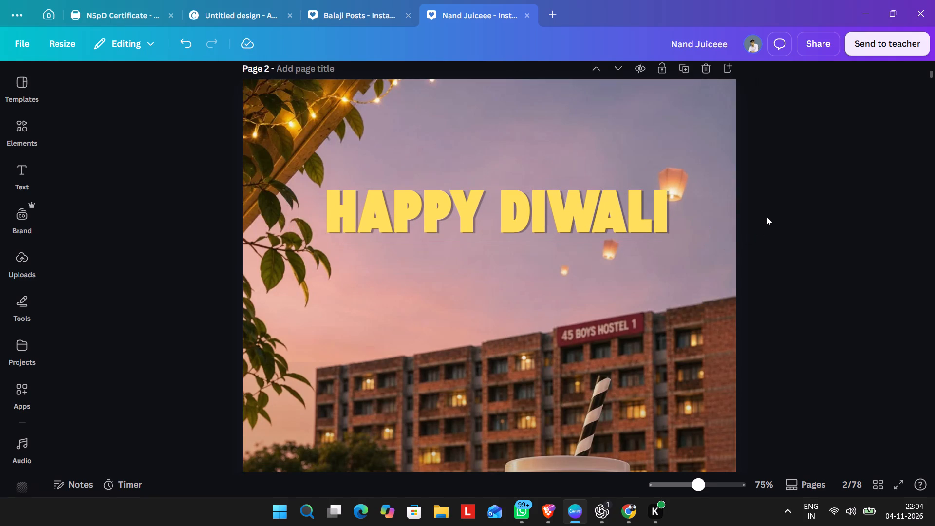
scroll(767, 217, "down", 2, "ctrl")
left_click(590, 207)
left_click_drag(614, 200, 605, 204, "alt")
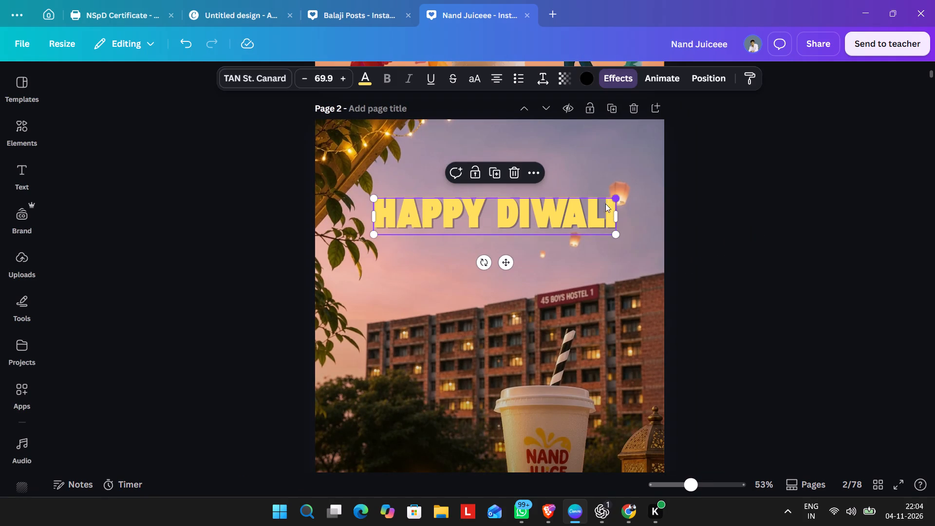
left_click_drag(605, 204, 604, 204, "alt")
left_click(707, 200)
Examine page 2's overall composition, including the heading, the background photo and the selection of its elements.
scroll(707, 200, "down", 2)
scroll(707, 200, "up", 1)
scroll(707, 200, "down", 2, "ctrl")
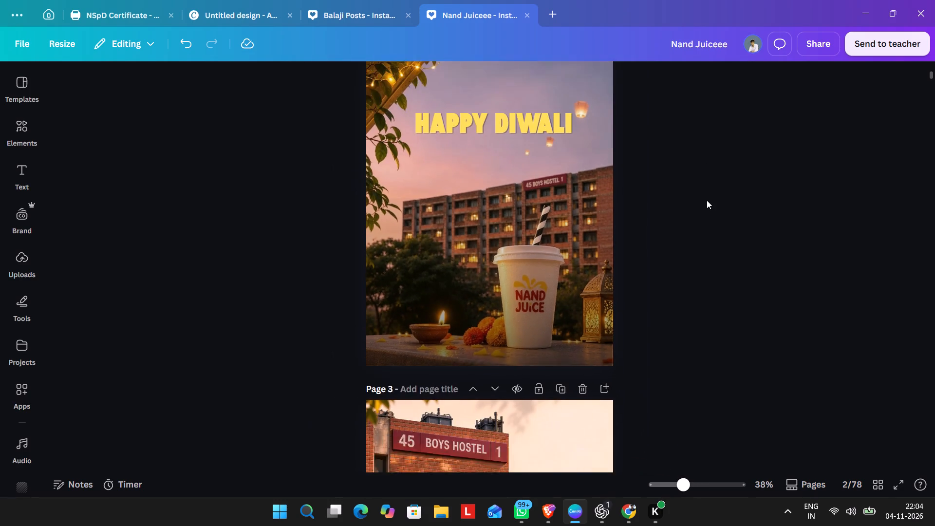
scroll(707, 200, "down", 1, "ctrl")
left_click(581, 273)
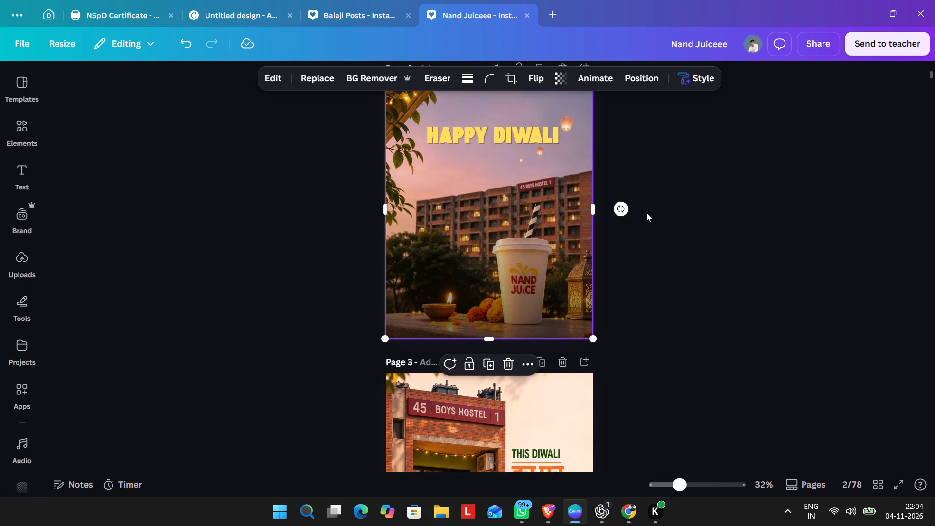
scroll(654, 204, "down", 4, "ctrl")
scroll(654, 203, "up", 1, "ctrl")
left_click_drag(636, 111, 380, 265)
left_click(507, 248)
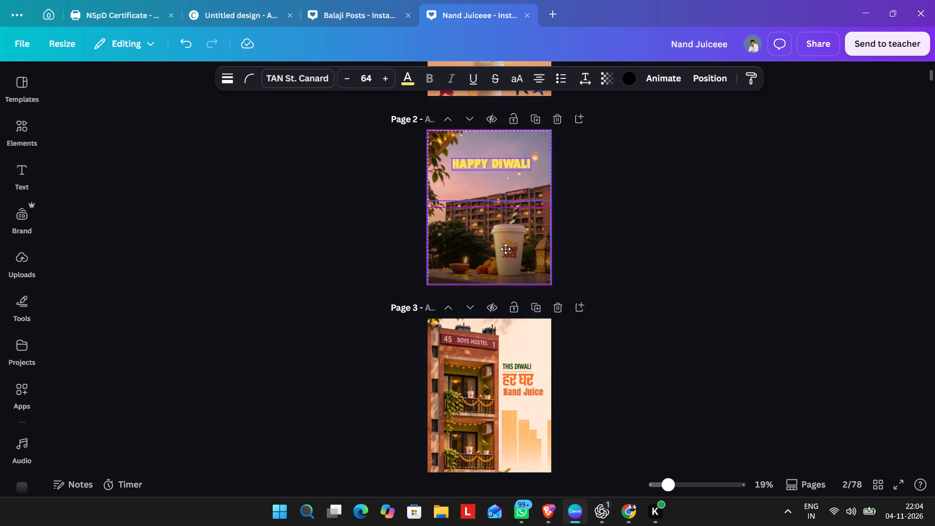
left_click(602, 216)
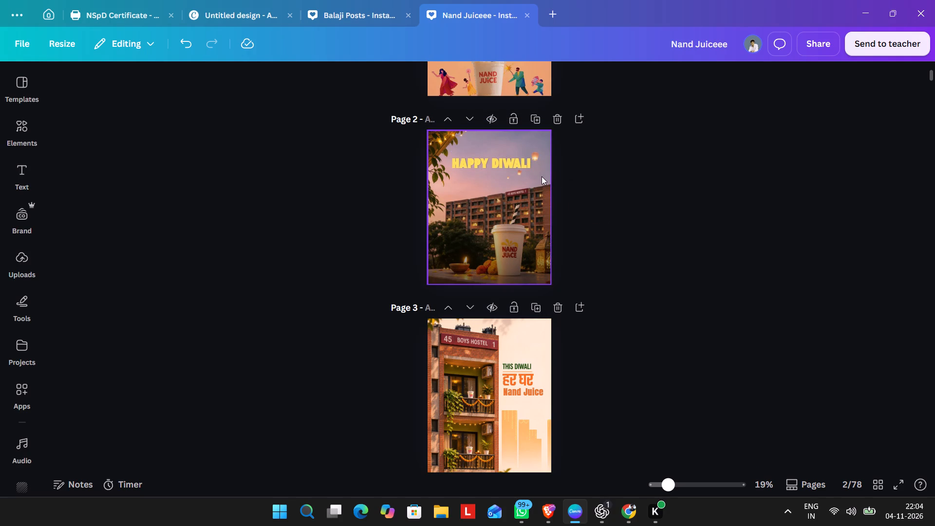
left_click(542, 176)
left_click(557, 177)
scroll(609, 169, "up", 3, "ctrl")
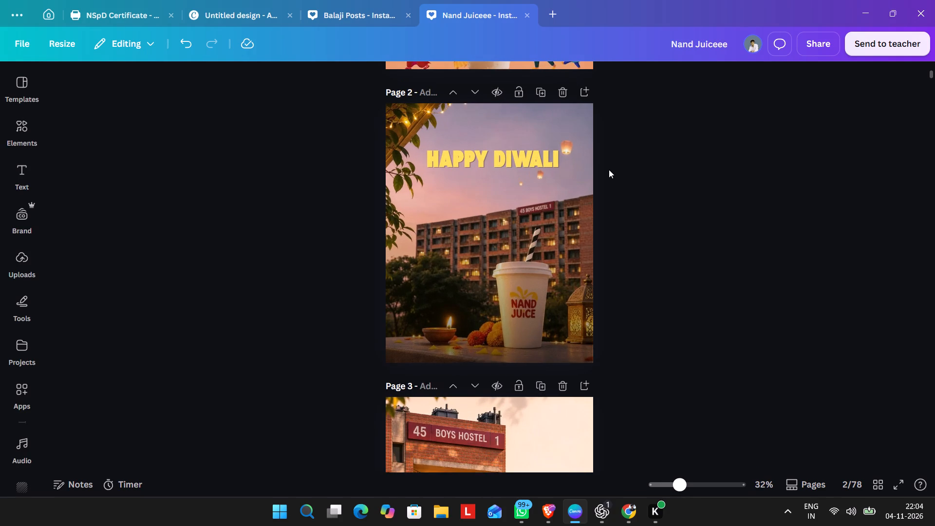
scroll(609, 169, "up", 1)
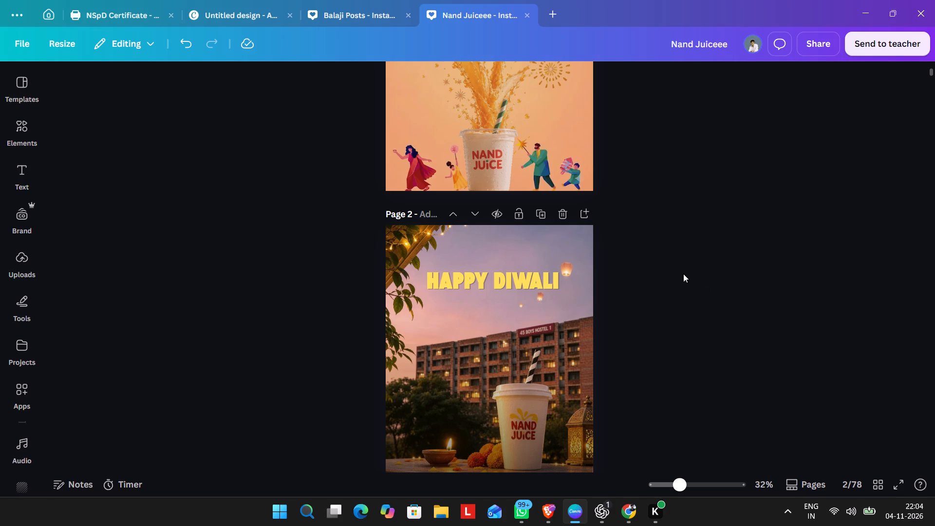
Search the elements for diwali graphics and add the faint gold firework burst to page 2.
left_click(30, 146)
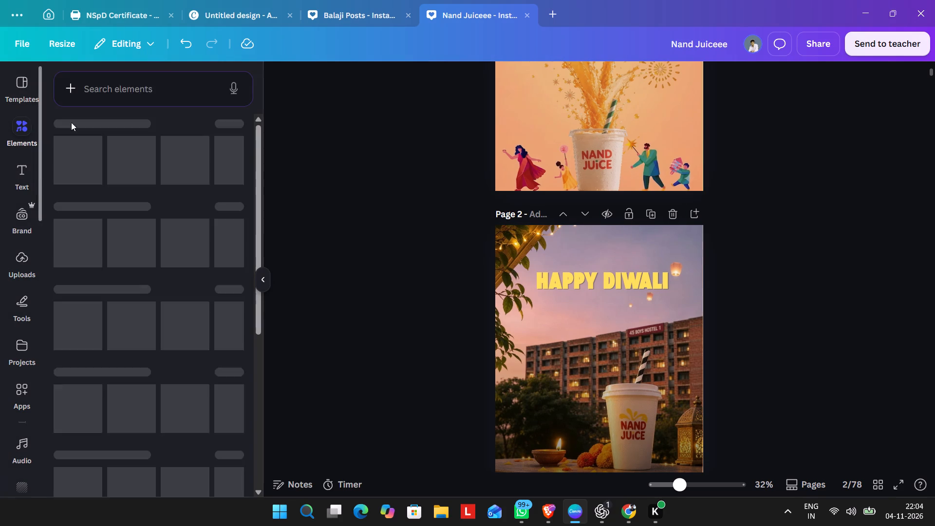
left_click(128, 85)
type("DIWALI")
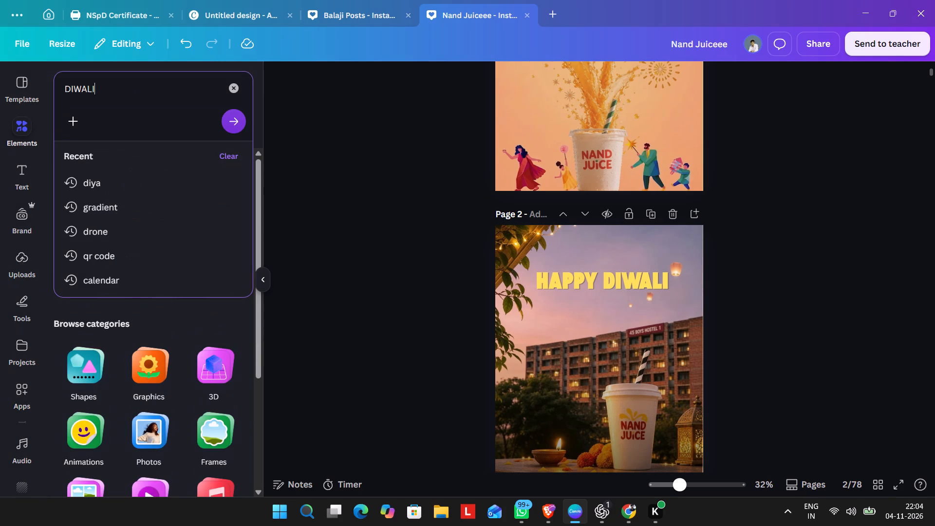
key("ctrl+a")
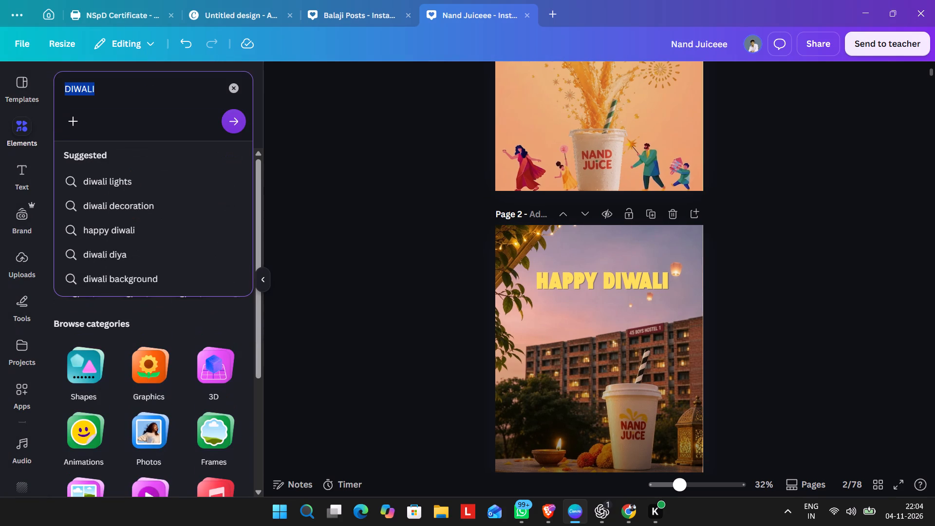
type("diwali")
key("Return")
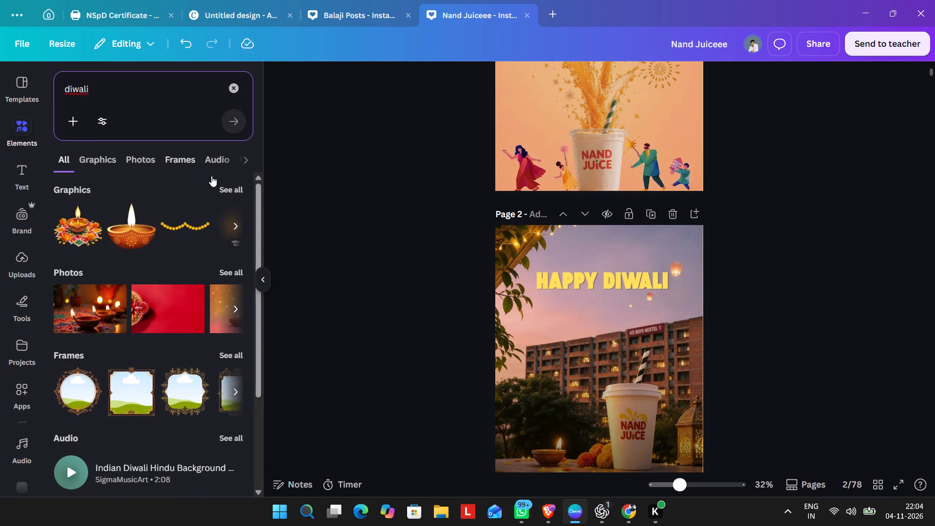
left_click(233, 190)
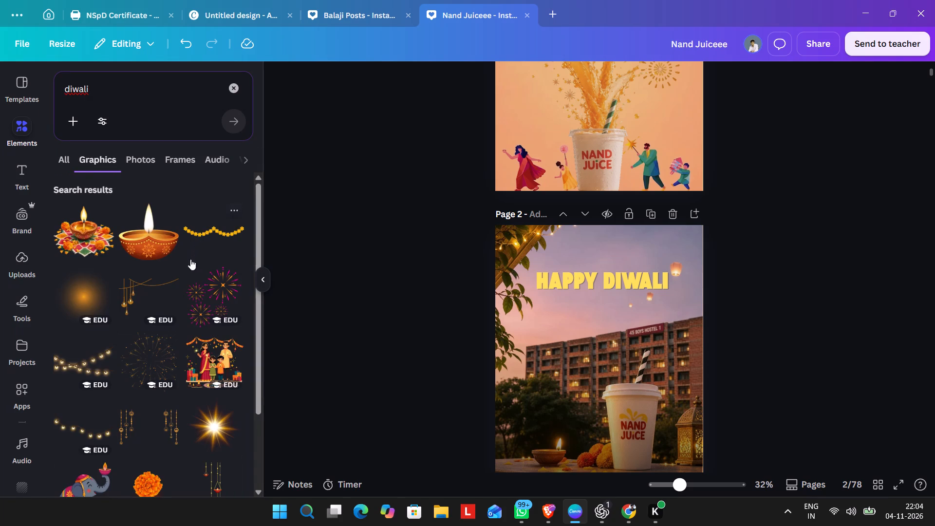
left_click(139, 367)
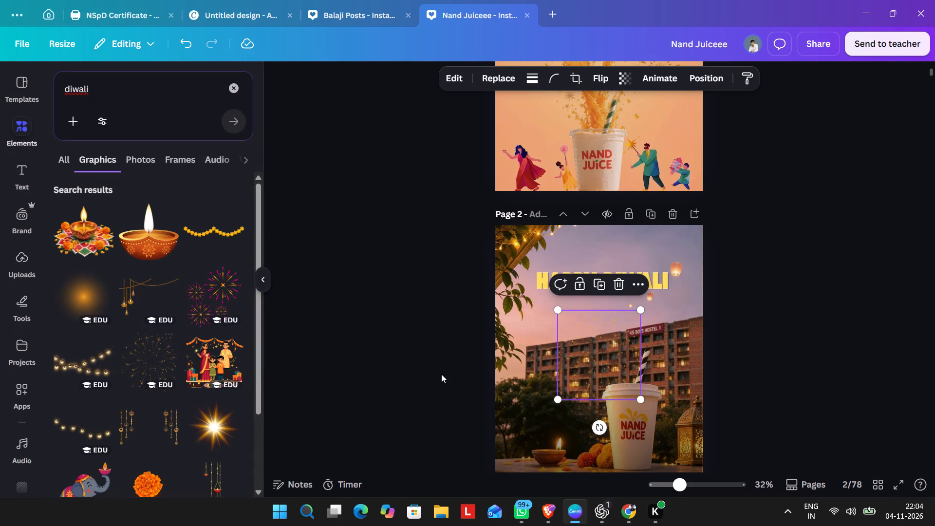
Shrink the firework graphic and place it over the first letter of the HAPPY DIWALI heading.
left_click_drag(639, 398, 582, 349)
scroll(609, 323, "up", 6, "ctrl")
left_click_drag(524, 343, 466, 301)
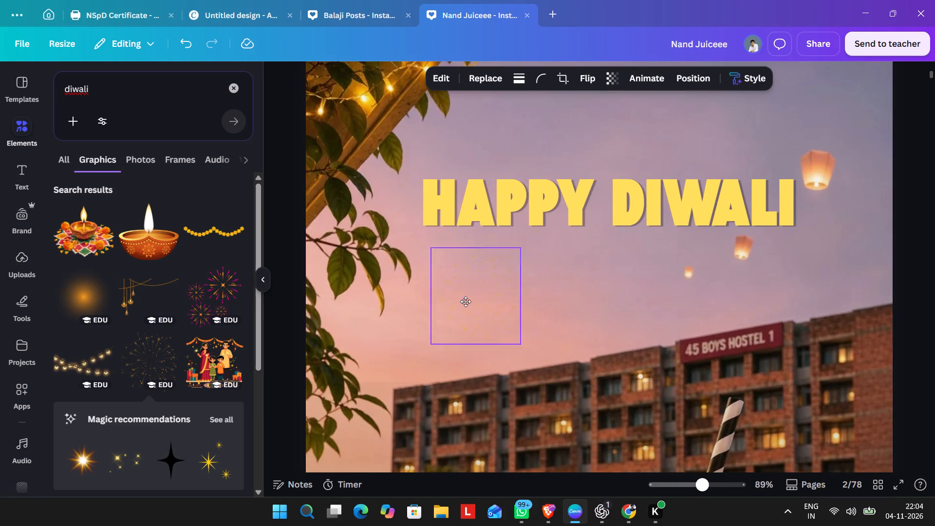
left_click_drag(466, 301, 457, 298)
scroll(510, 312, "down", 3, "ctrl")
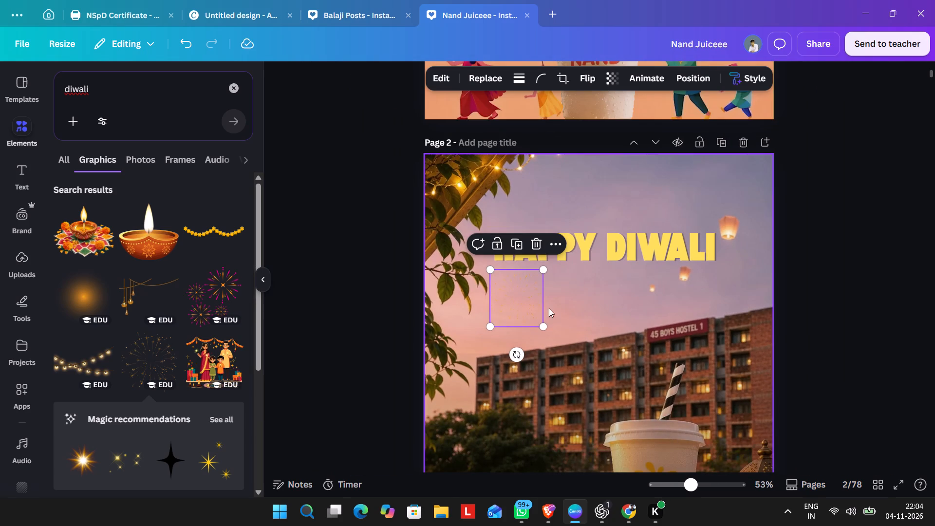
left_click_drag(510, 306, 707, 250, "ctrl")
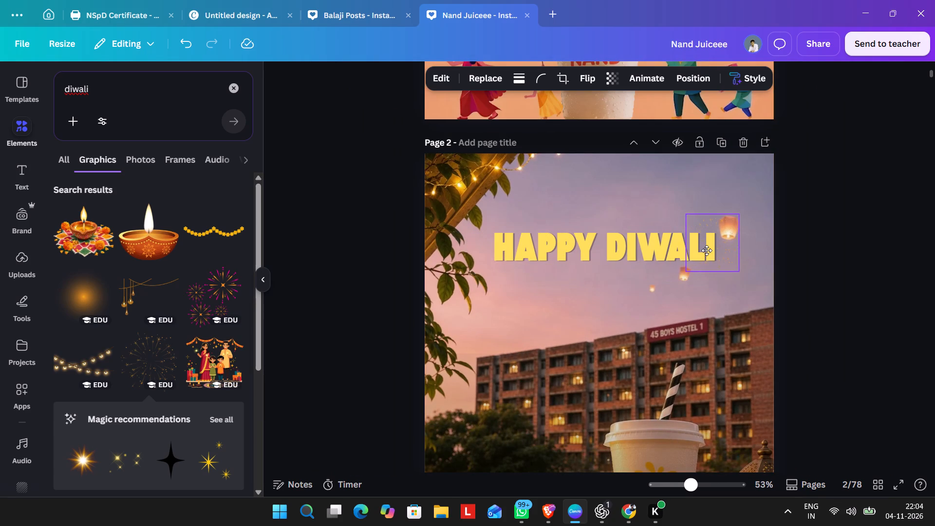
left_click_drag(707, 250, 496, 244, "ctrl")
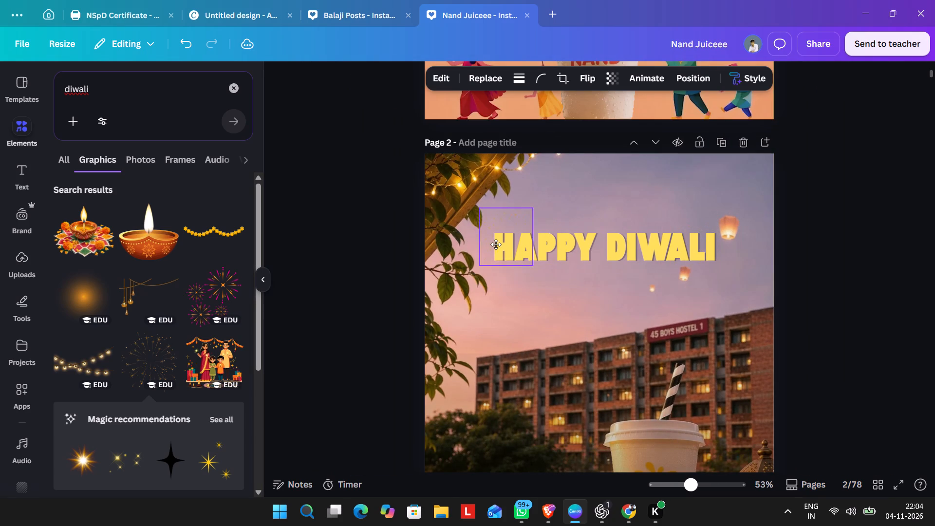
left_click_drag(496, 244, 492, 246, "ctrl")
double_click(805, 249)
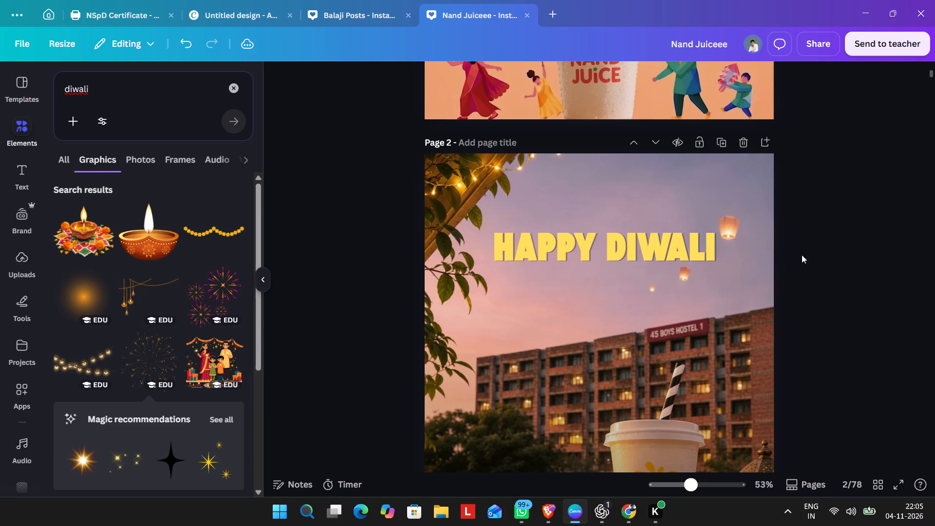
Rotate the firework graphic slightly and nudge it up beside the start of the HAPPY DIWALI heading.
scroll(518, 270, "up", 3, "ctrl")
left_click(440, 181)
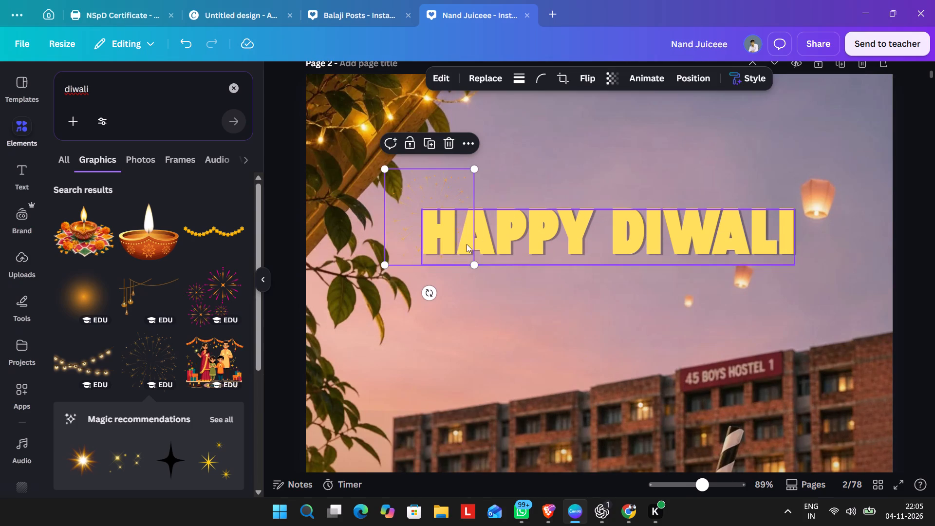
left_click_drag(431, 291, 412, 288)
left_click_drag(457, 219, 452, 211)
double_click(907, 191)
Review the whole of page 2 and look through the diwali graphics for further decorations.
scroll(832, 236, "down", 2, "ctrl")
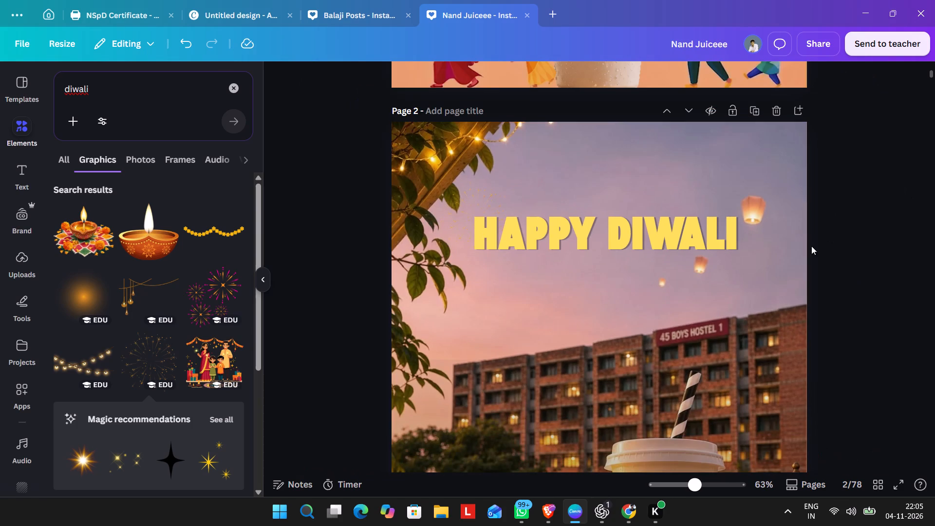
scroll(296, 330, "down", 1)
scroll(355, 328, "down", 3, "ctrl")
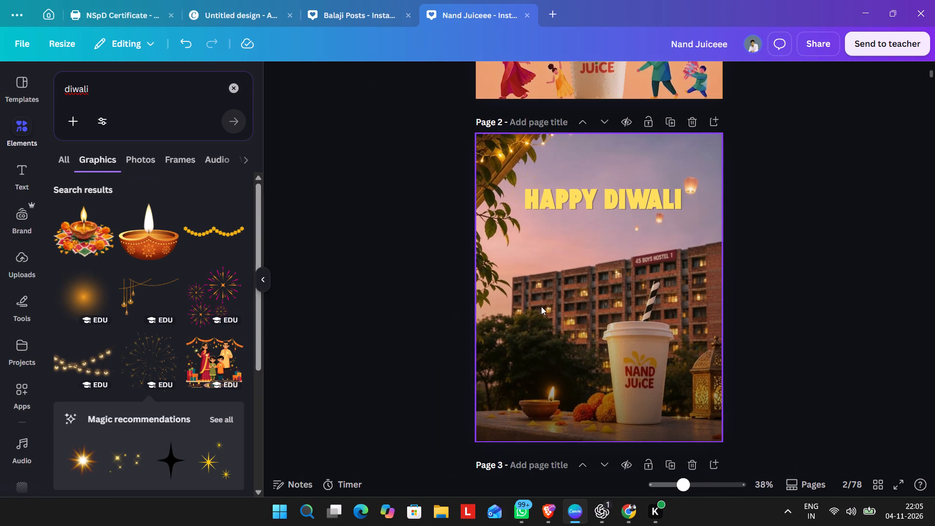
scroll(151, 384, "down", 3)
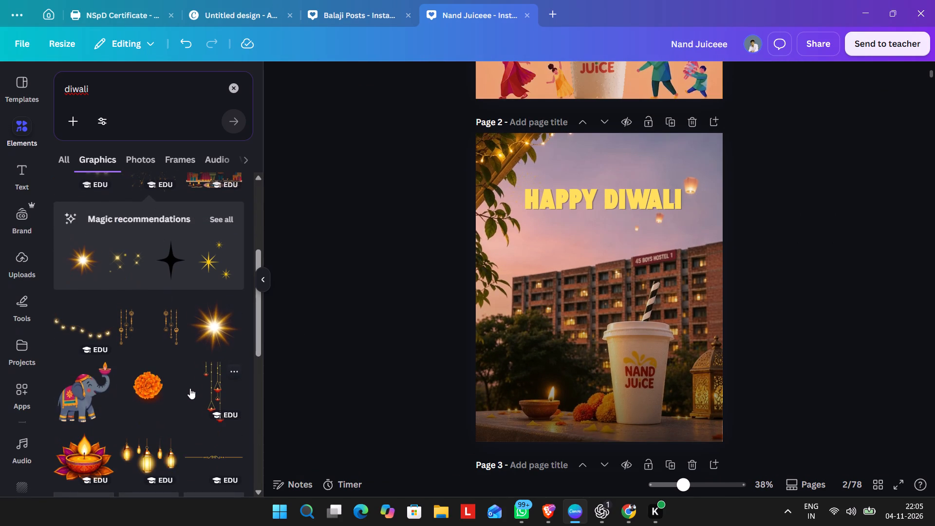
scroll(190, 388, "down", 4)
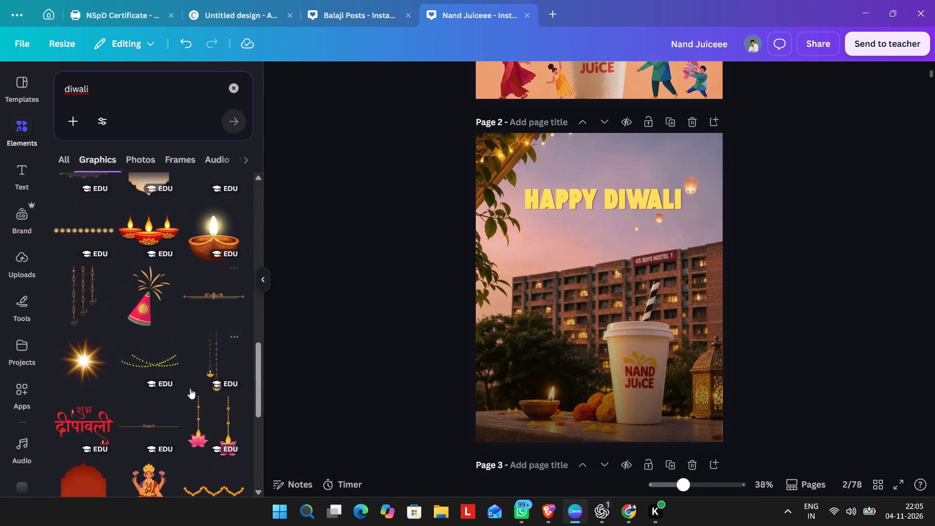
scroll(190, 388, "down", 2)
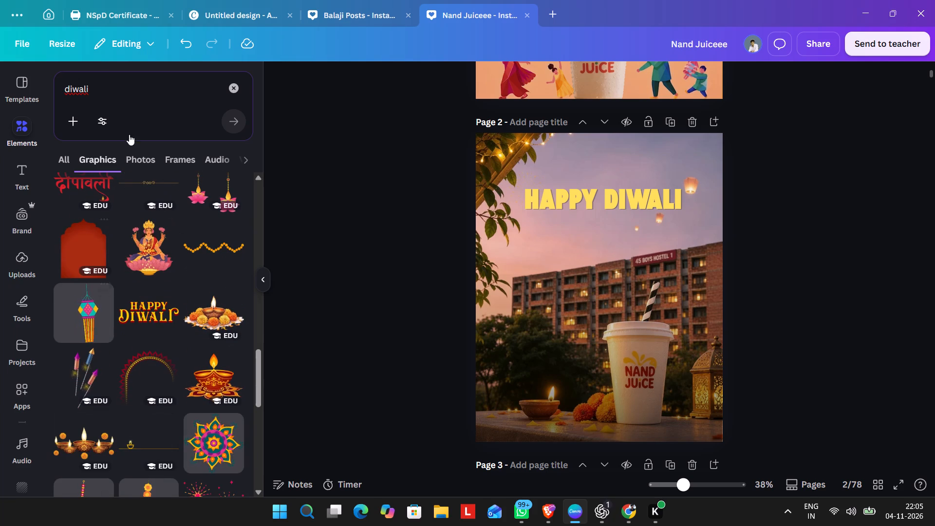
Search the graphics for crackers.
triple_click(141, 105)
double_click(139, 90)
type("crackers")
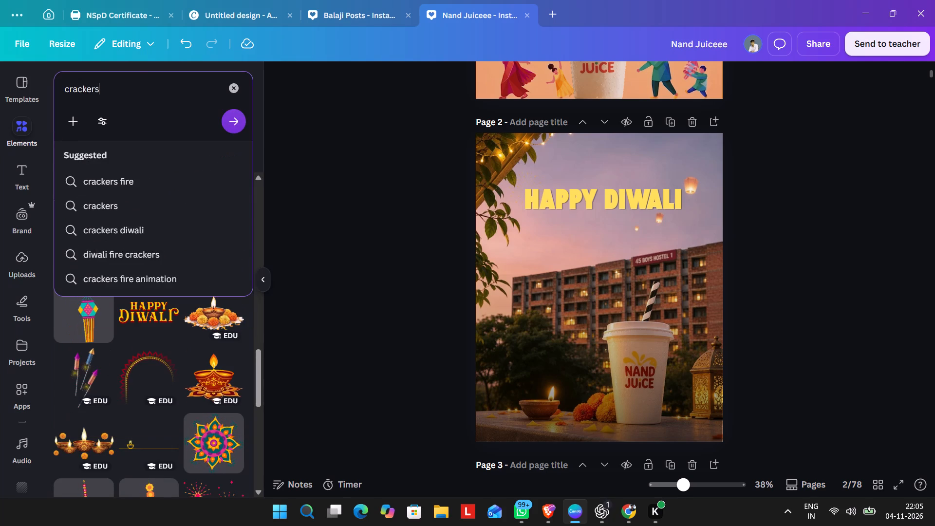
key("Return")
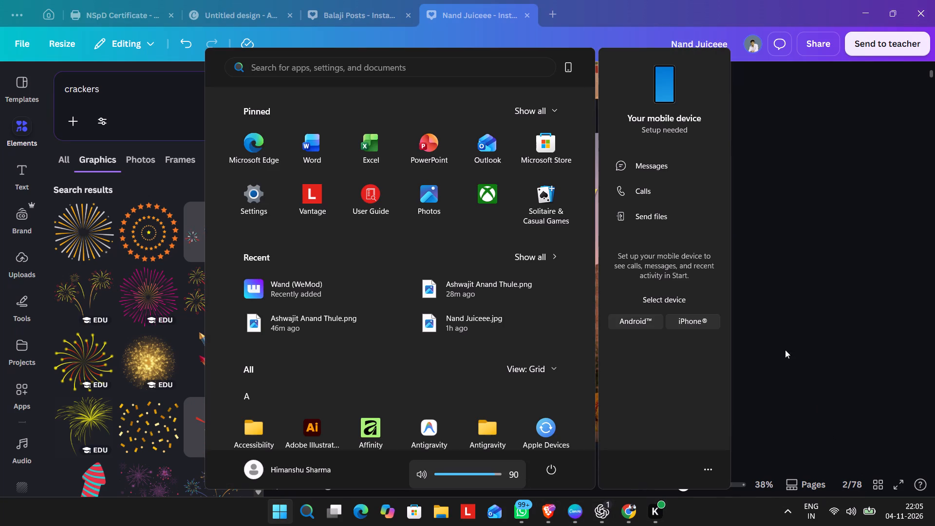
left_click(780, 337)
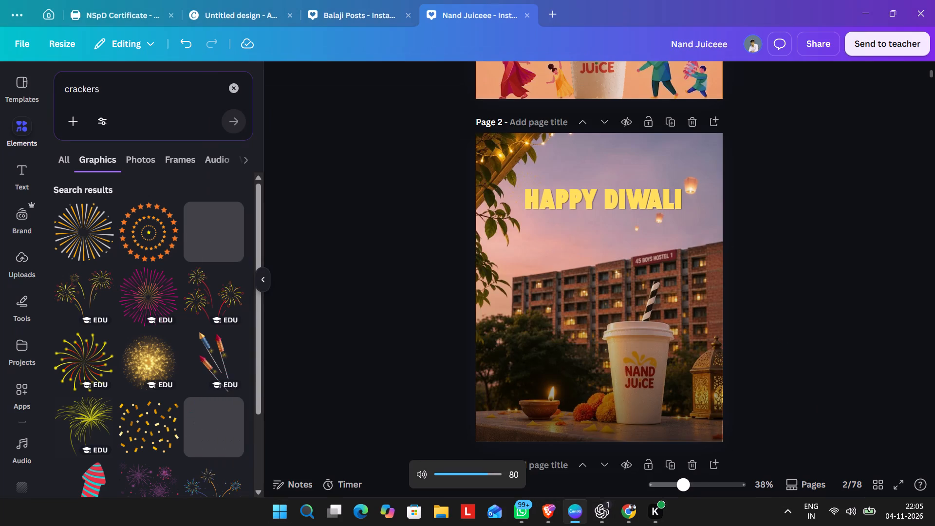
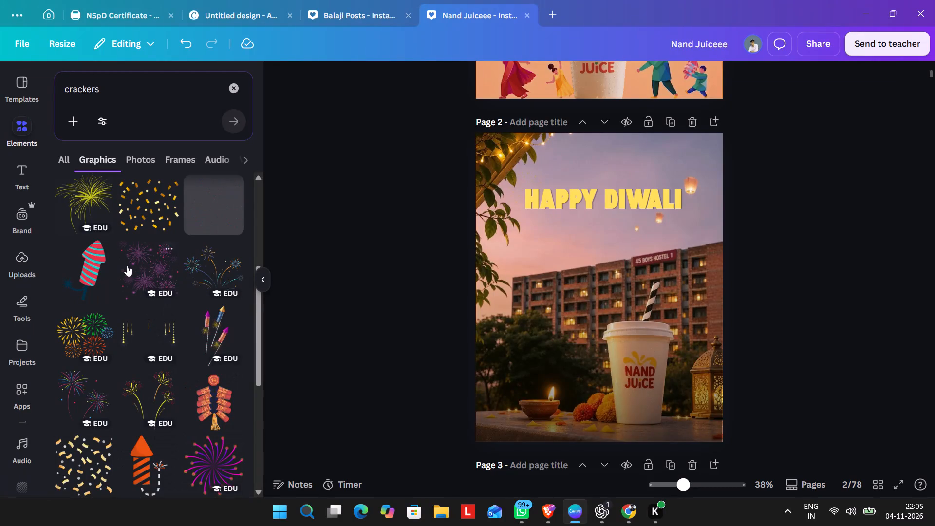
Look through the crackers graphics for a further decoration for page 2.
scroll(201, 397, "down", 1)
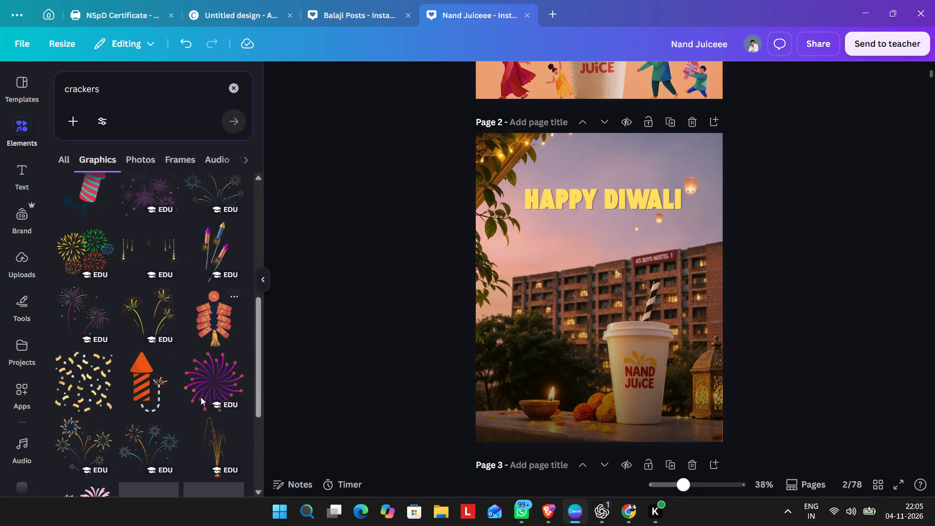
scroll(196, 396, "down", 2)
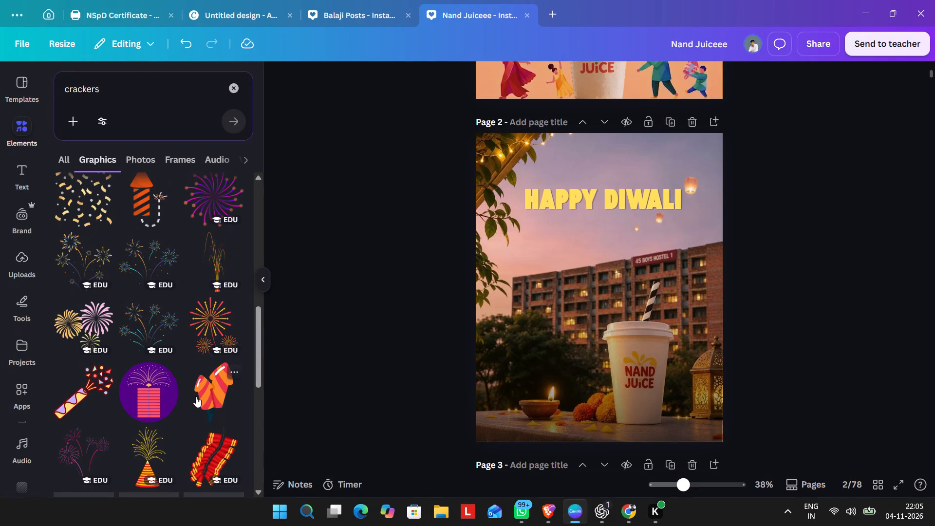
scroll(187, 395, "down", 1)
scroll(148, 374, "down", 1)
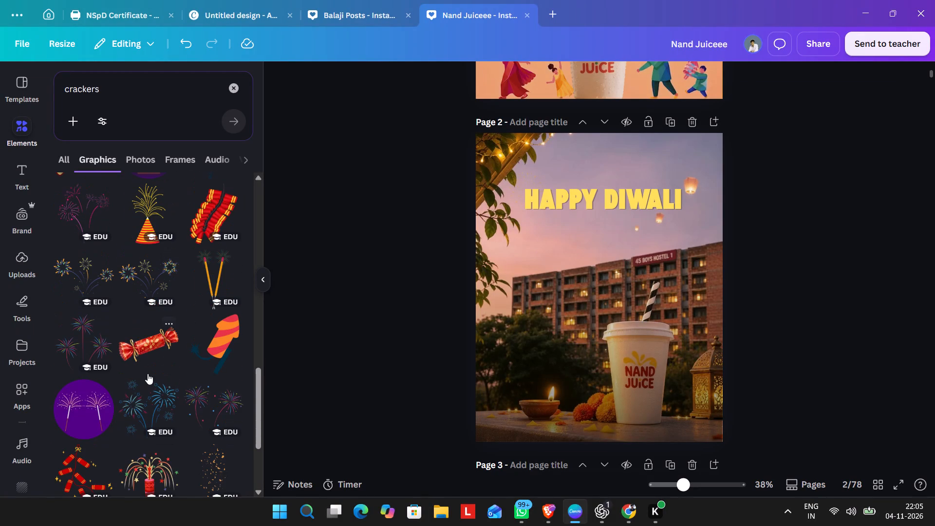
scroll(148, 374, "down", 1)
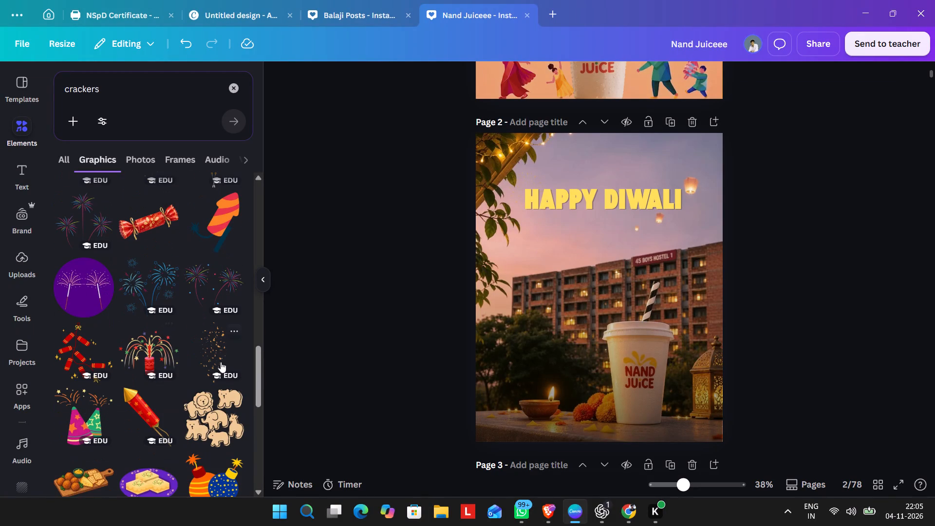
scroll(217, 358, "down", 1)
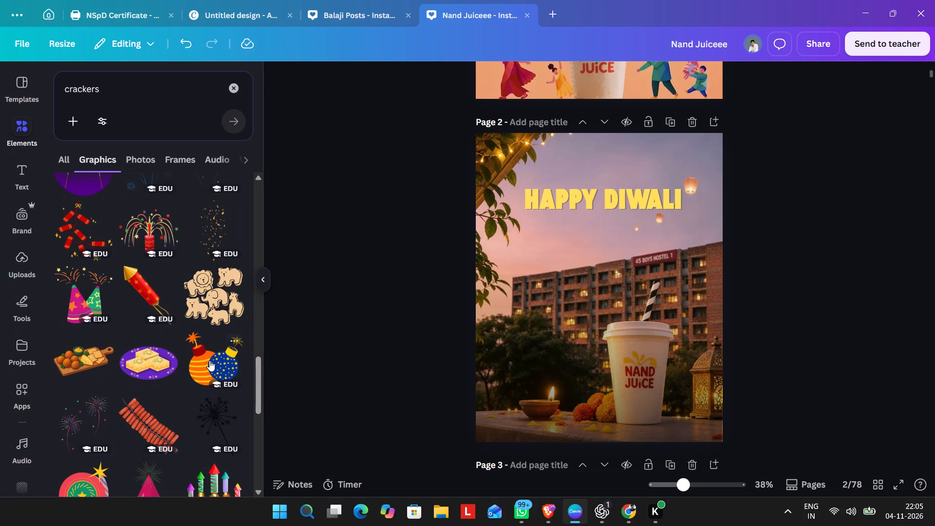
scroll(209, 360, "down", 3)
scroll(146, 269, "up", 11)
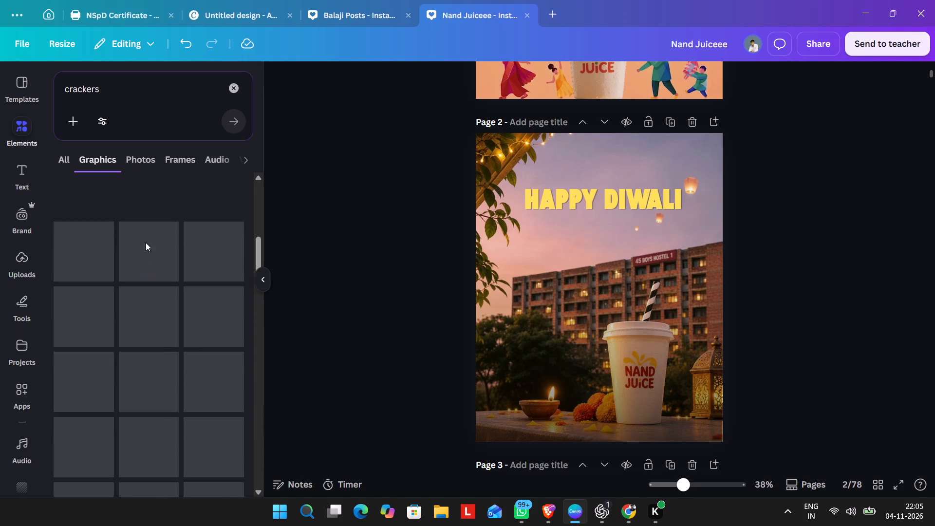
scroll(138, 151, "up", 2)
Look through the crackers photos for a firework or sparkler image that suits page 2.
left_click(141, 153)
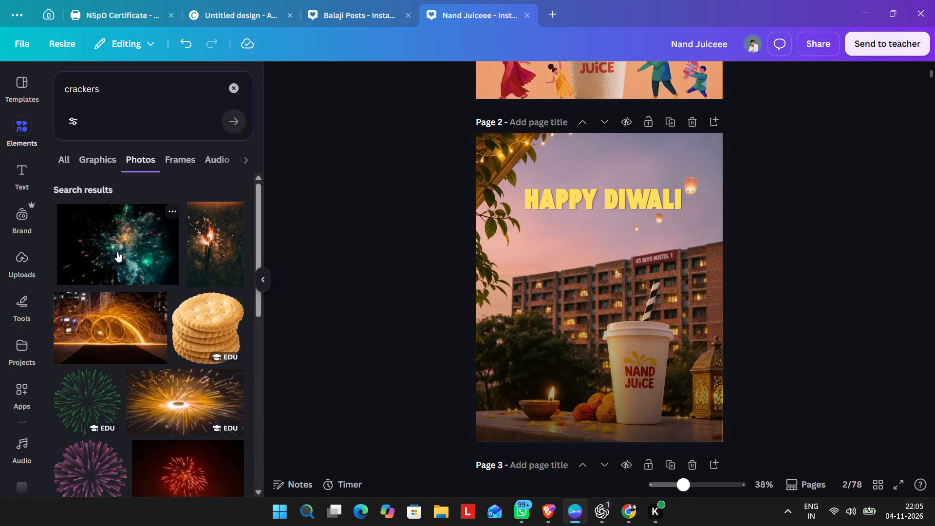
scroll(180, 344, "down", 1)
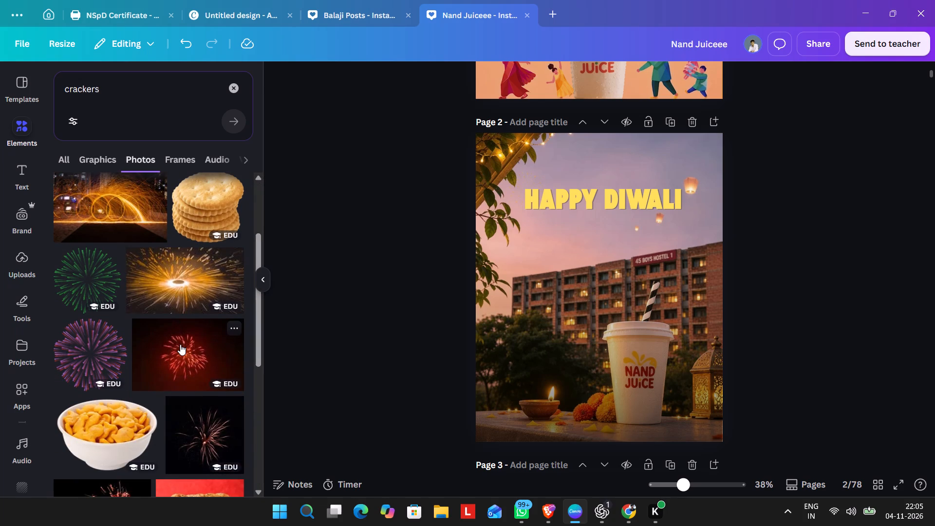
scroll(189, 428, "down", 3)
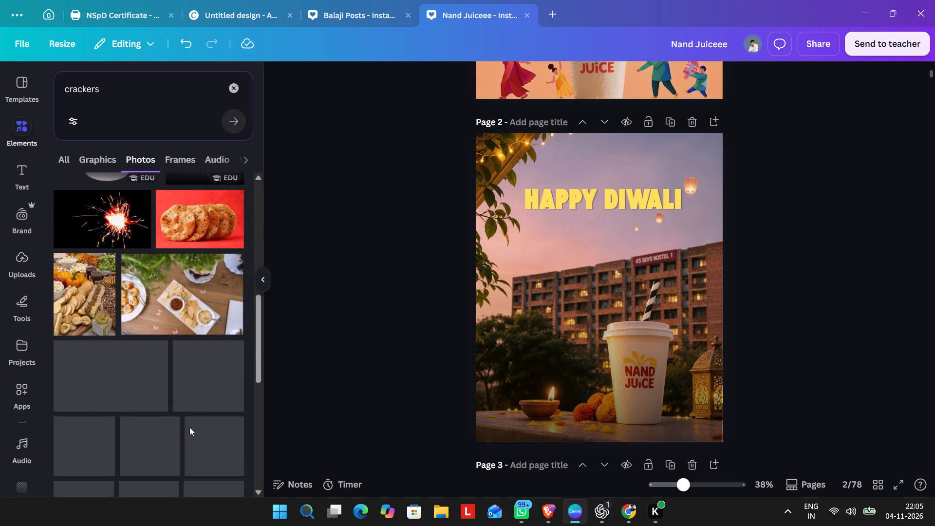
scroll(145, 223, "down", 3)
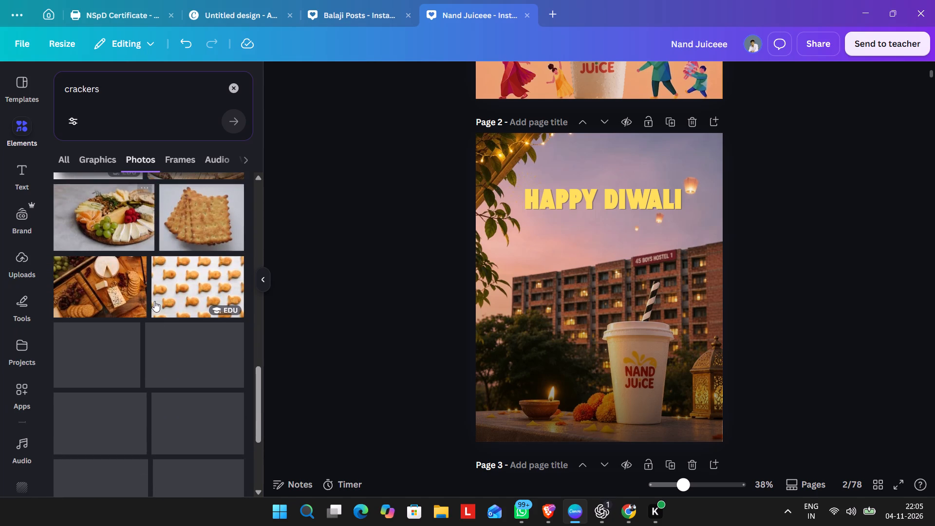
scroll(161, 333, "down", 1)
scroll(159, 329, "up", 5)
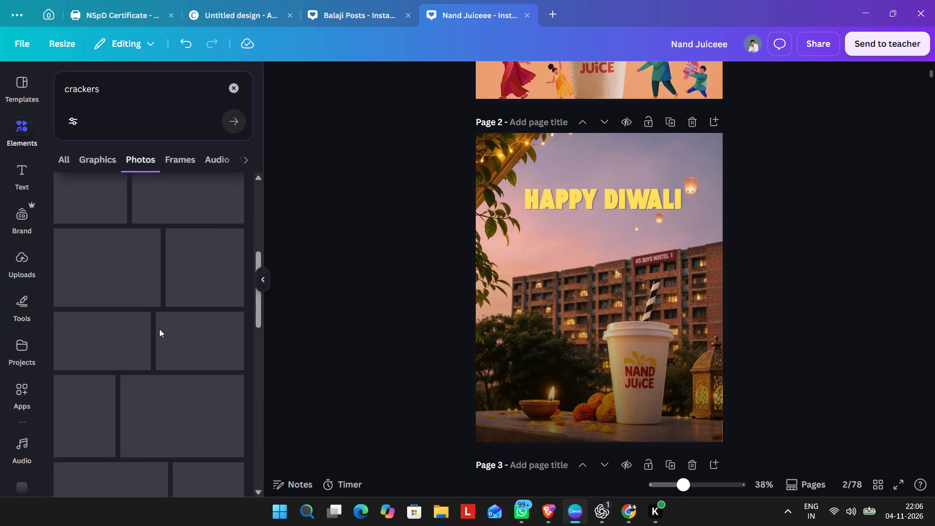
scroll(159, 329, "up", 5)
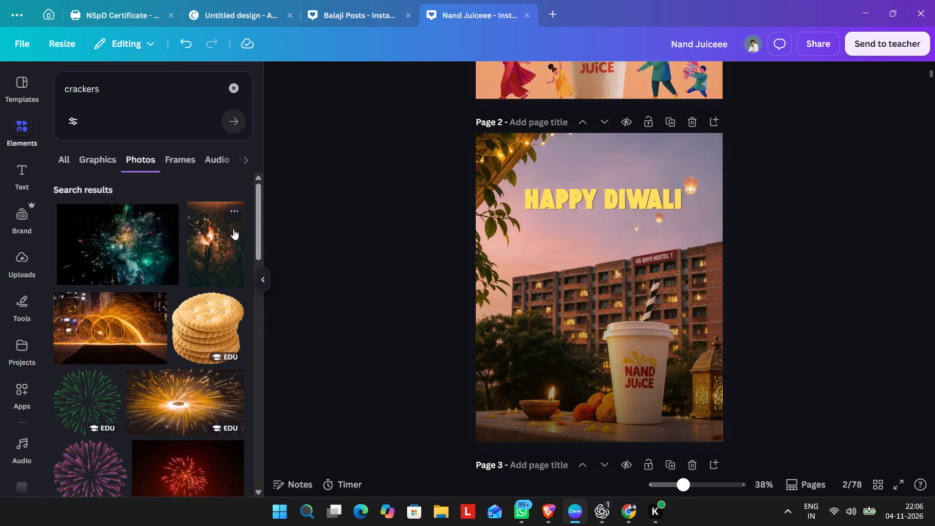
left_click(233, 210)
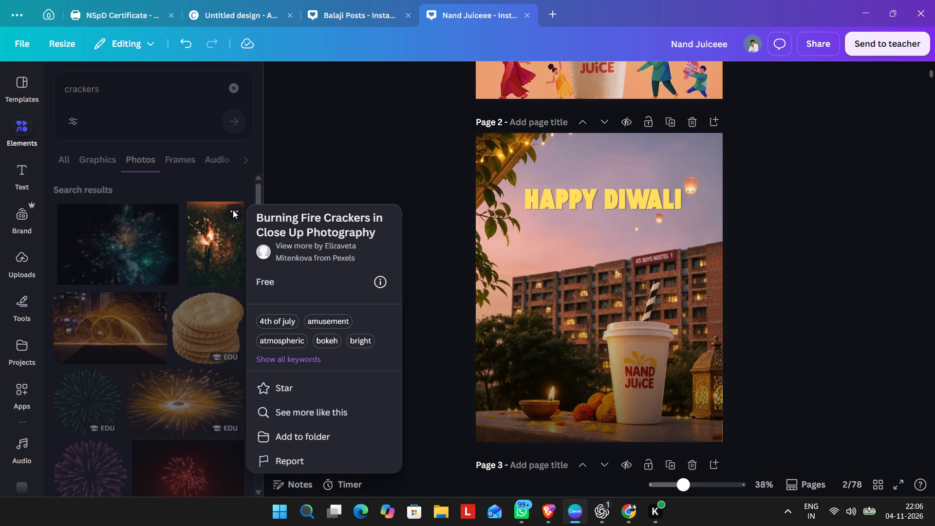
left_click(213, 185)
scroll(124, 345, "down", 4)
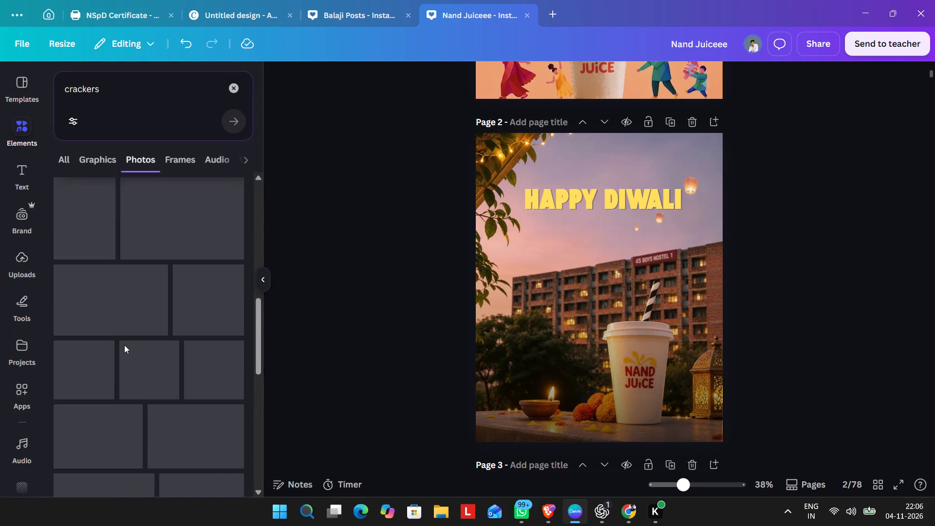
scroll(124, 345, "down", 7)
scroll(123, 262, "up", 4)
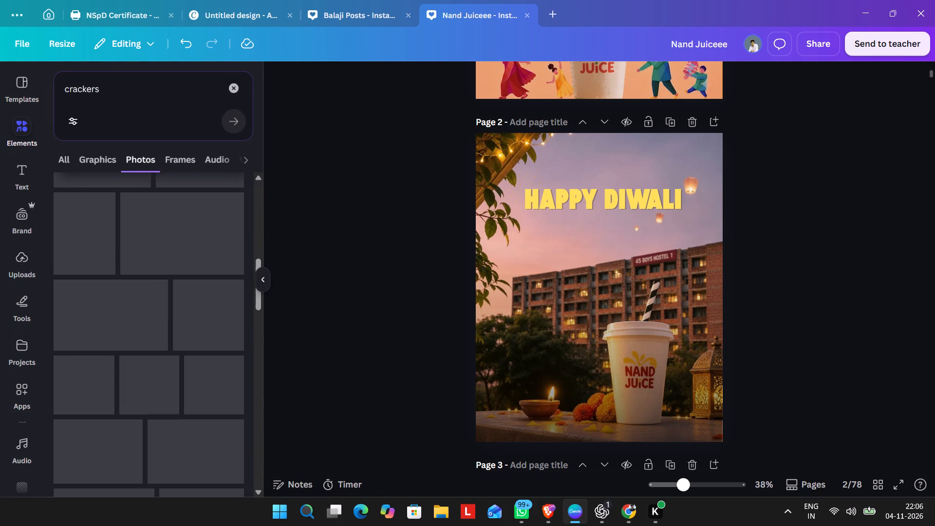
Search the elements for sparklers and compare the graphics with the photos.
triple_click(127, 100)
triple_click(124, 85)
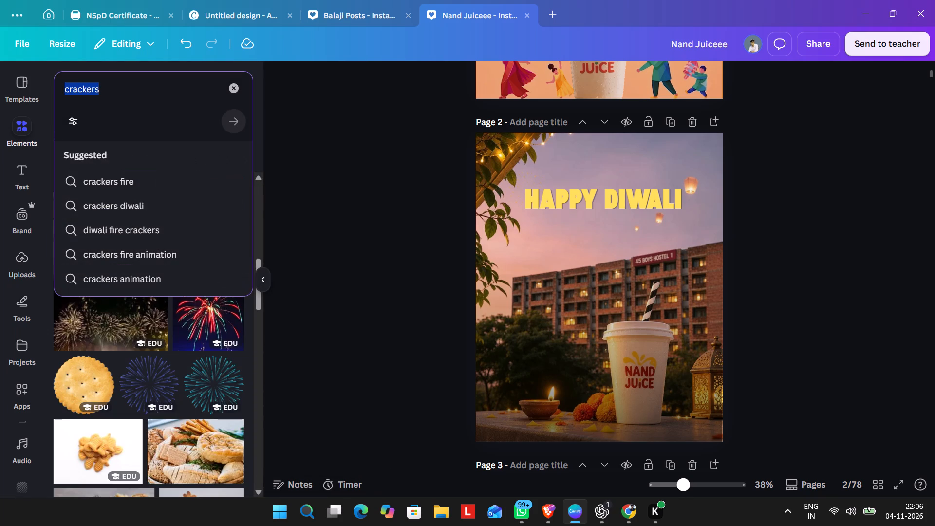
type("sparker")
key("BackSpace")
key("BackSpace")
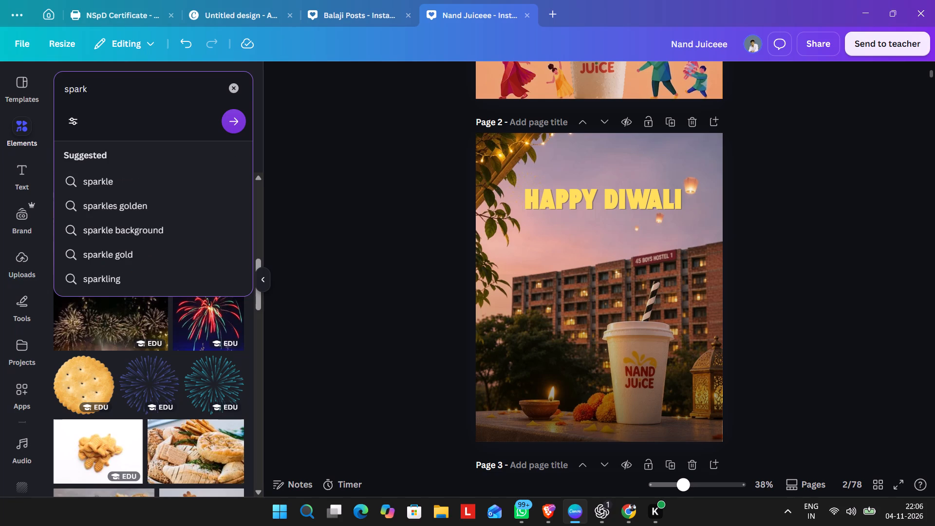
type("ler")
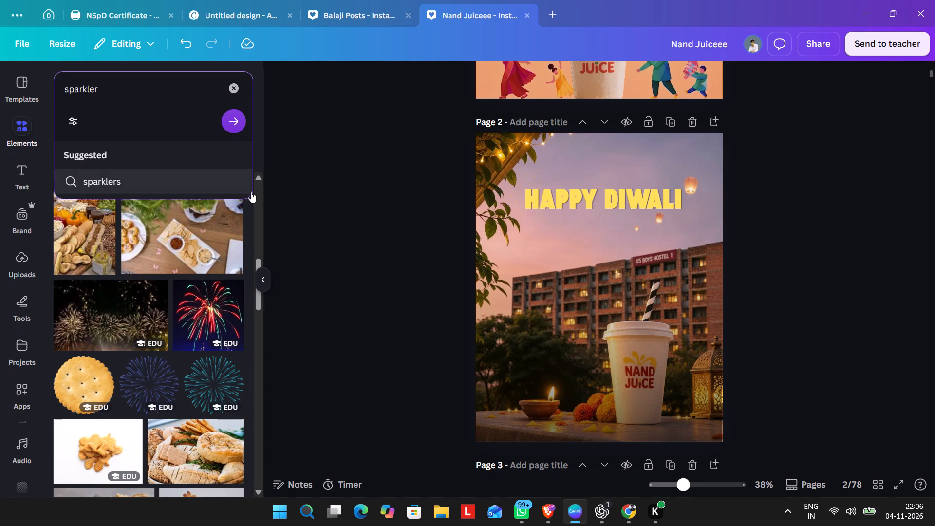
left_click(180, 180)
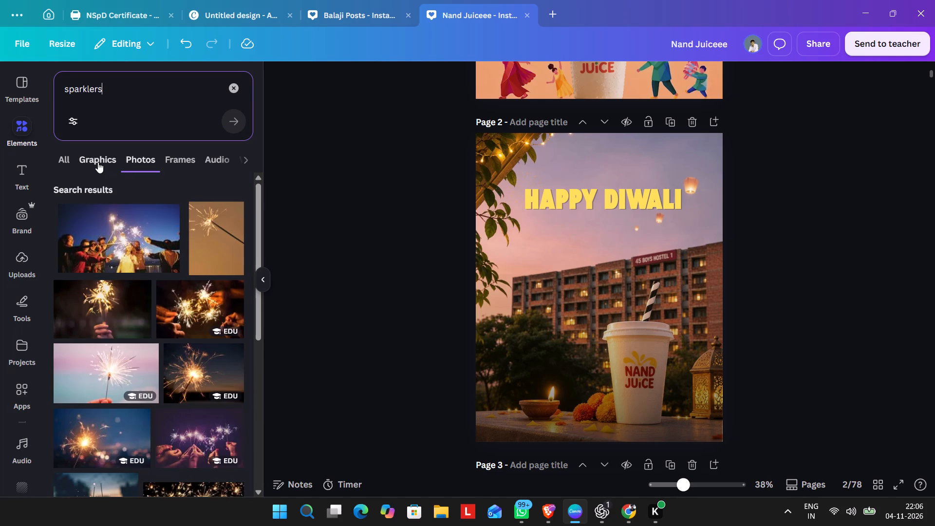
left_click(98, 162)
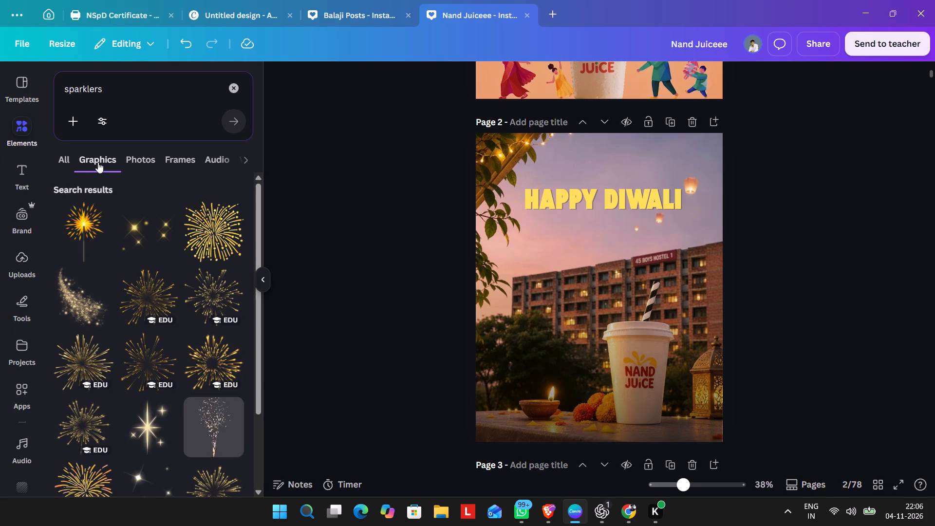
scroll(130, 371, "down", 2)
scroll(130, 371, "up", 2)
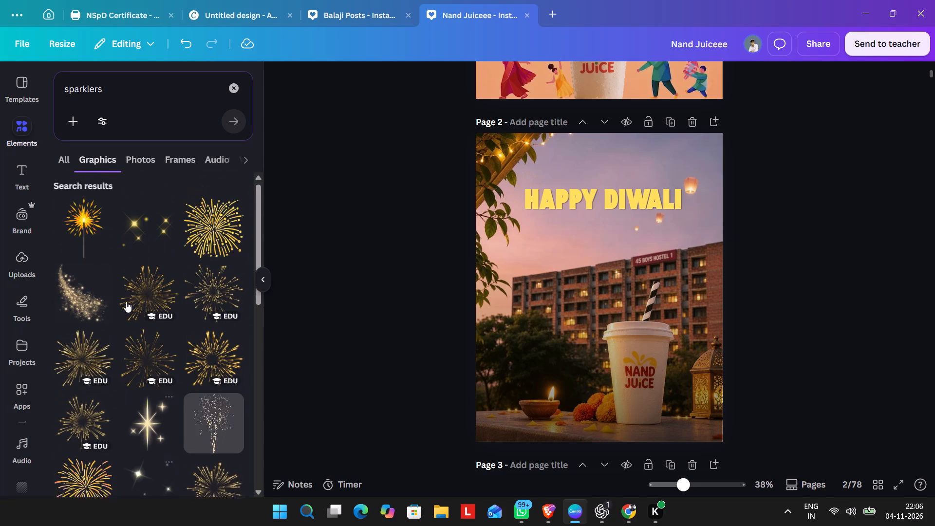
left_click(140, 165)
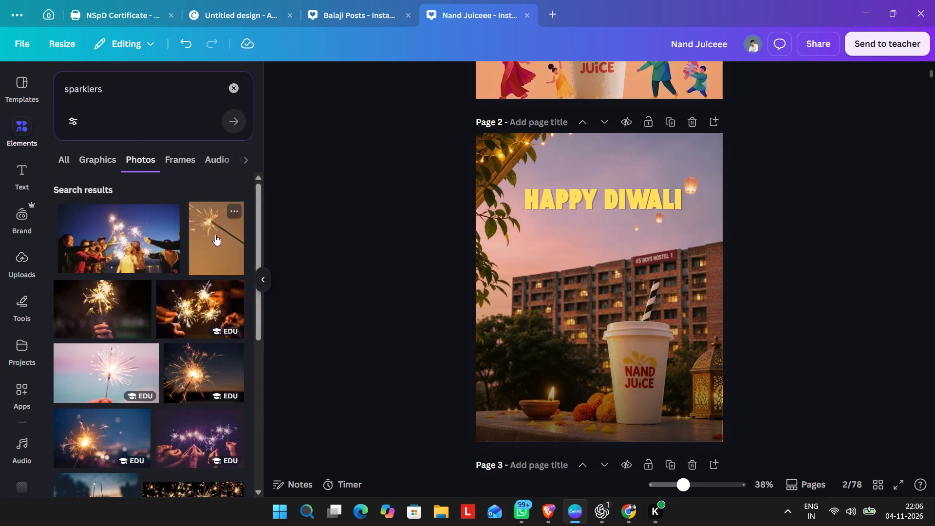
Add the photo of a single sparkler on a plain orange background to page 2 and remove its background.
left_click(215, 235)
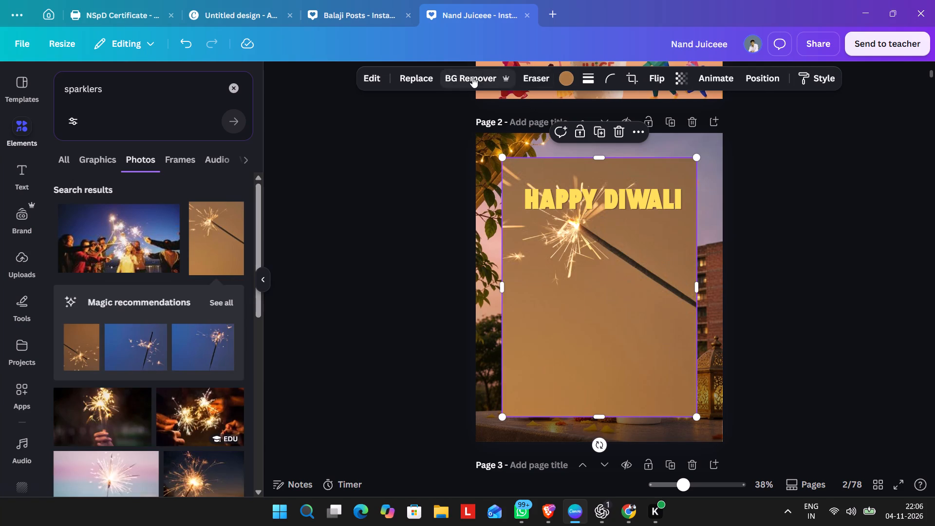
left_click(472, 77)
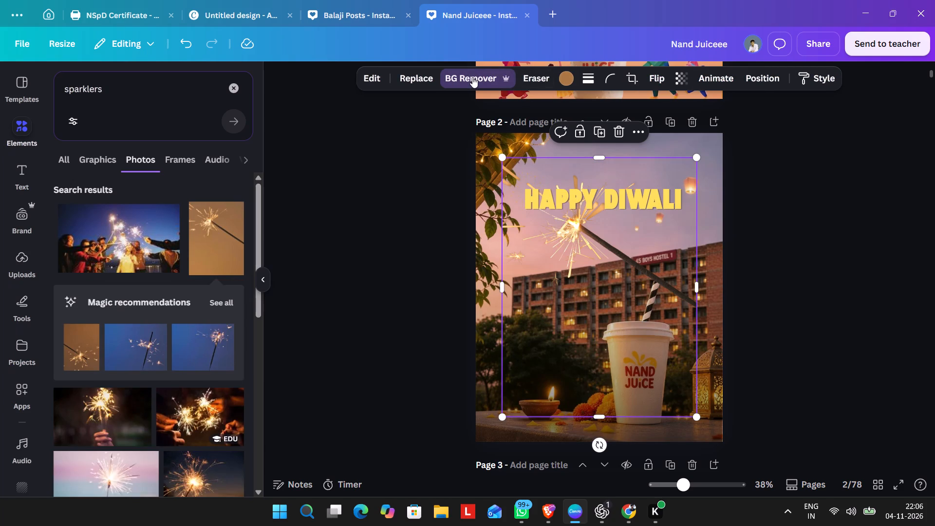
Shrink the sparkler cutout to a small size above the word DIWALI and rotate it so its stick points downward.
left_click_drag(693, 417, 554, 256)
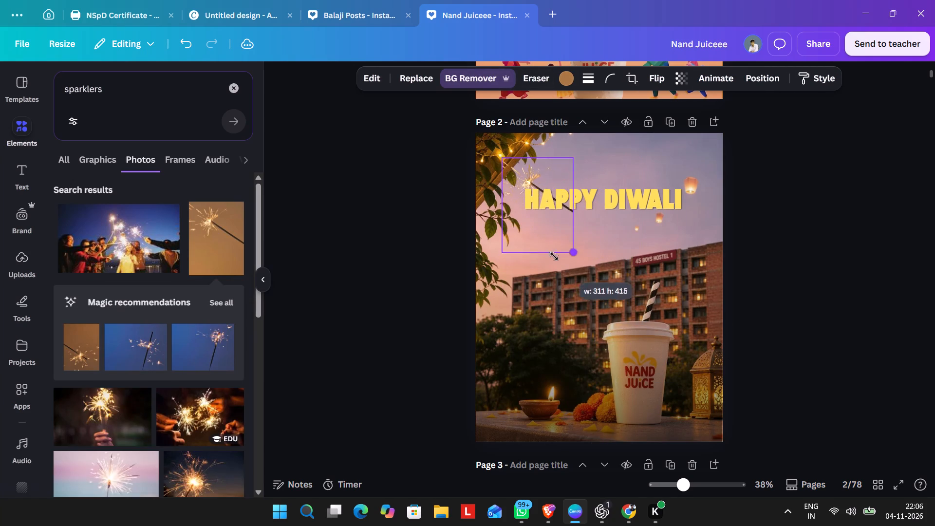
left_click_drag(554, 256, 541, 245)
left_click_drag(528, 178, 649, 163)
left_click_drag(678, 217, 646, 181)
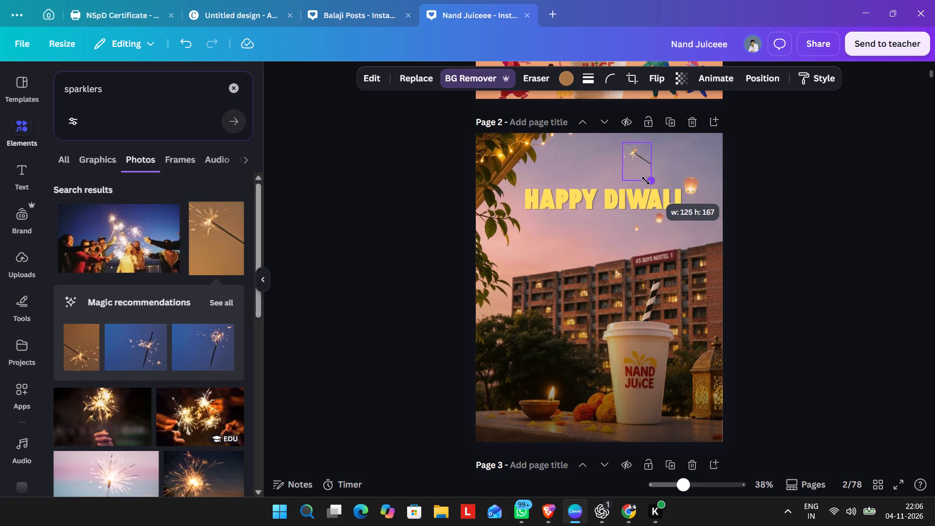
left_click_drag(646, 181, 643, 176)
left_click_drag(621, 207, 581, 168)
Move the sparkler down onto the tip of the striped straw in the juice cup.
left_click_drag(643, 165, 641, 222)
key("ctrl+z")
scroll(725, 249, "up", 3, "ctrl")
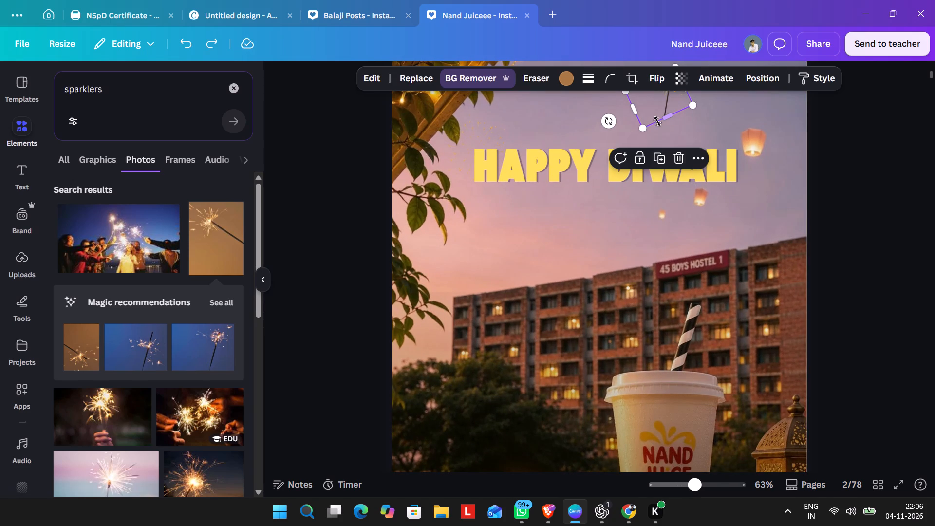
left_click_drag(657, 112, 687, 313)
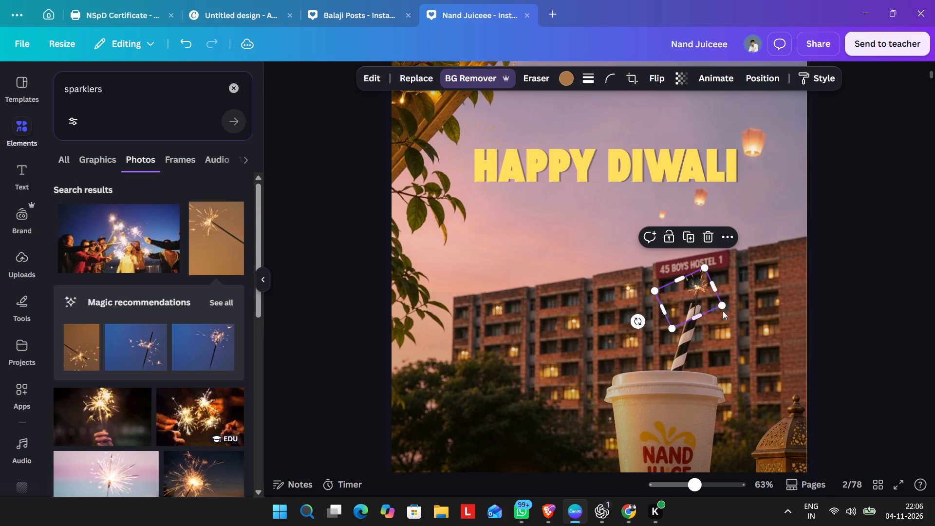
Enlarge the sparkler slightly and rotate and nudge it so its stick lines up with the top of the straw.
left_click_drag(723, 306, 738, 309, "alt")
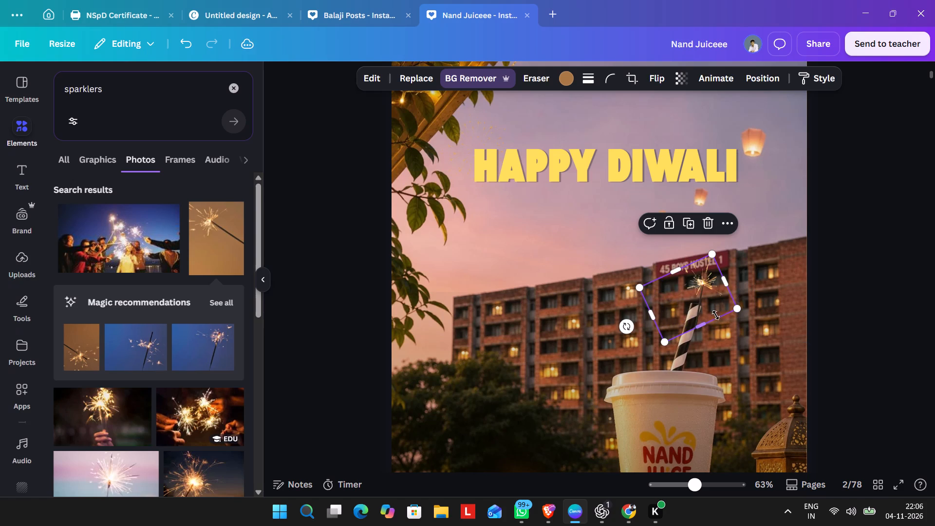
left_click_drag(628, 329, 618, 319)
left_click_drag(700, 311, 695, 305)
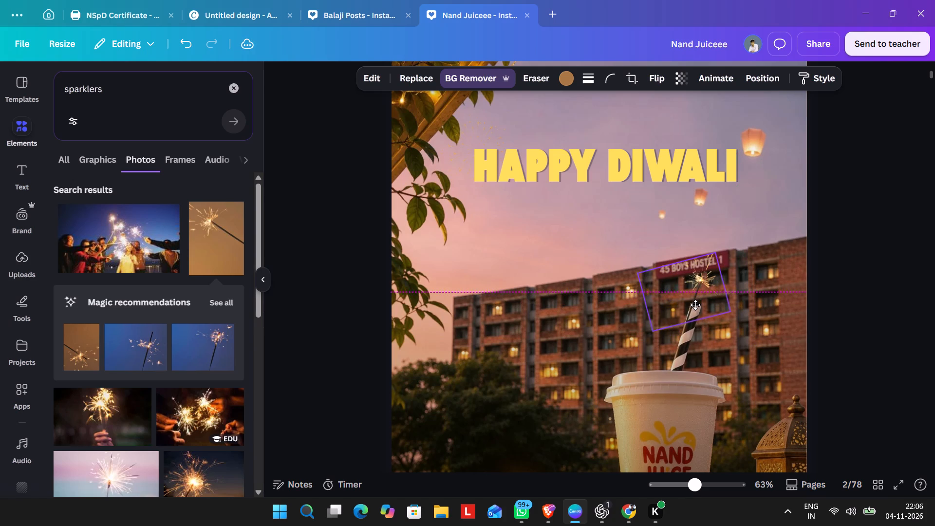
left_click_drag(695, 305, 698, 305)
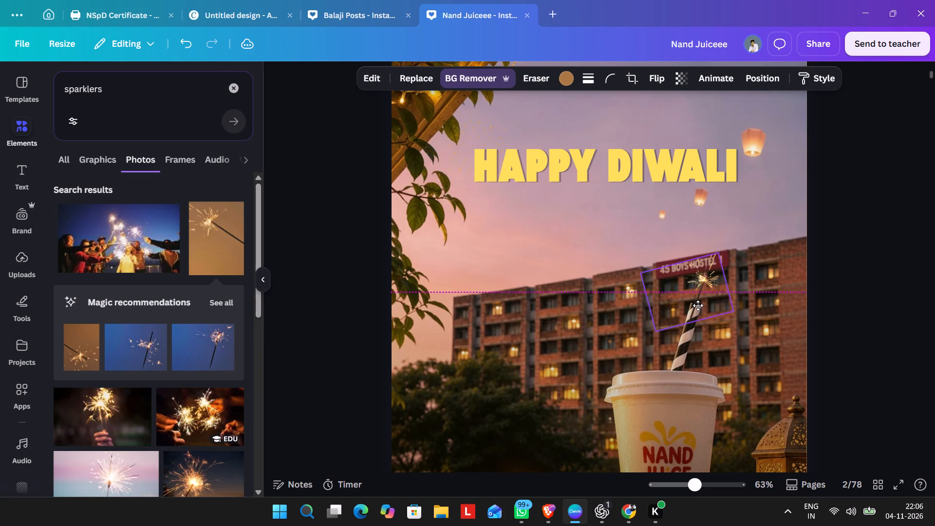
left_click_drag(698, 305, 698, 306)
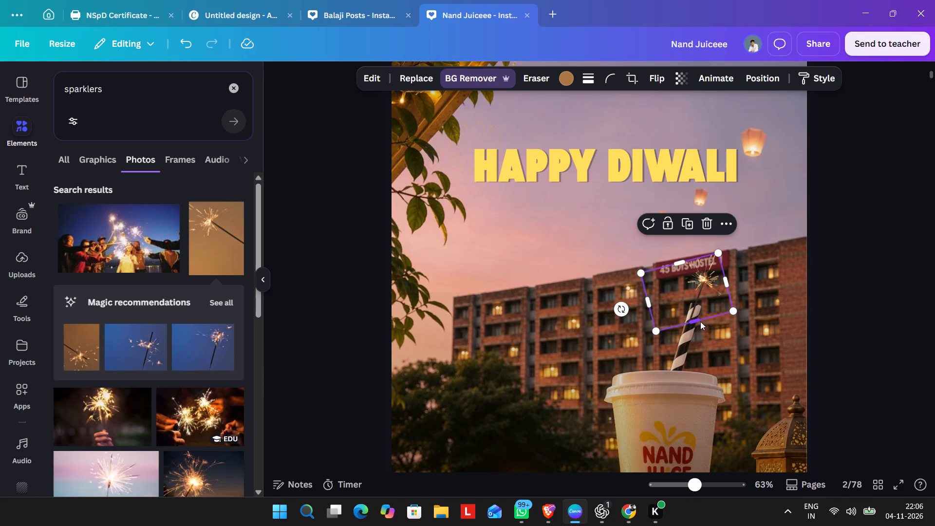
Crop the sparkler image's lower edge at the straw tip and nudge the sparkler slightly to the right.
left_click_drag(689, 324, 691, 311)
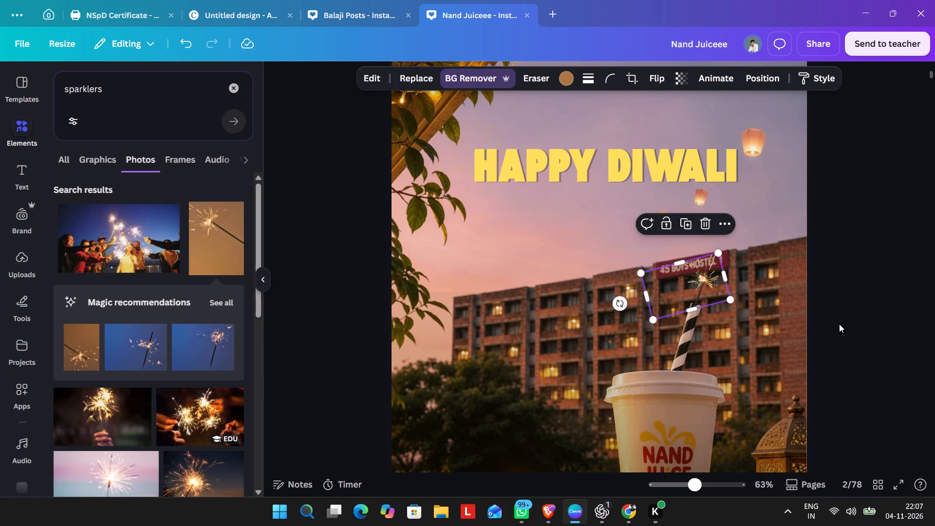
left_click(841, 316)
scroll(834, 316, "up", 3, "ctrl")
left_click(766, 274)
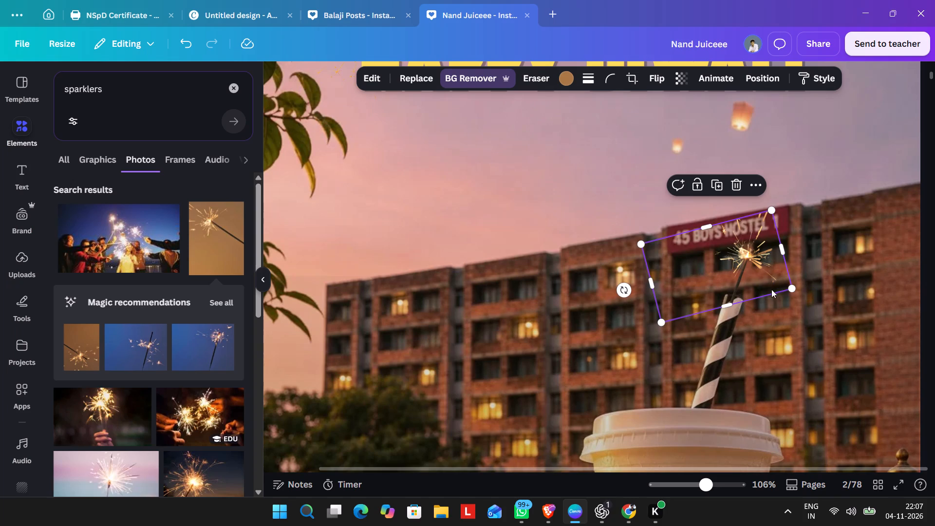
left_click_drag(761, 273, 773, 270)
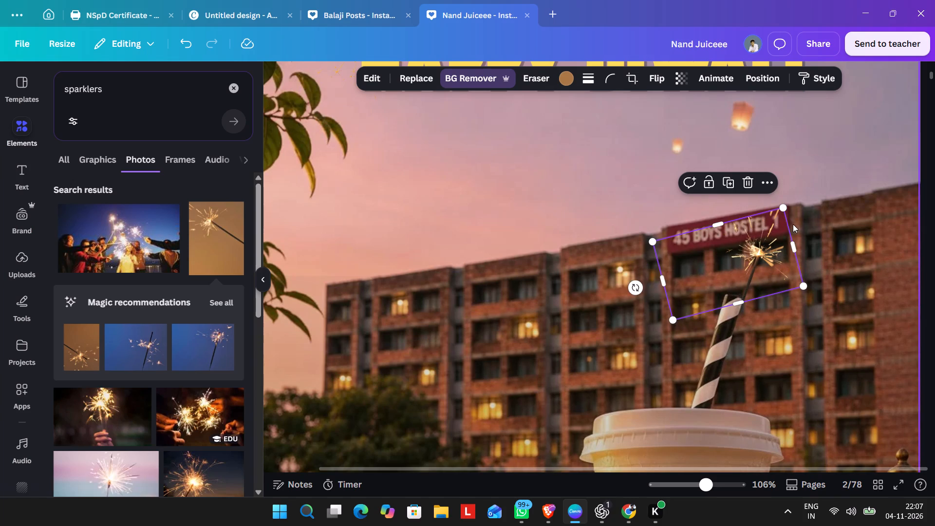
Erase the lower end of the sparkler's stick with Magic Eraser at brush size 40 and return to the page.
left_click(791, 227)
left_click(748, 300)
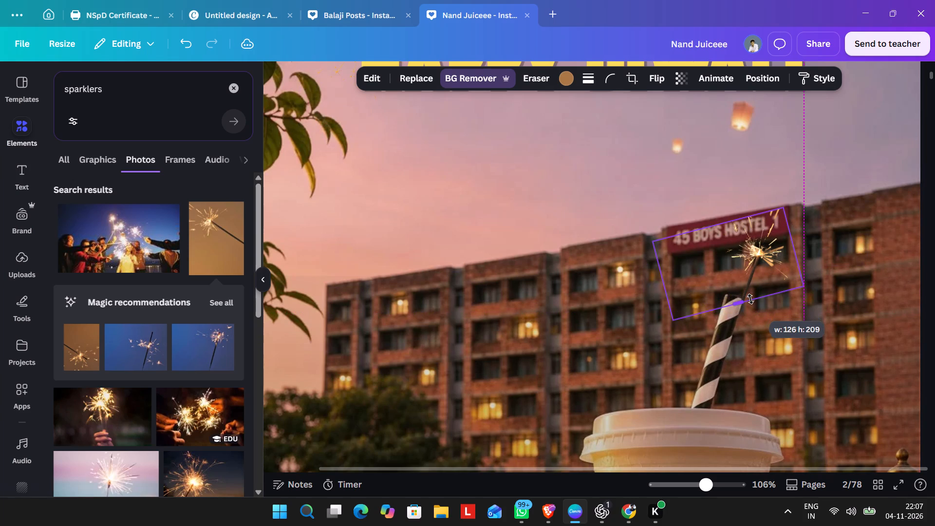
left_click(520, 75)
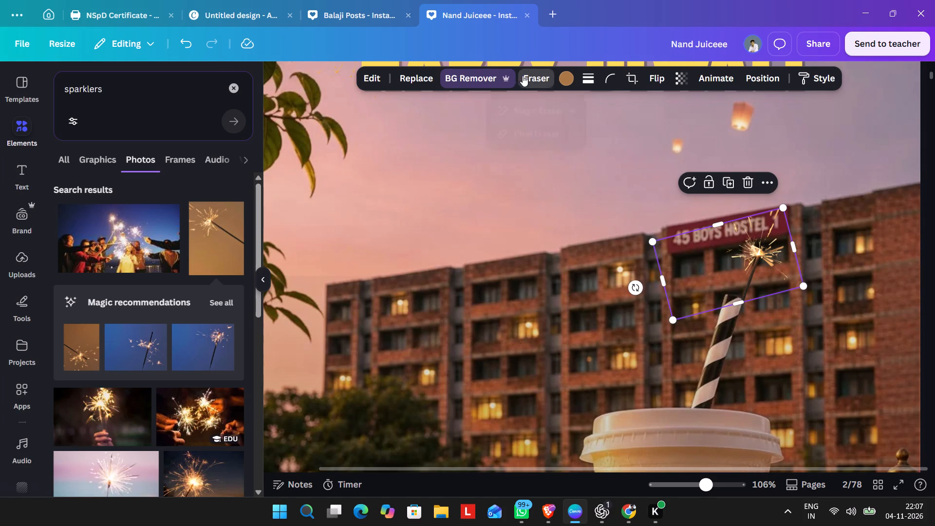
left_click(520, 105)
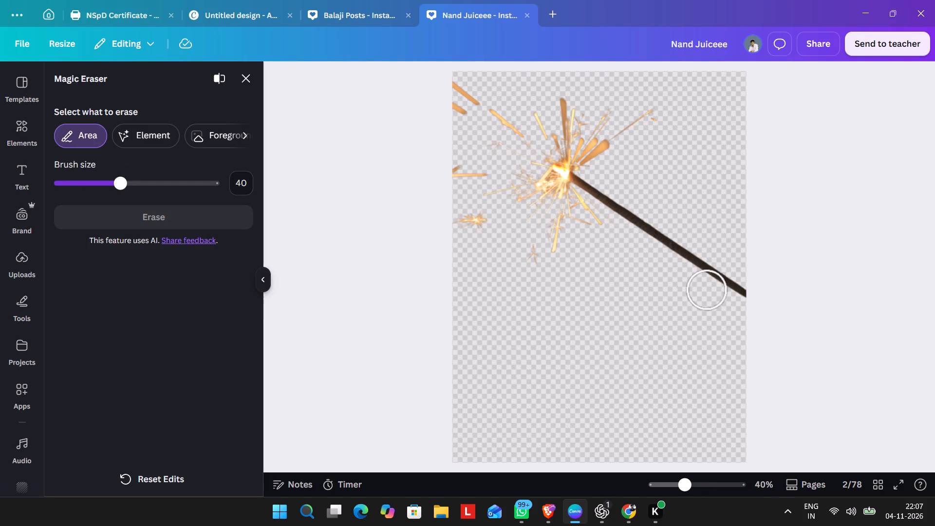
left_click_drag(692, 259, 762, 298)
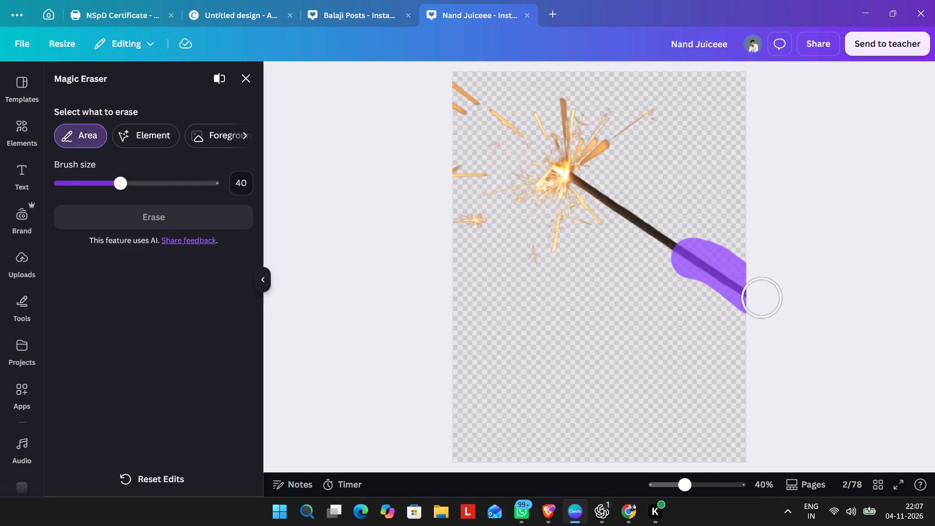
left_click_drag(762, 298, 760, 298)
left_click(210, 212)
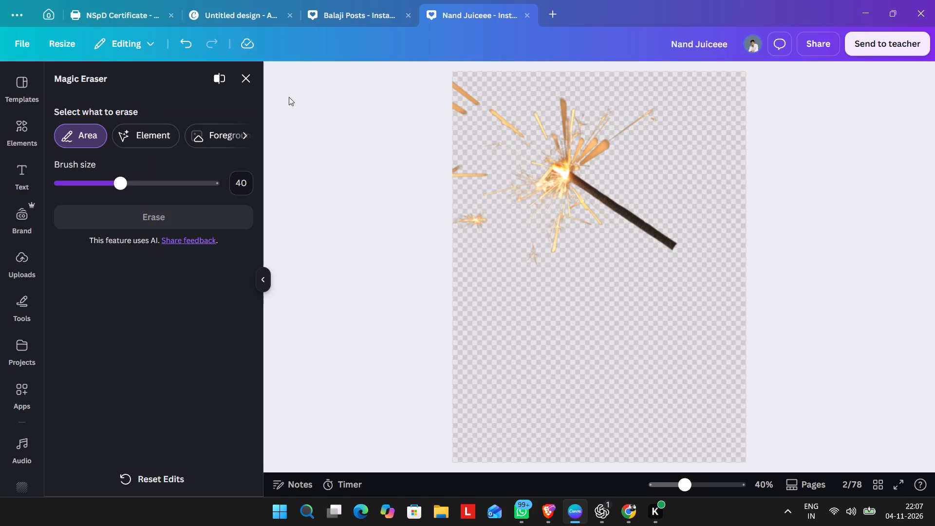
key("Escape")
left_click(245, 65)
left_click(245, 71)
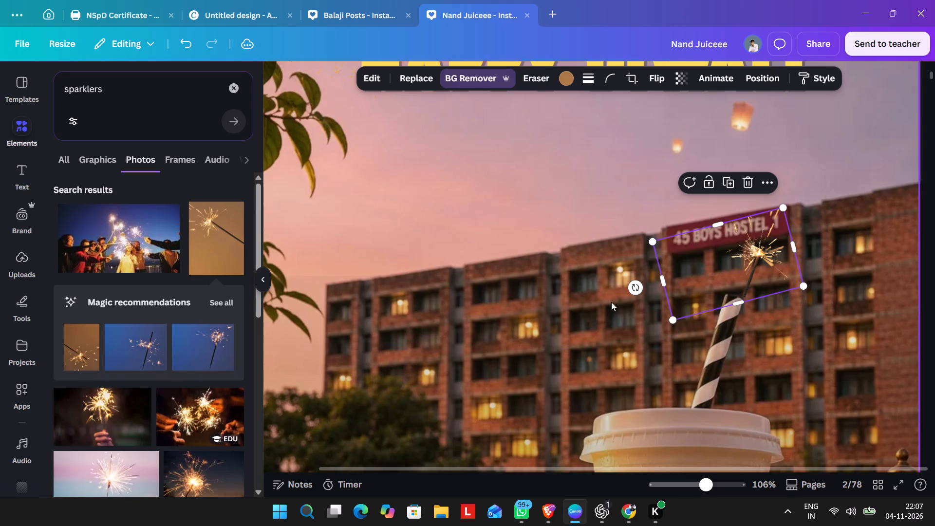
Enlarge the sparkler and reposition it so the shortened stick rises from the opening of the striped straw.
left_click_drag(767, 273, 759, 276)
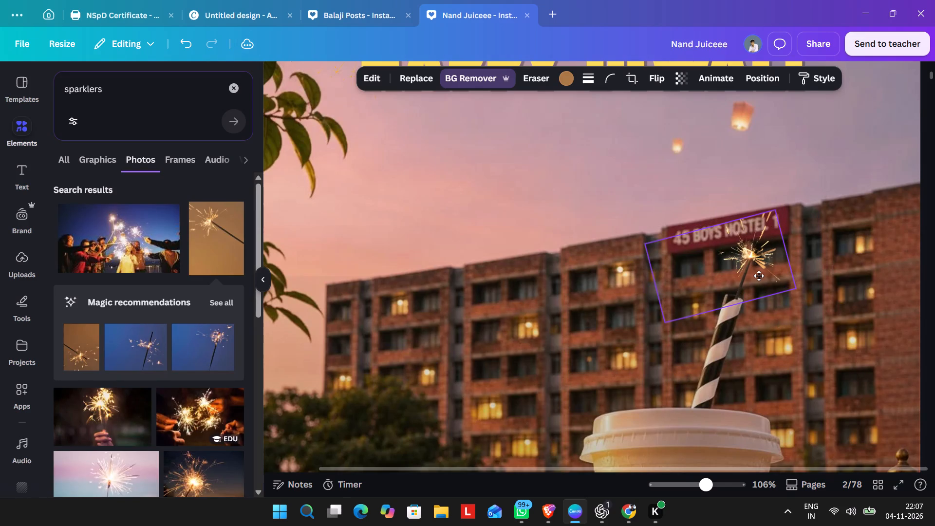
left_click_drag(759, 276, 757, 273)
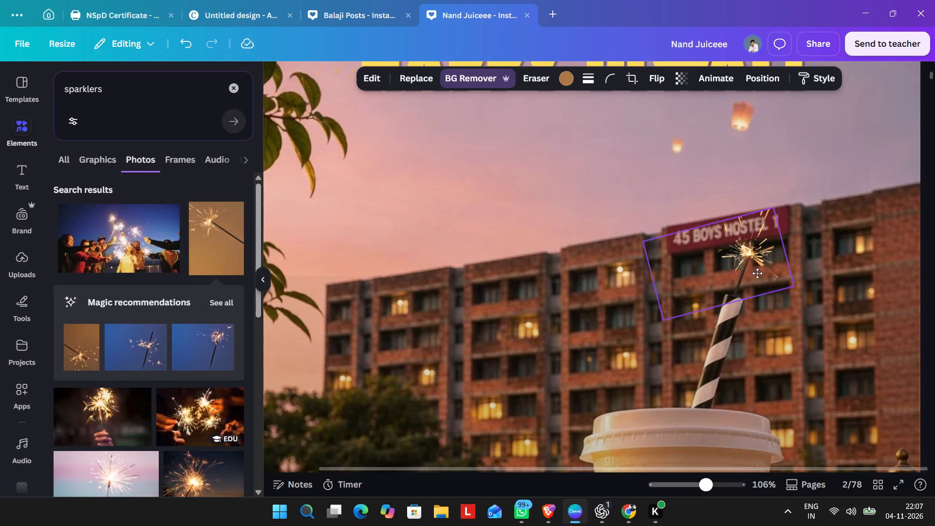
left_click_drag(757, 273, 758, 273)
left_click_drag(771, 208, 788, 192)
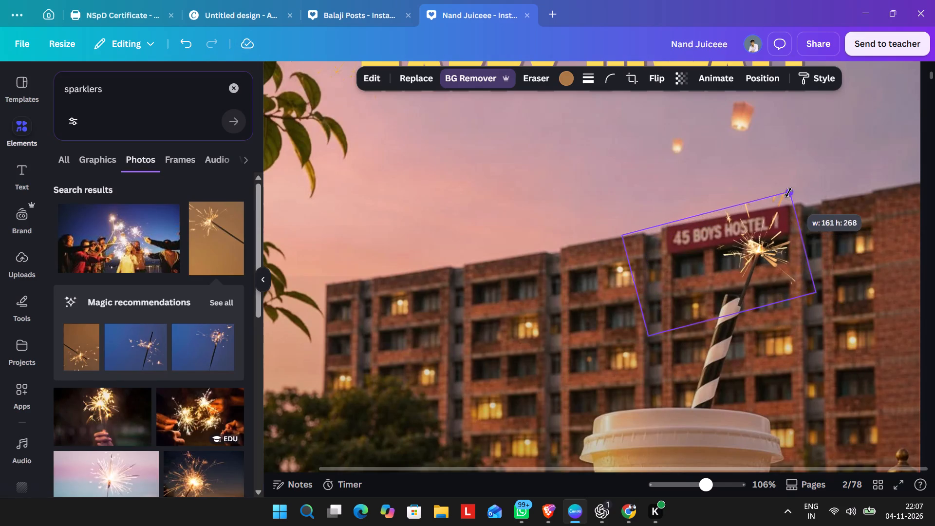
left_click_drag(788, 192, 791, 189)
left_click_drag(778, 237, 773, 224)
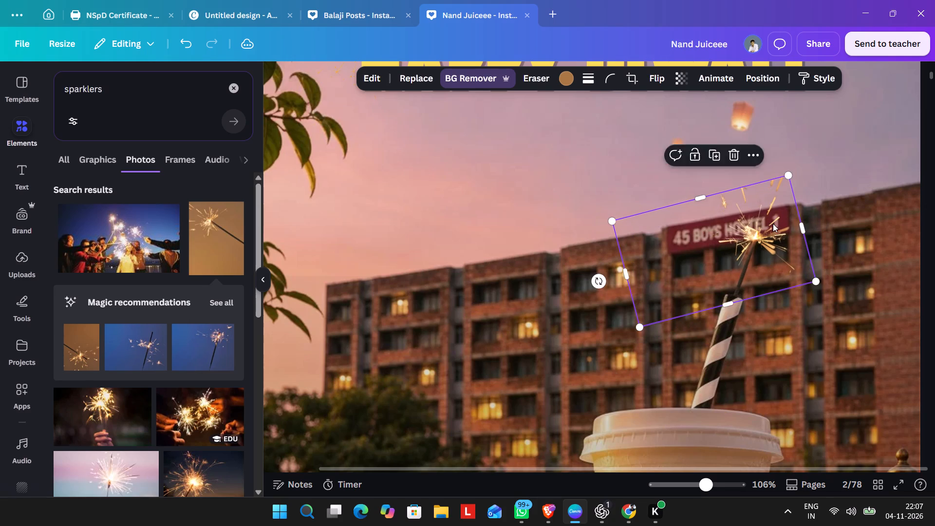
scroll(769, 239, "down", 4, "ctrl")
left_click(805, 216, "ctrl")
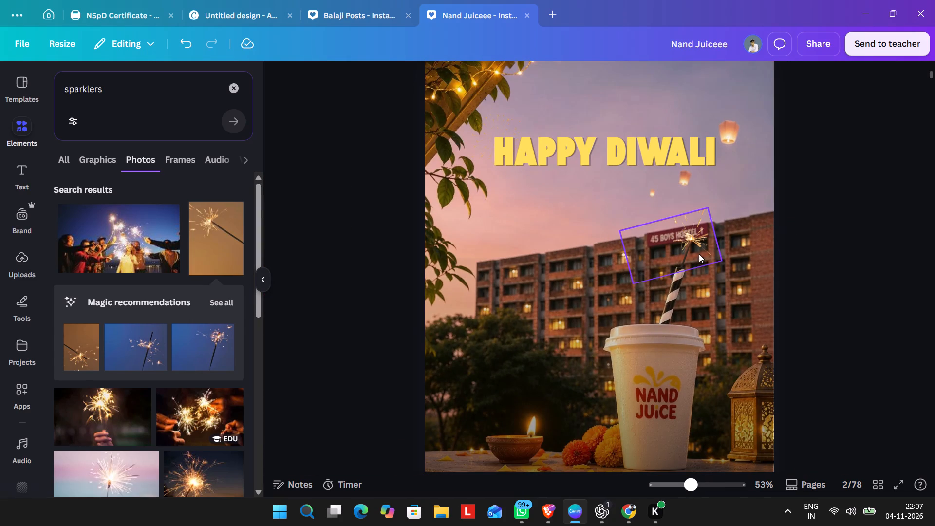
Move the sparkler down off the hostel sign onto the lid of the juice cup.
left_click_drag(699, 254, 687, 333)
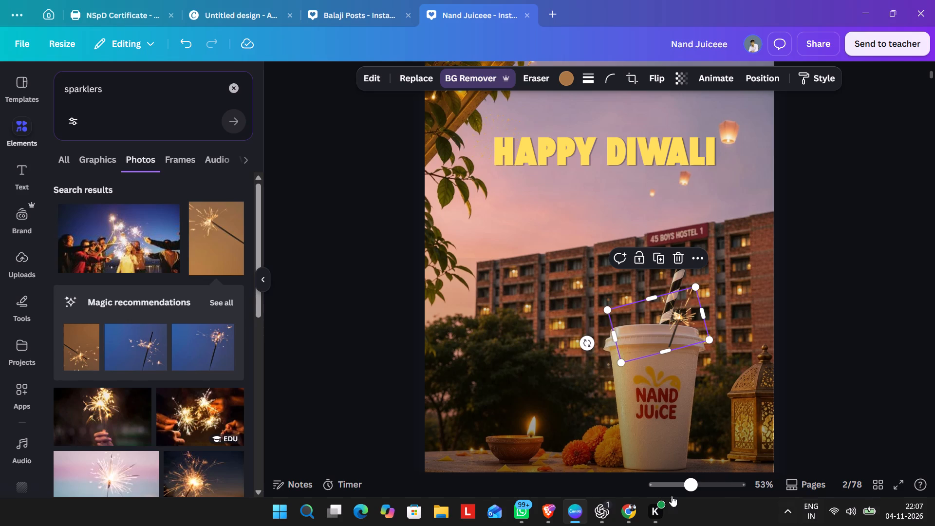
Switch to Brave, pause the Apple Music playback, and return to Canva.
left_click_drag(543, 515, 544, 522)
left_click(542, 518)
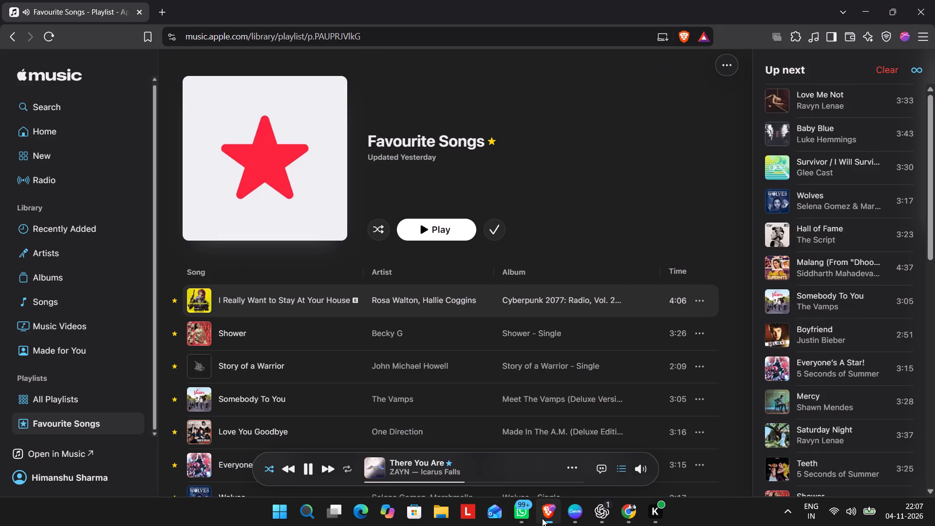
left_click(308, 469)
left_click(575, 518)
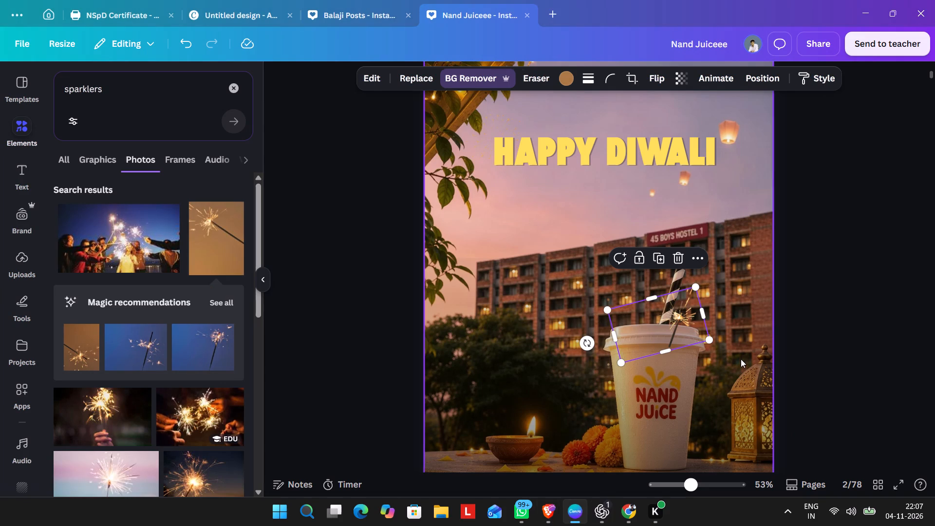
Erase the "45 BOYS HOSTEL 1" lettering from the background building photo using Magic Eraser with brush size 8.
left_click(741, 359)
left_click(727, 220)
left_click(744, 220)
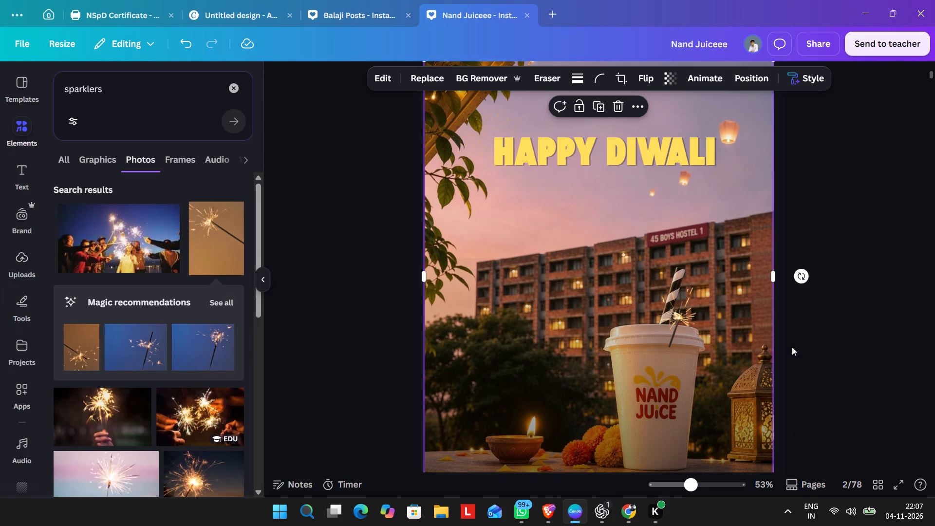
left_click(750, 83)
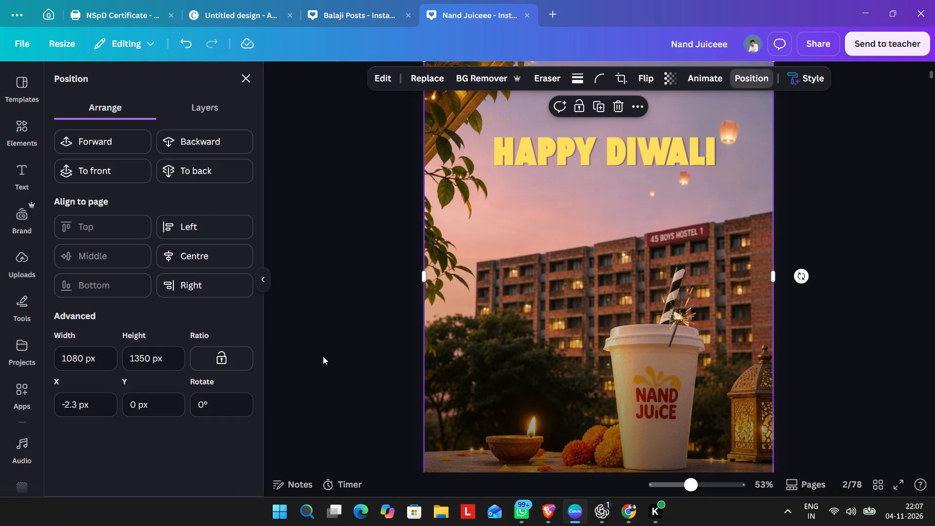
left_click(220, 114)
left_click(168, 414)
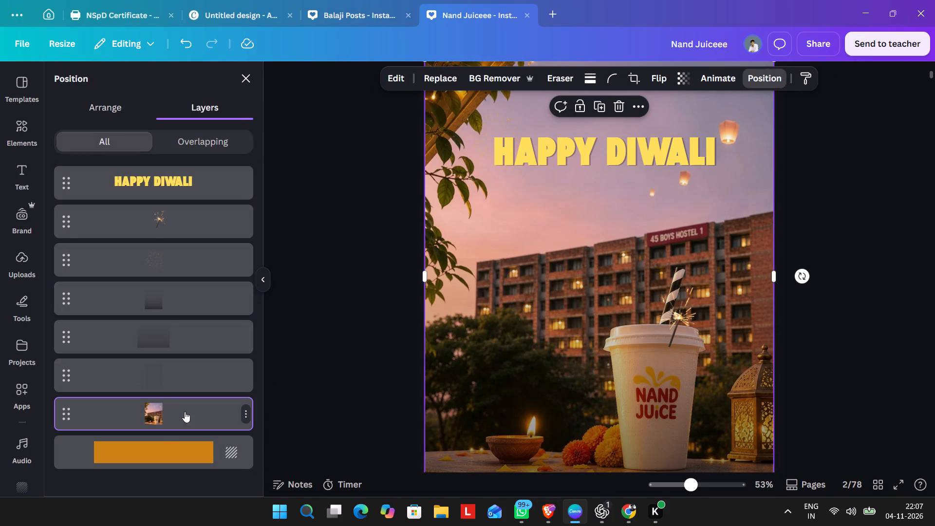
left_click(524, 81)
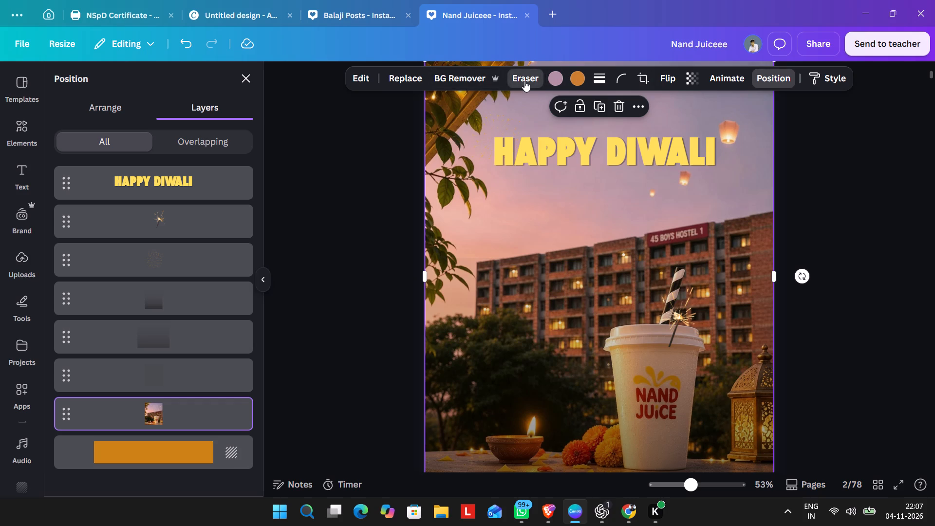
left_click(524, 95)
left_click(525, 104)
scroll(687, 238, "up", 3, "ctrl")
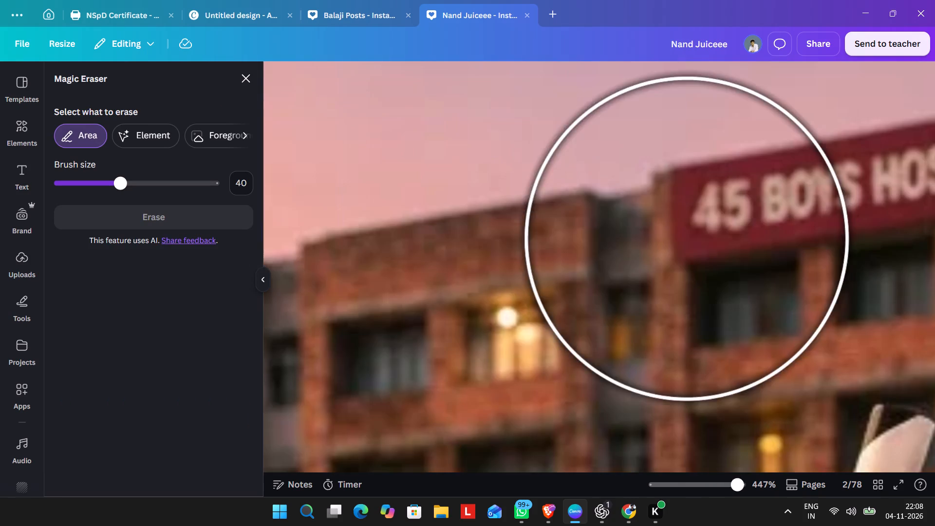
scroll(701, 231, "down", 1, "ctrl")
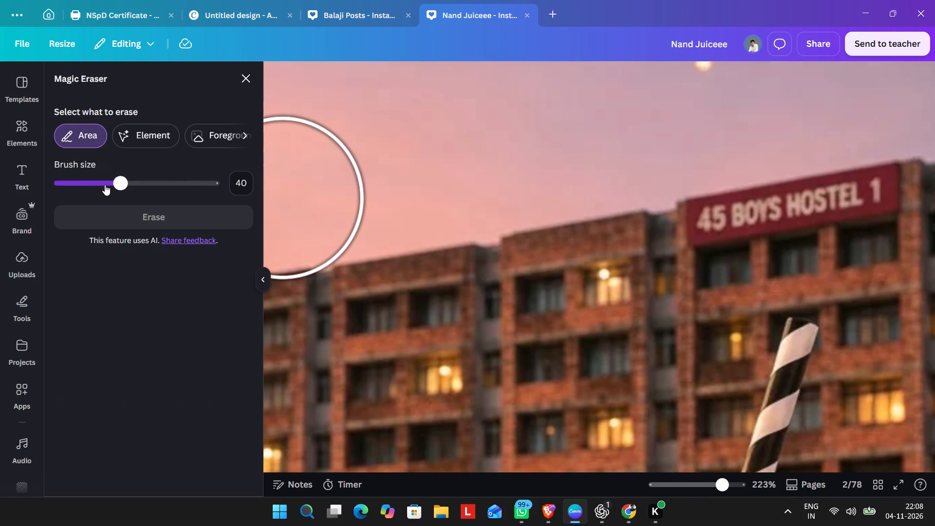
left_click_drag(105, 185, 70, 182)
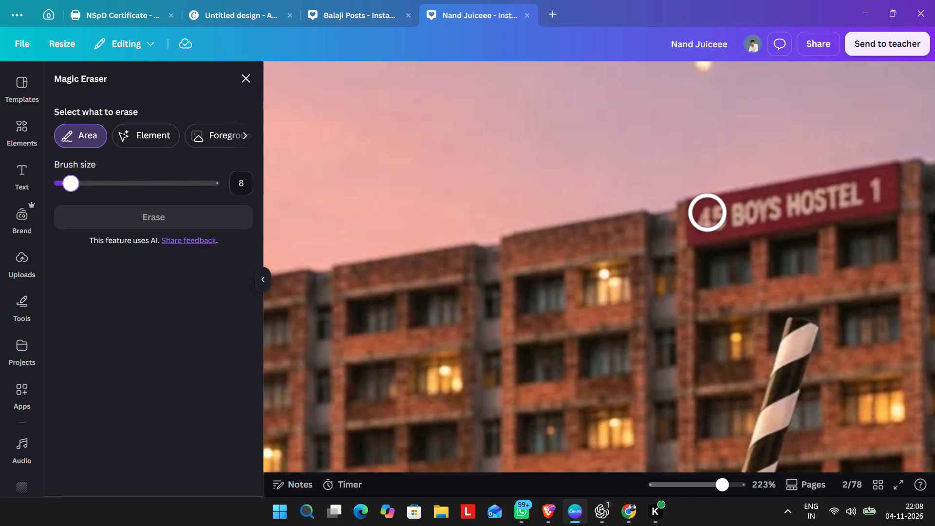
left_click_drag(712, 216, 797, 204)
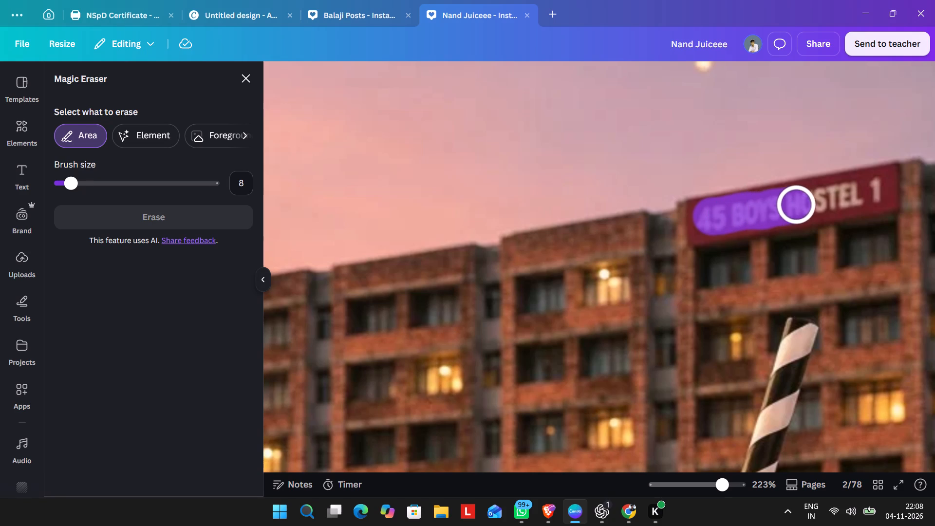
left_click_drag(797, 204, 871, 191)
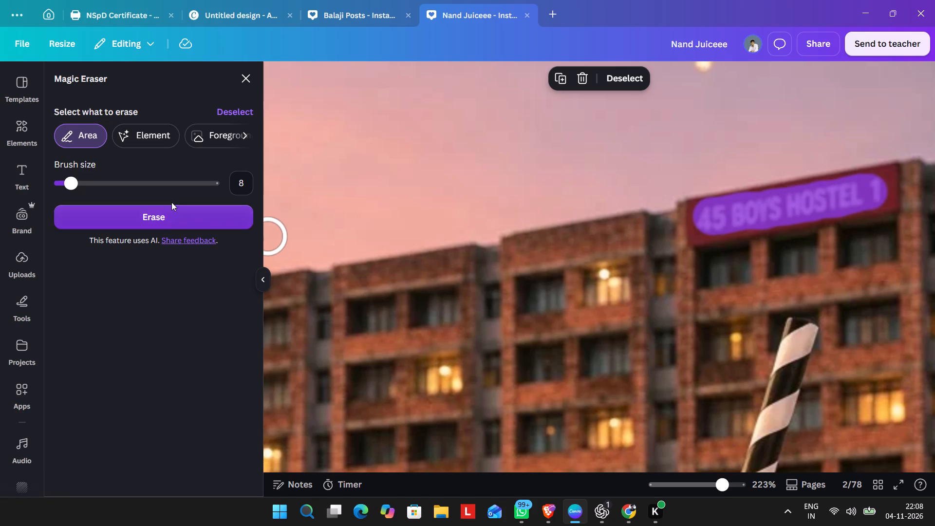
left_click(170, 216)
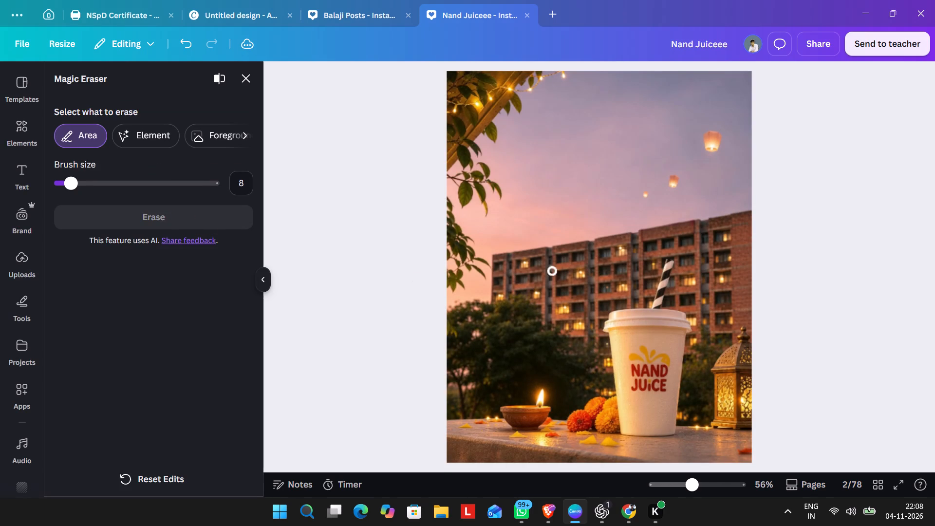
scroll(752, 239, "up", 2, "ctrl")
scroll(752, 239, "down", 4, "ctrl")
scroll(675, 254, "up", 3, "ctrl")
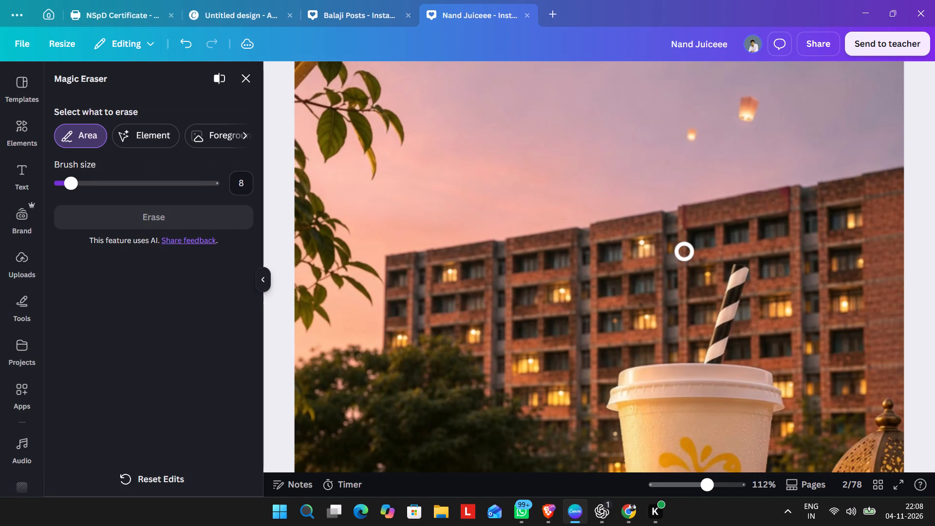
scroll(691, 250, "down", 1, "ctrl")
left_click(244, 71)
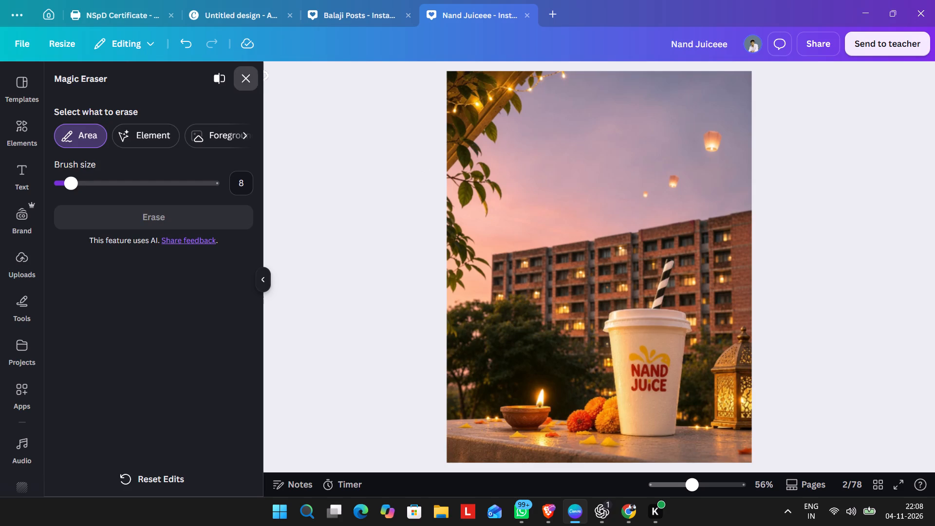
Move the sparkler from the cup lid back up to the tip of the striped straw.
scroll(730, 240, "down", 1)
scroll(730, 240, "down", 1, "ctrl")
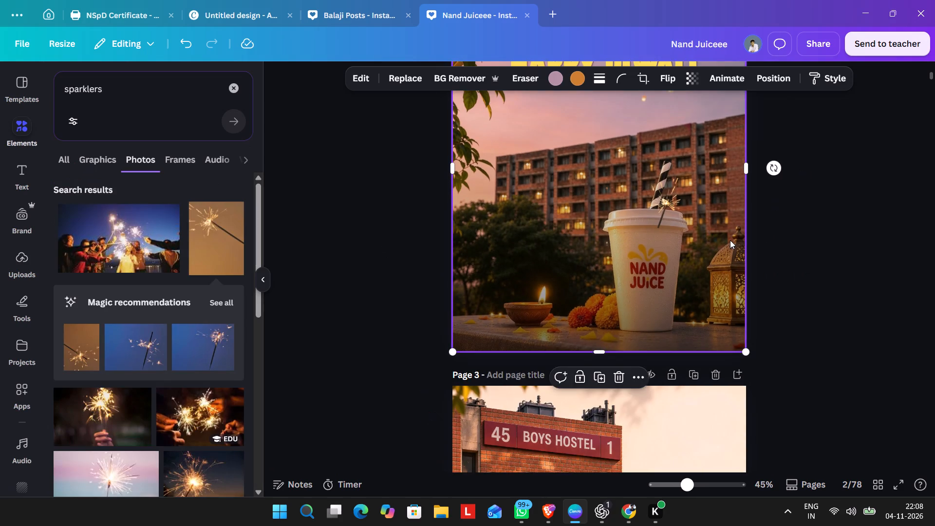
scroll(730, 240, "down", 2, "ctrl")
scroll(730, 240, "up", 2)
scroll(730, 240, "down", 1)
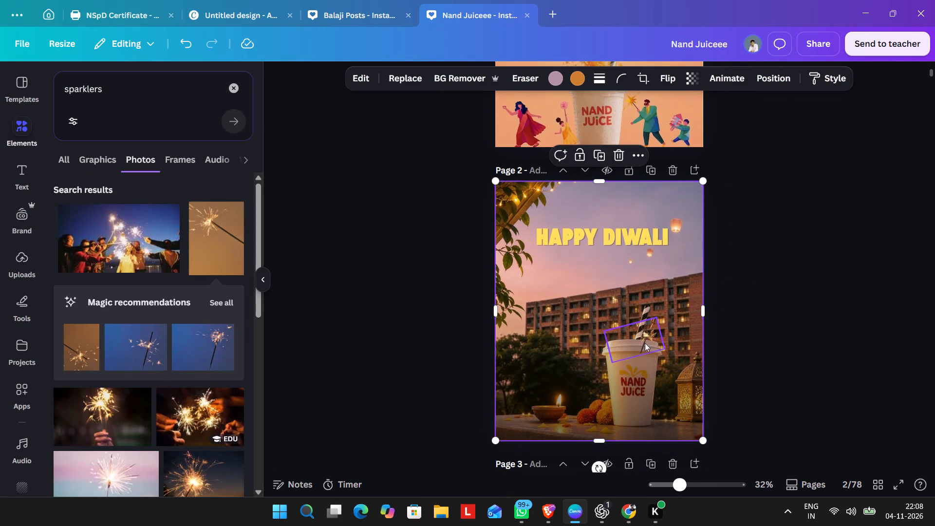
left_click_drag(641, 346, 643, 307)
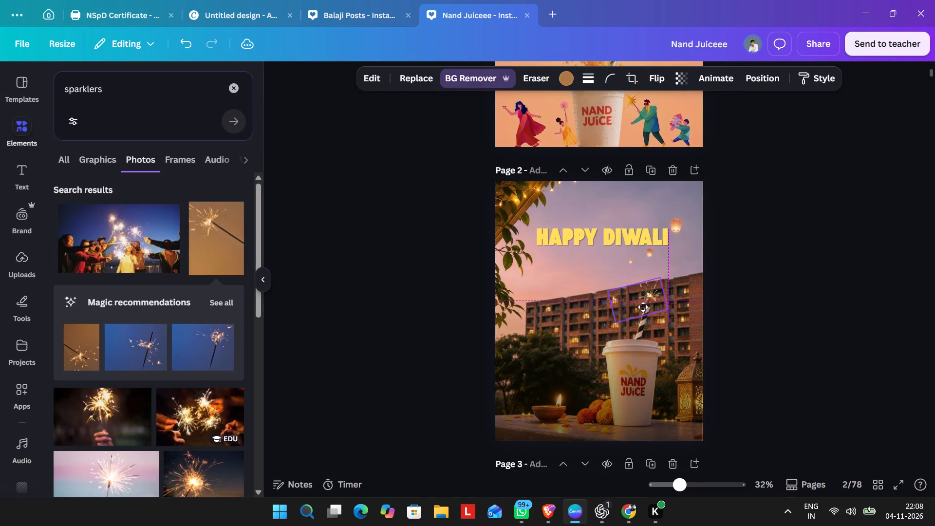
left_click_drag(643, 307, 650, 302)
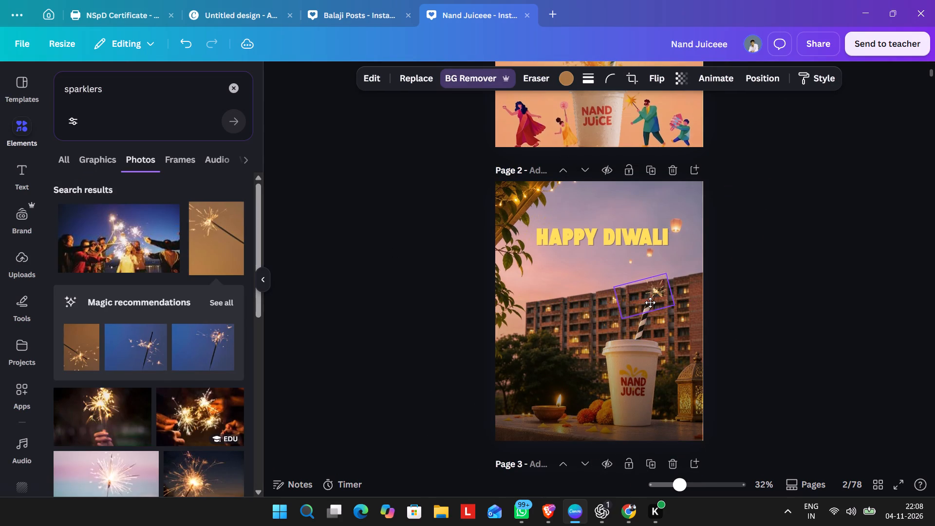
left_click_drag(650, 302, 650, 302)
Nudge the sparkler slightly up so the lower end of its stick meets the tip of the striped straw.
scroll(700, 313, "down", 1, "ctrl")
scroll(700, 313, "up", 10, "ctrl")
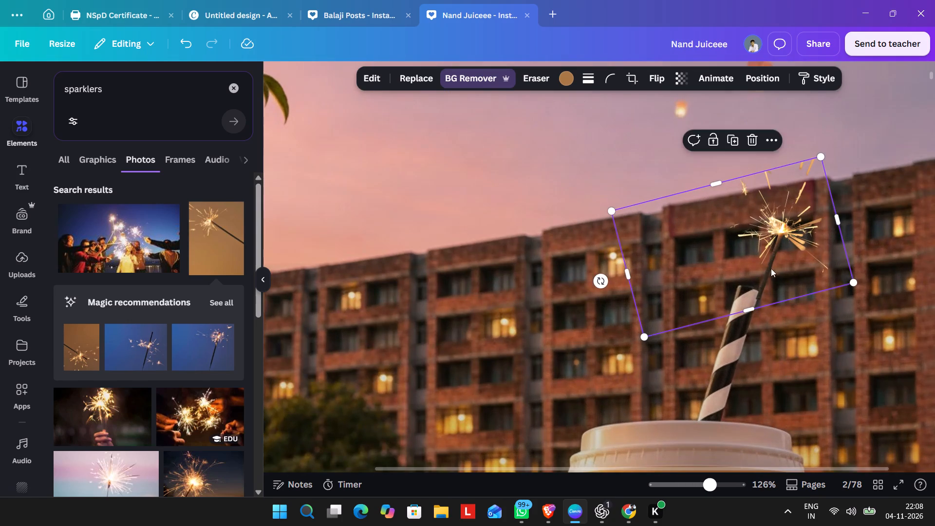
left_click_drag(779, 263, 771, 250, "ctrl")
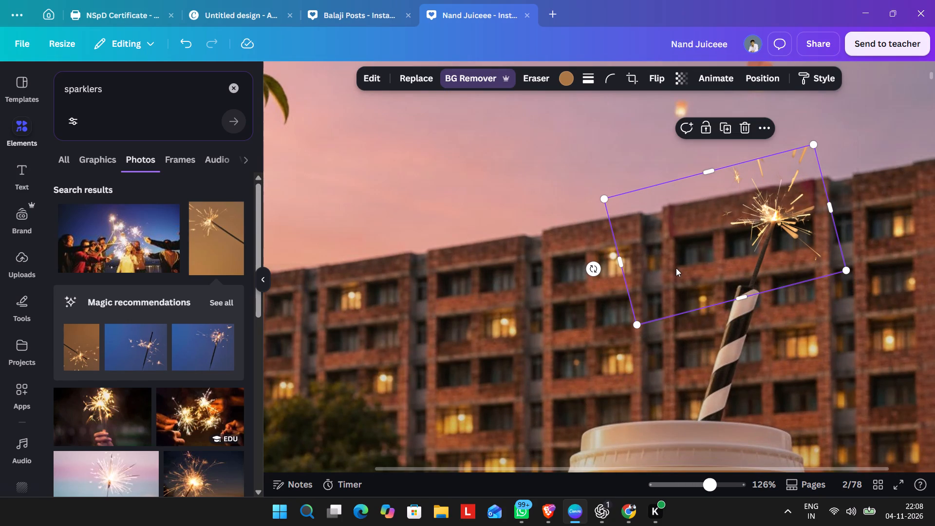
Extend the top edge of the sparkler photo's frame slightly outward above the sparks.
left_click_drag(719, 166, 714, 155)
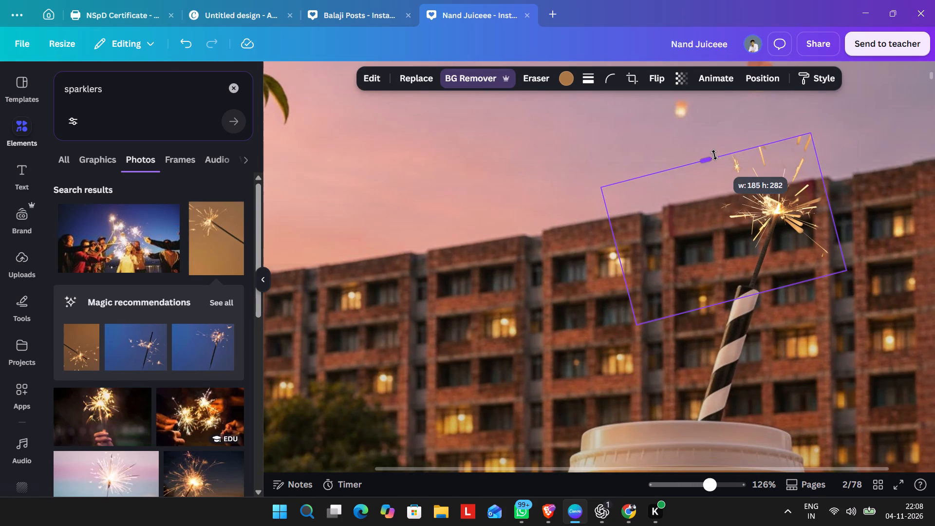
left_click_drag(714, 155, 720, 160)
scroll(729, 171, "down", 3, "ctrl")
scroll(869, 180, "down", 2, "ctrl")
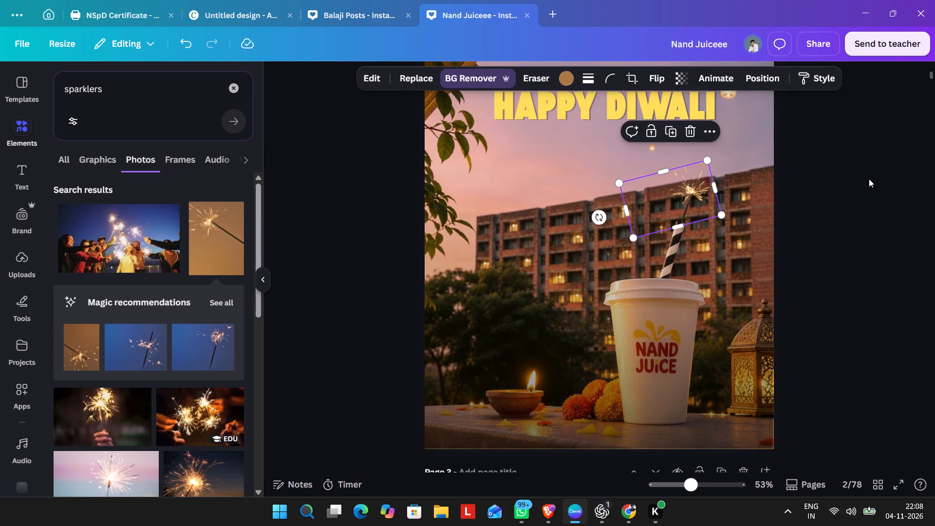
left_click(869, 179)
Fine-tune the sparkler's position so its stick sits in the opening of the striped straw.
left_click(692, 203)
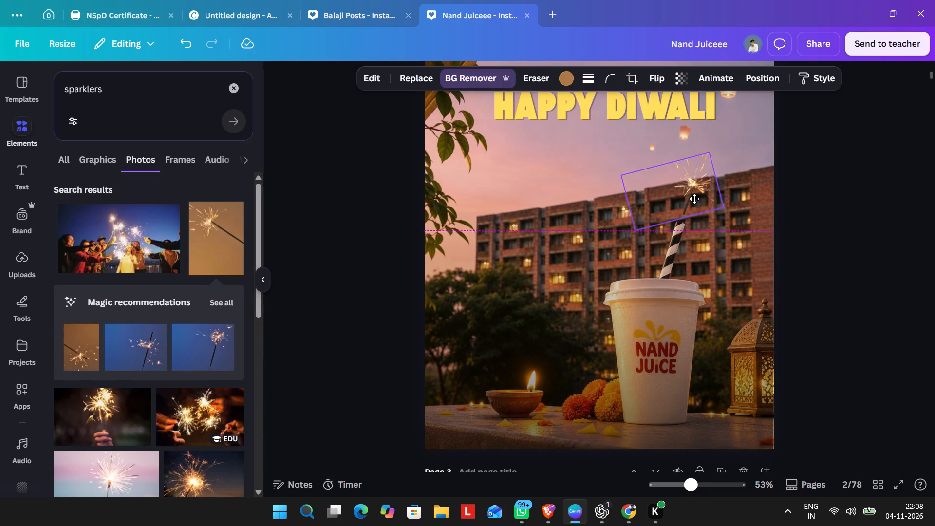
scroll(710, 204, "up", 3, "ctrl")
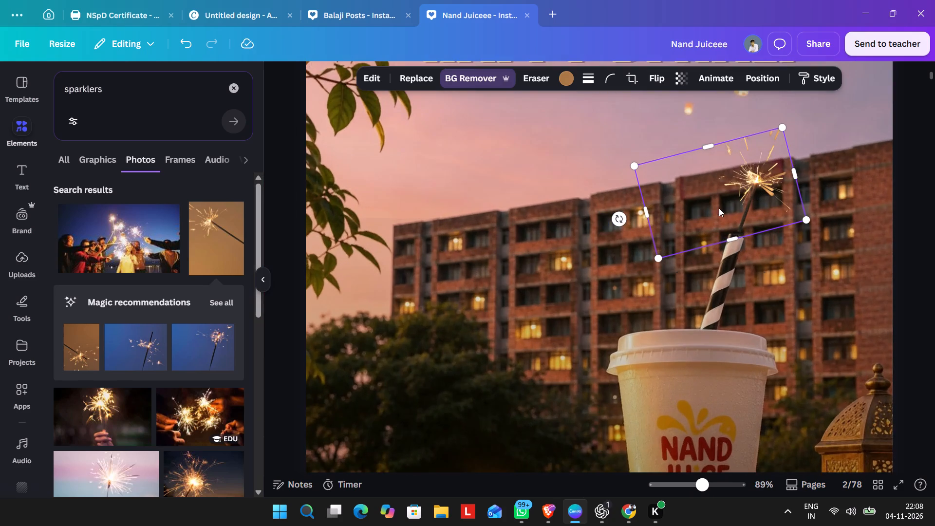
scroll(722, 208, "up", 4, "ctrl")
scroll(779, 198, "up", 2, "ctrl")
left_click_drag(784, 198, 780, 207)
scroll(740, 298, "down", 8, "ctrl")
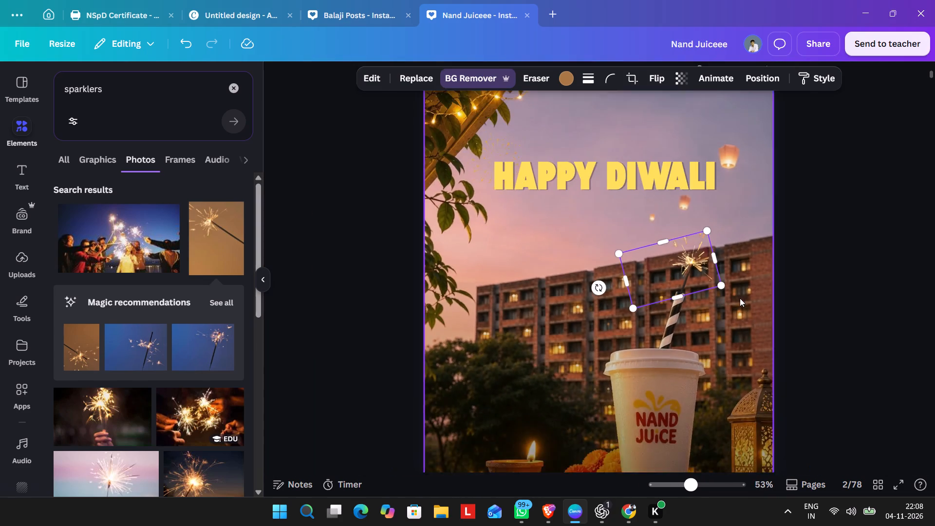
scroll(740, 298, "down", 2, "ctrl")
left_click(790, 258, "ctrl")
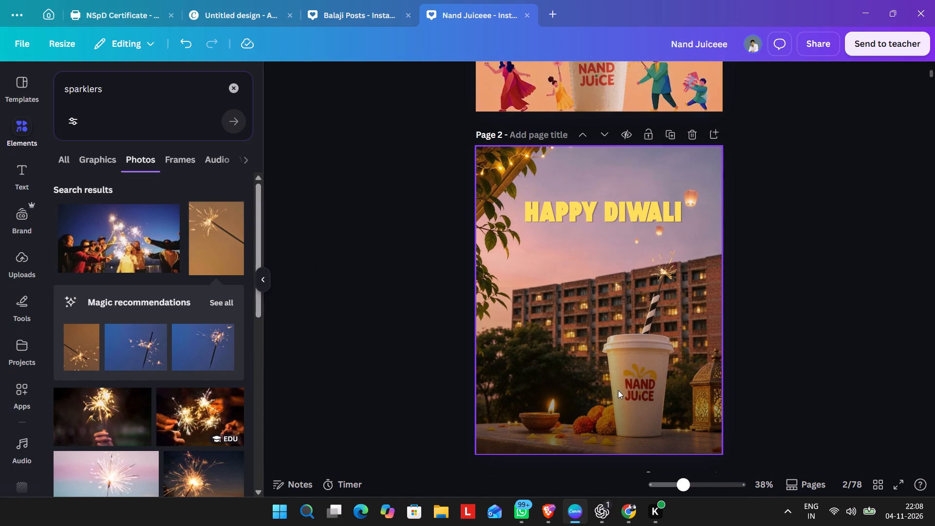
Set the drop shadow transparency of the HAPPY DIWALI heading on page 2 to 50.
left_click(665, 212)
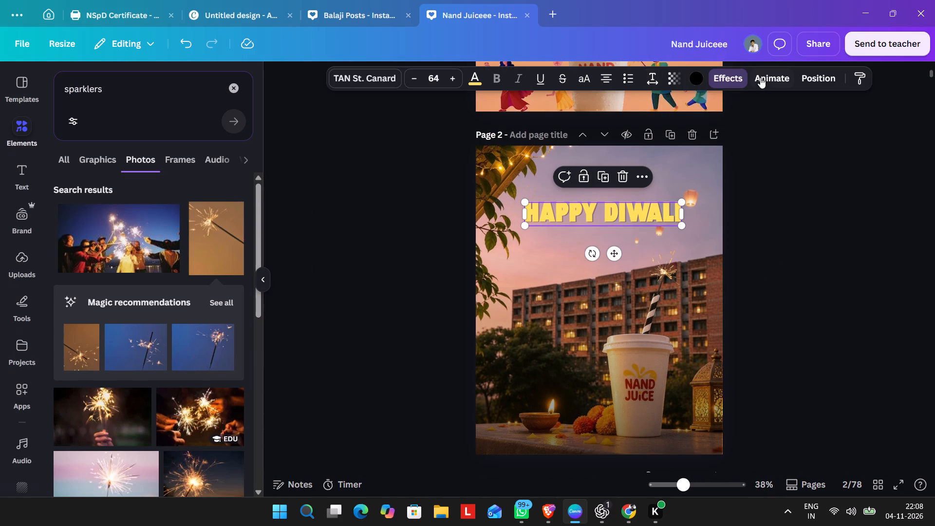
left_click(732, 77)
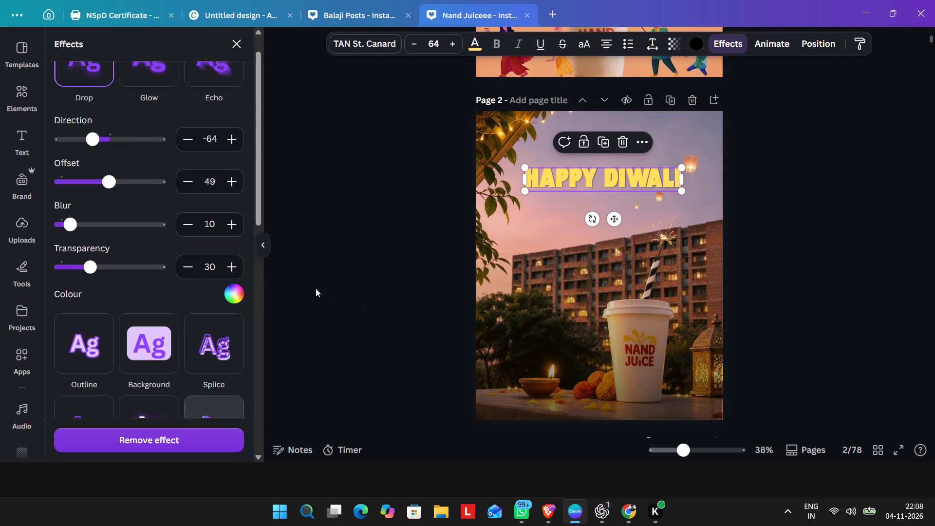
scroll(154, 361, "down", 3)
scroll(161, 346, "up", 3)
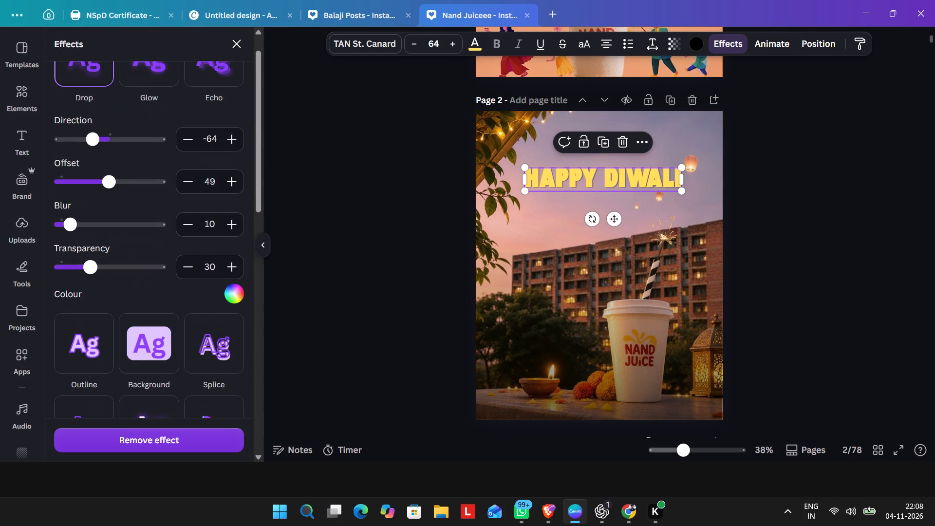
left_click_drag(92, 271, 104, 270)
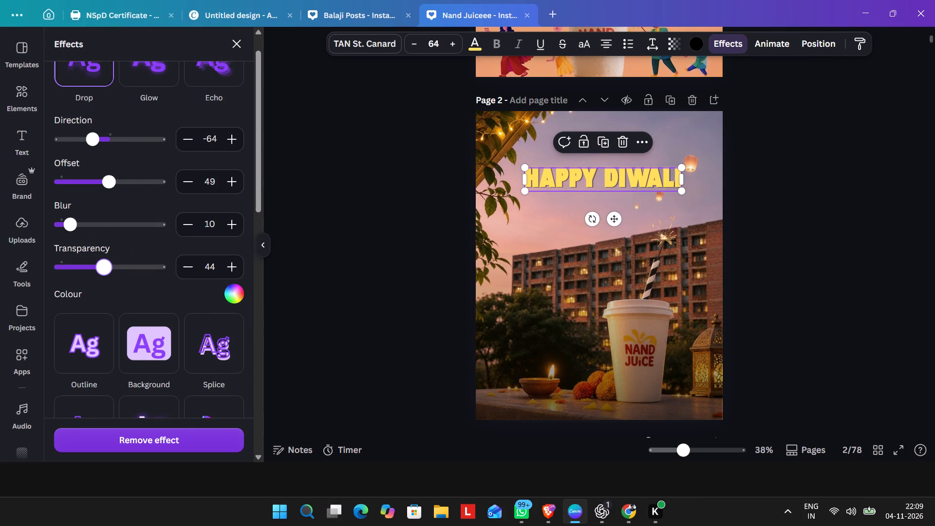
left_click_drag(104, 270, 107, 270)
left_click_drag(107, 270, 110, 270)
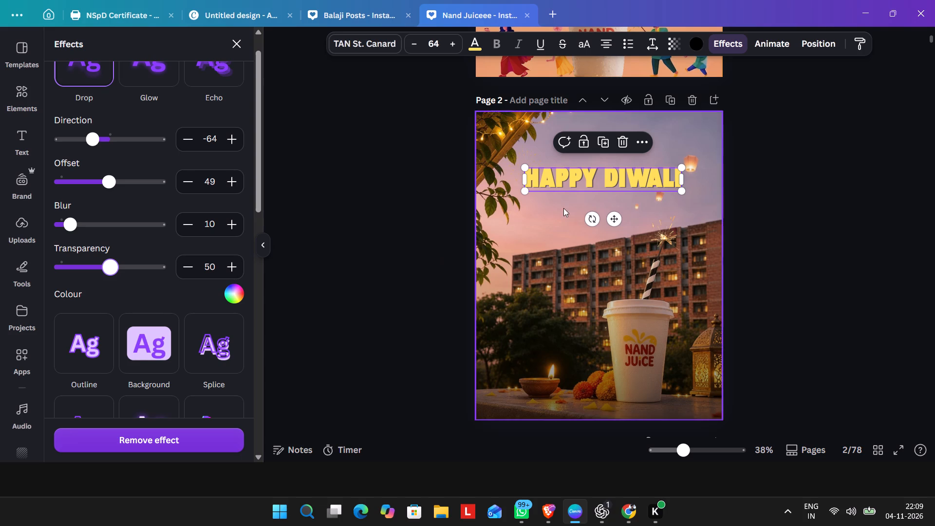
left_click(880, 227)
left_click(866, 229)
Examine the page 2 Diwali post up close and as a whole, checking the heading shadow and sparkler placement.
scroll(767, 210, "up", 6, "ctrl")
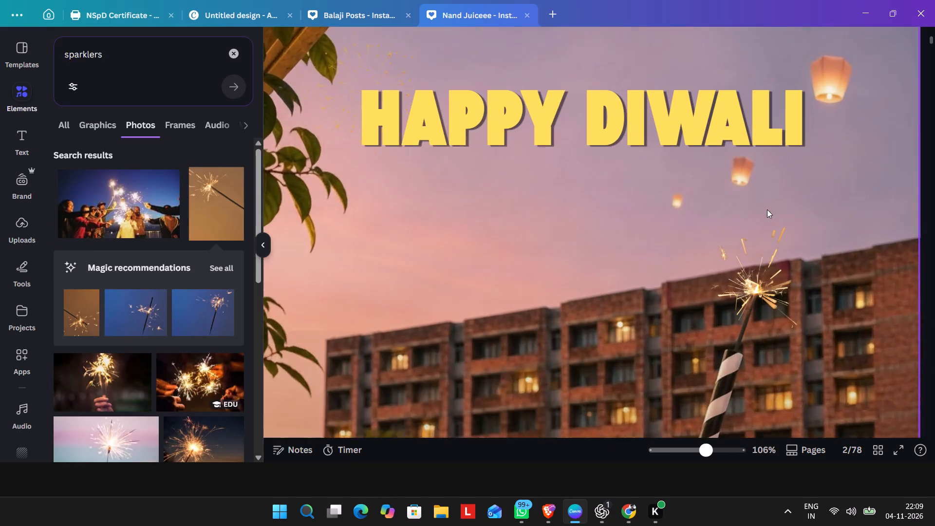
scroll(767, 209, "up", 1, "ctrl")
scroll(767, 209, "down", 9, "ctrl")
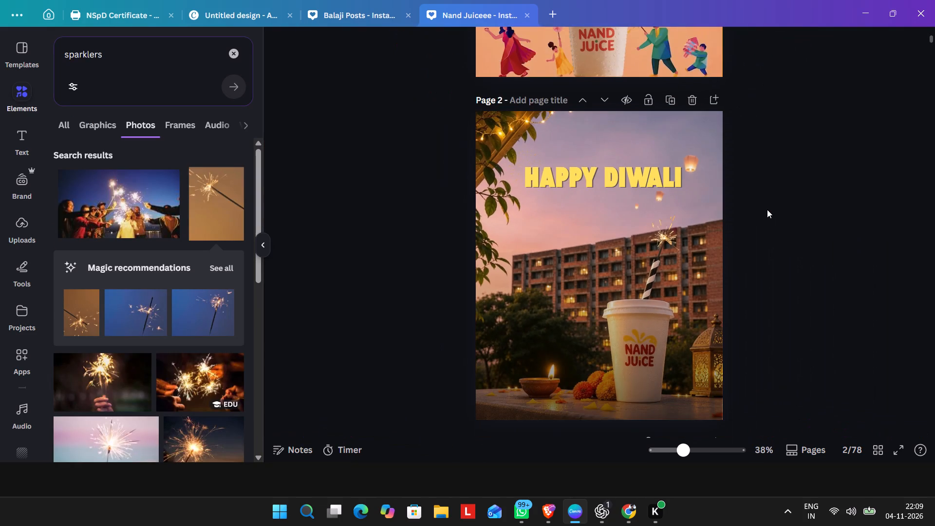
scroll(767, 209, "down", 2)
scroll(767, 209, "up", 2)
scroll(768, 209, "down", 1, "ctrl")
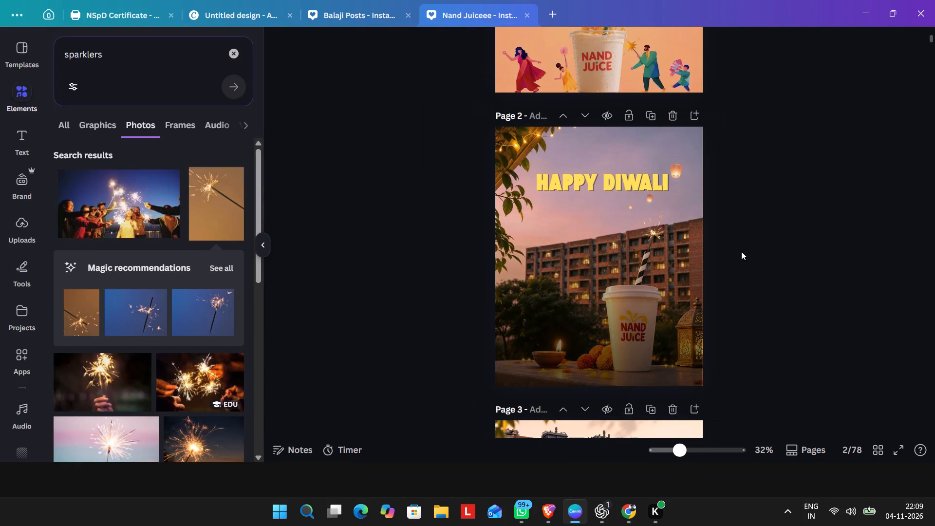
scroll(741, 251, "up", 3, "ctrl")
scroll(774, 236, "down", 1, "ctrl")
scroll(820, 87, "down", 1, "ctrl")
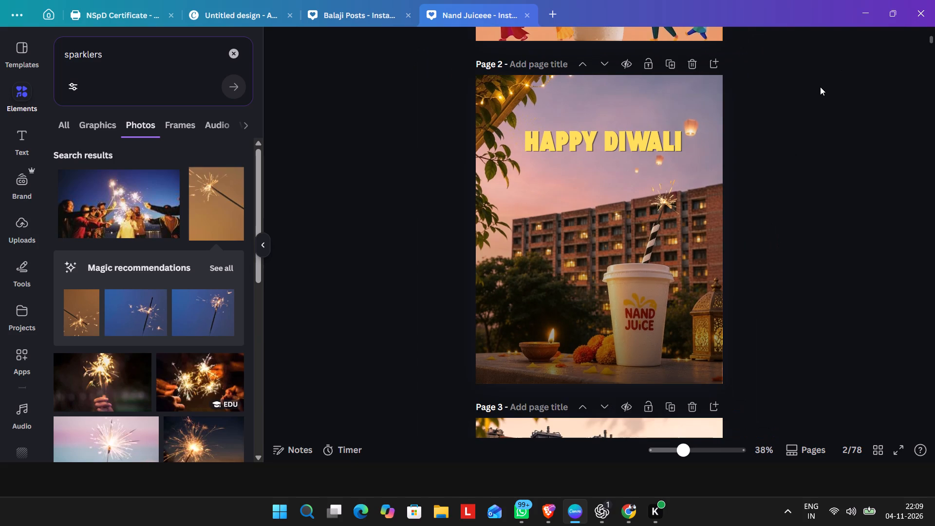
left_click(791, 165)
left_click(678, 84, "ctrl")
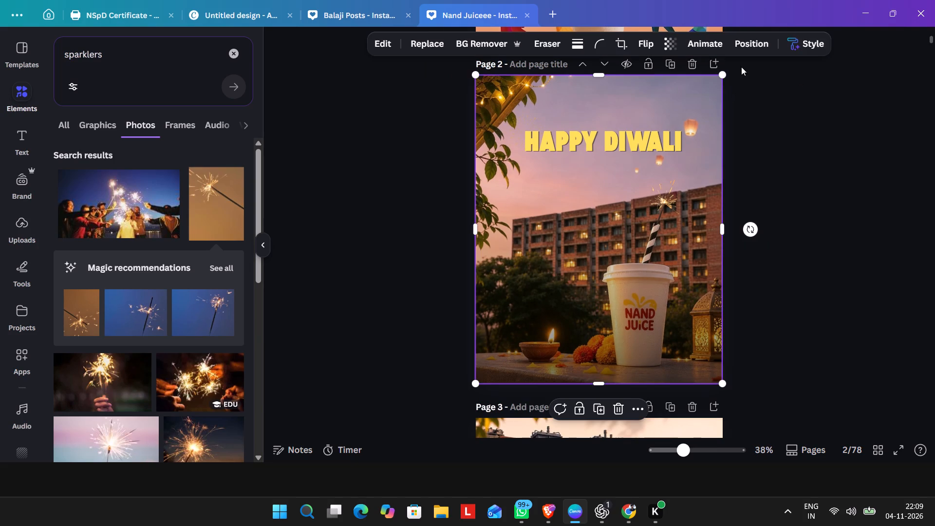
left_click(828, 116)
scroll(680, 235, "up", 3, "ctrl")
Glance at the Balaji Posts design, return to Nand Juiceee, and reload that design at page 2.
left_click(375, 17)
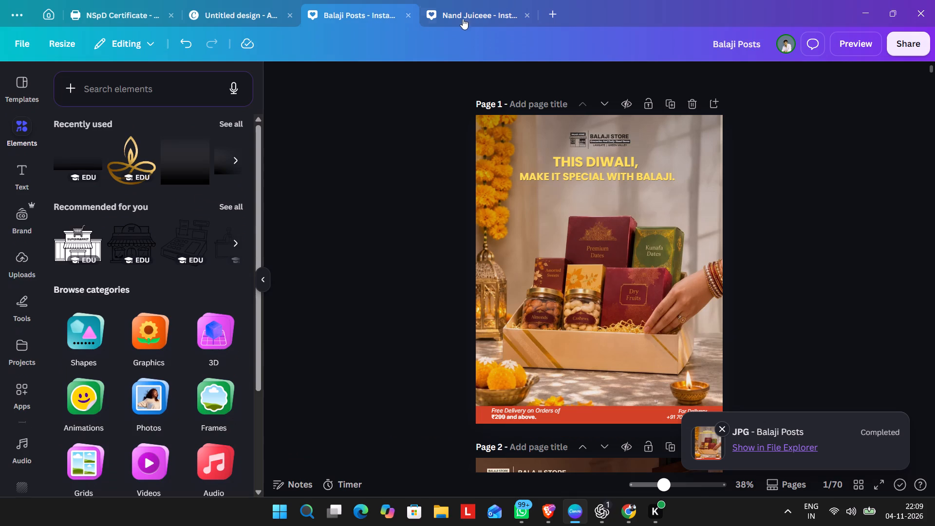
left_click(477, 15)
scroll(510, 112, "down", 5, "ctrl")
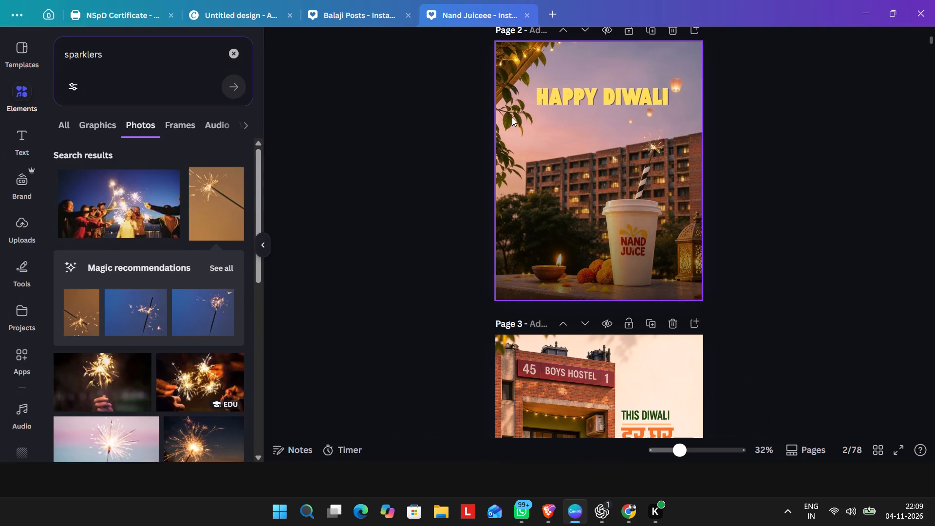
key("ctrl+r")
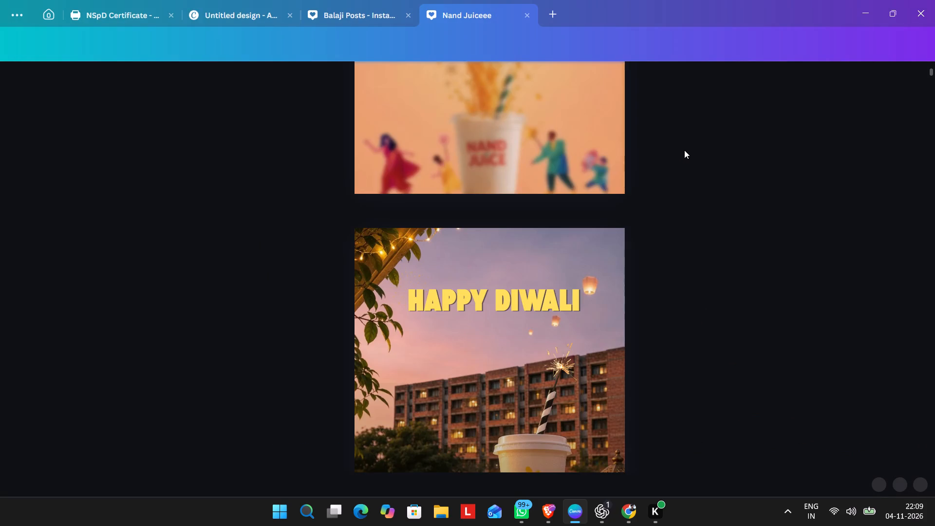
scroll(704, 214, "down", 1)
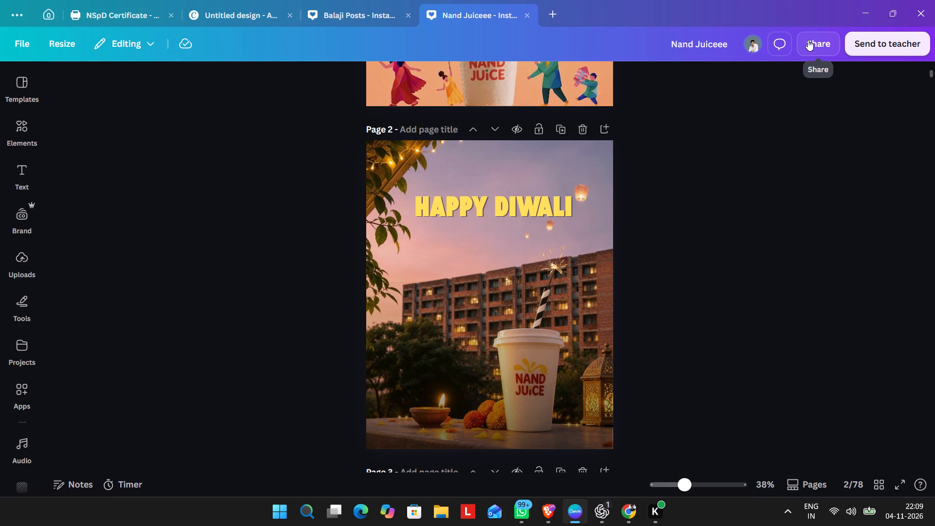
Download only page 2 of Nand Juiceee as a high-quality JPG at size 3.125 (3,375 × 4,219 px).
left_click(808, 42)
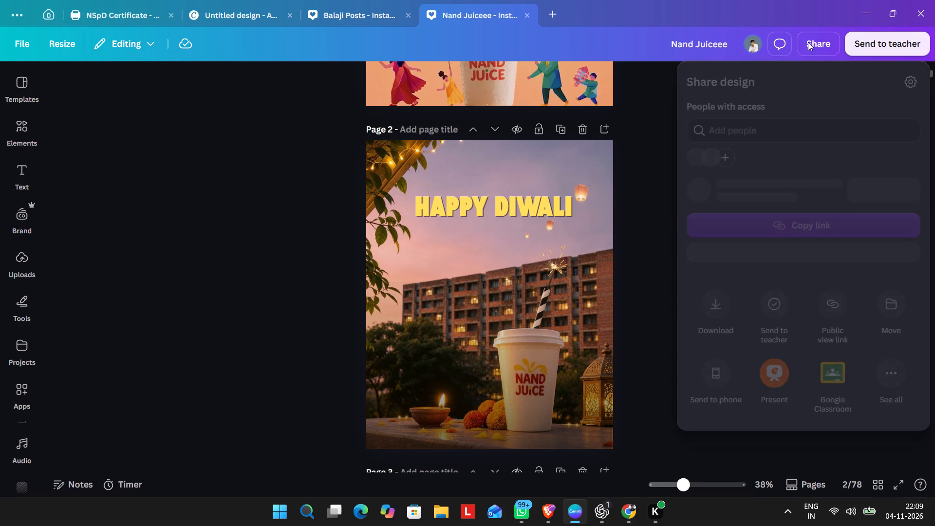
left_click(711, 327)
left_click(803, 140)
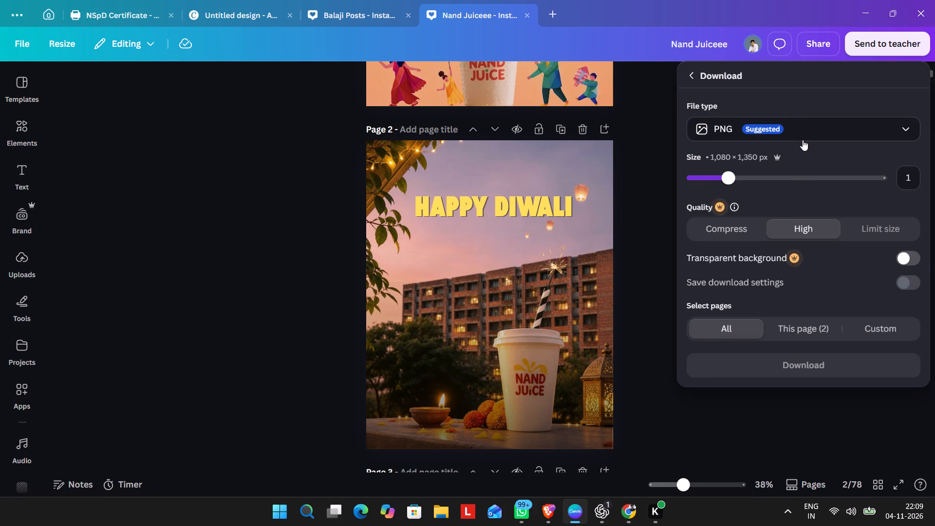
left_click(805, 136)
left_click(796, 177)
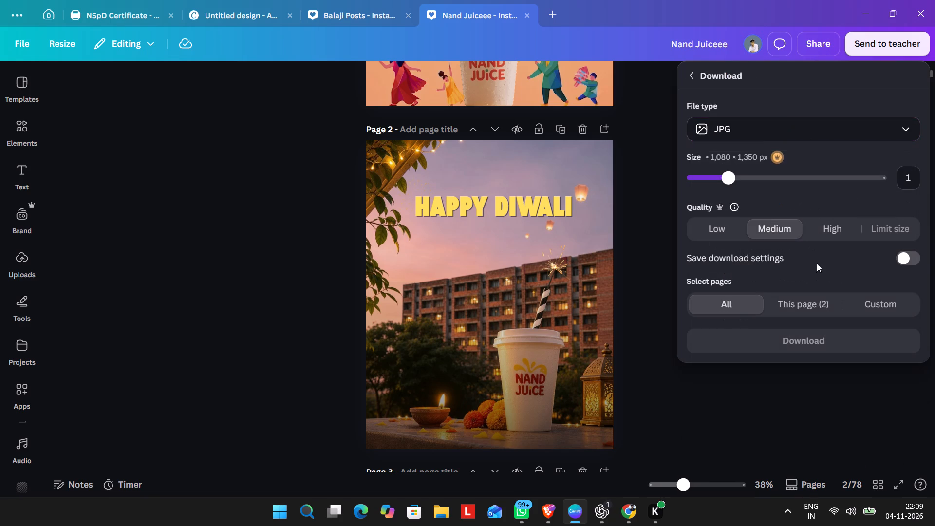
left_click(836, 236)
left_click(823, 308)
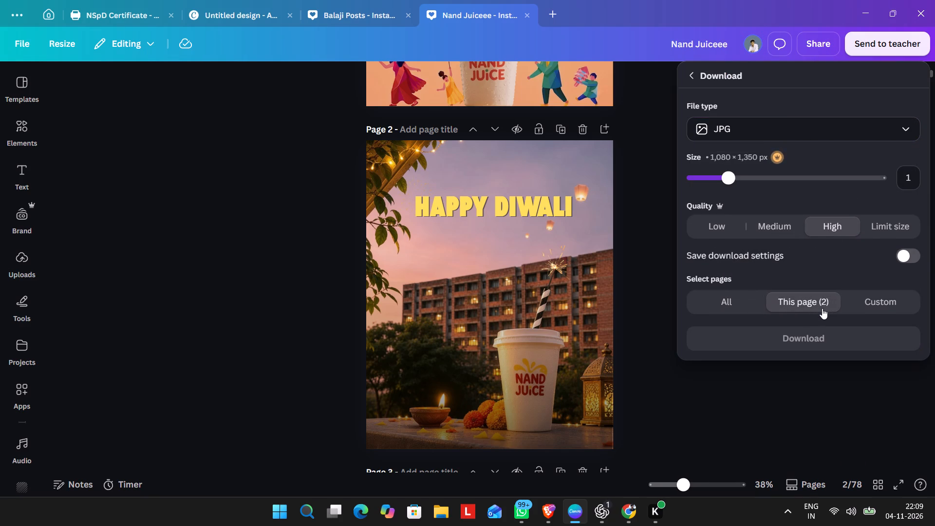
left_click_drag(737, 179, 934, 184)
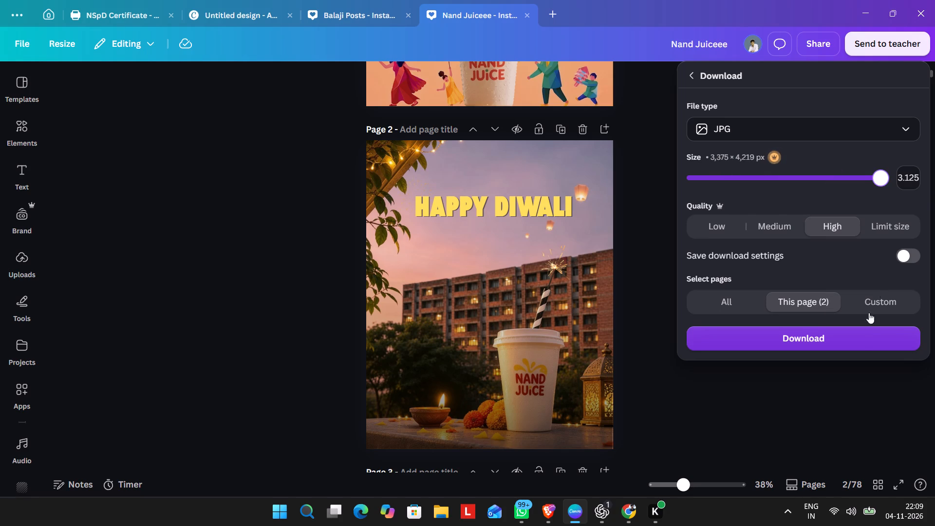
left_click(864, 331)
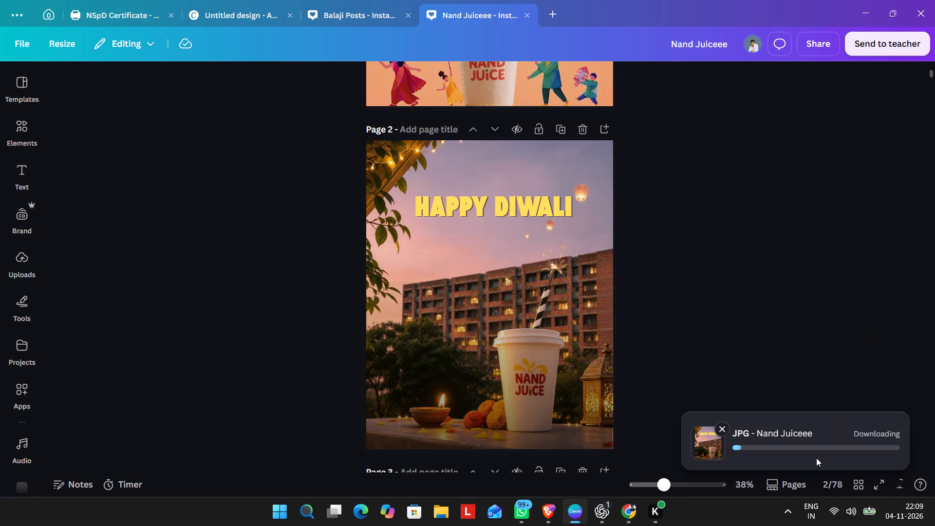
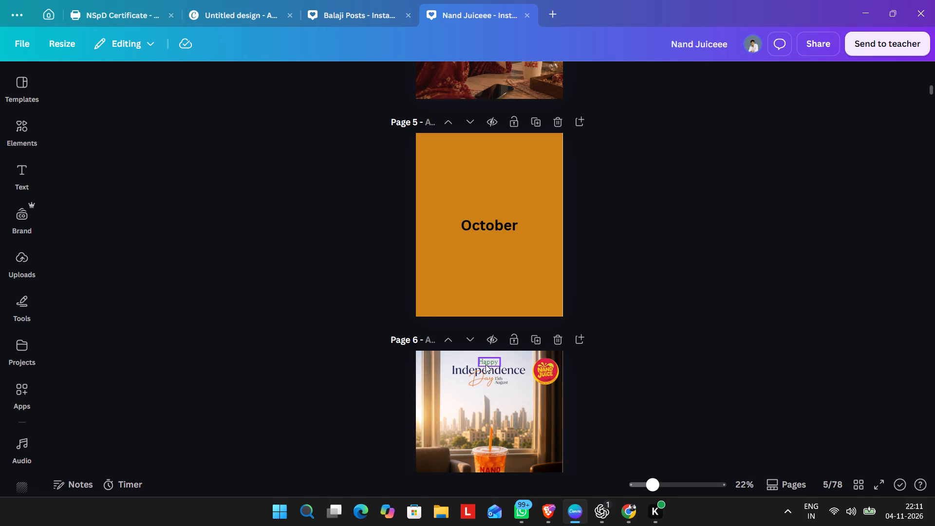
scroll(515, 378, "down", 3)
scroll(516, 378, "up", 2)
scroll(518, 375, "down", 3)
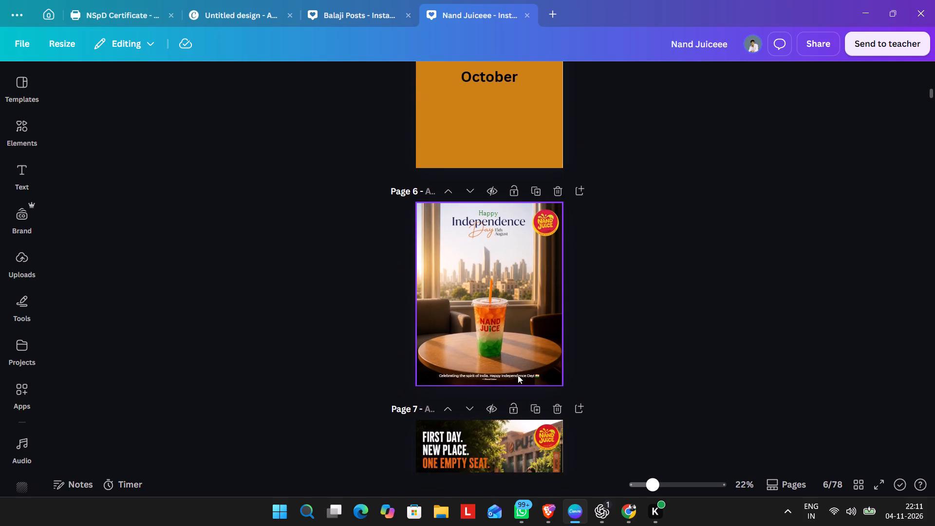
Examine the older Nand Juiceee posts from page 7 through the AUGUST divider to the MAY divider on page 24.
scroll(518, 375, "down", 4)
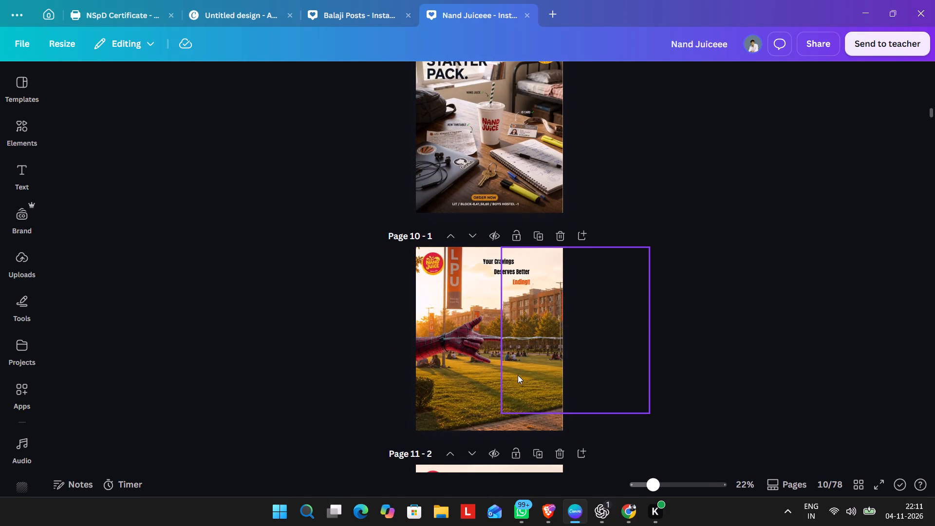
scroll(521, 370, "down", 8)
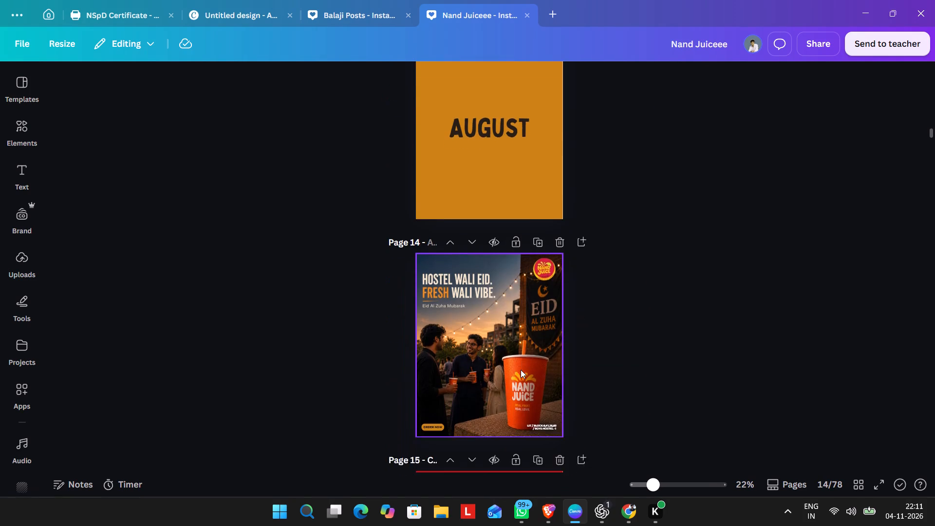
scroll(521, 370, "down", 8)
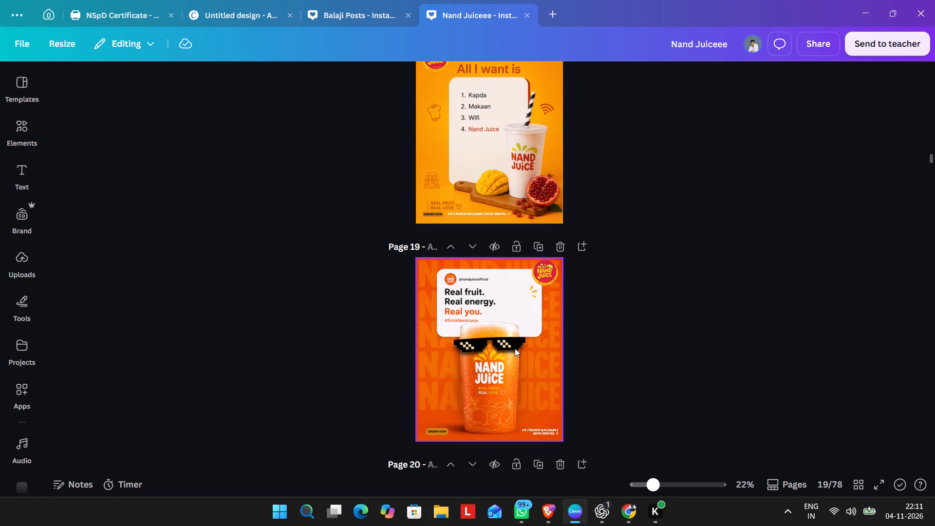
scroll(515, 348, "down", 1)
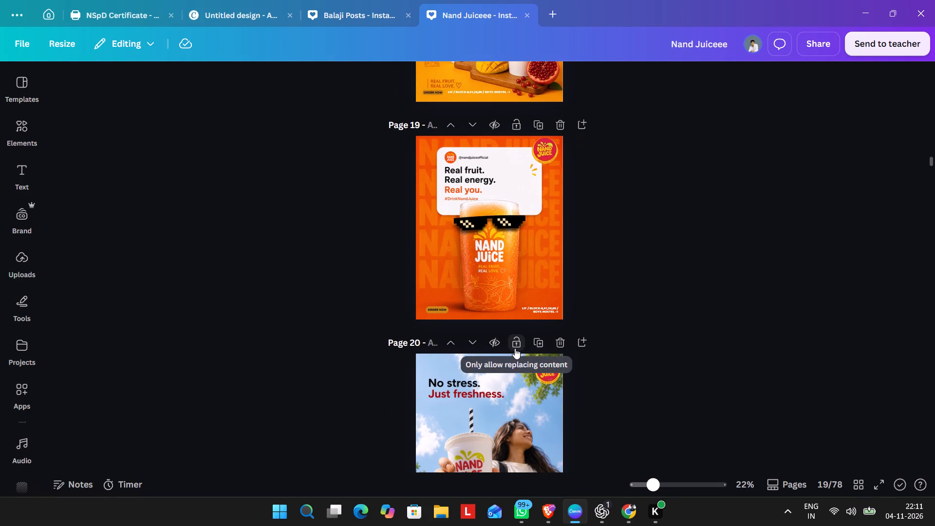
scroll(515, 348, "down", 3)
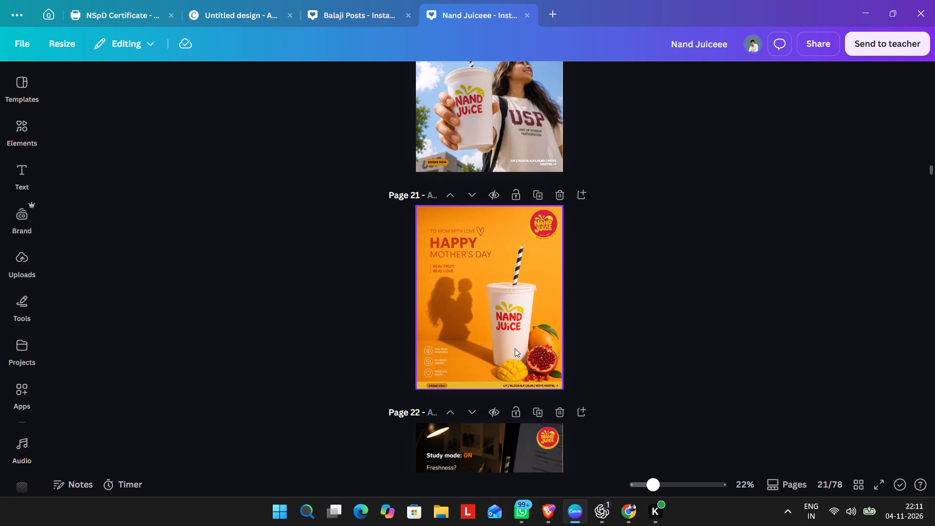
scroll(515, 348, "down", 3)
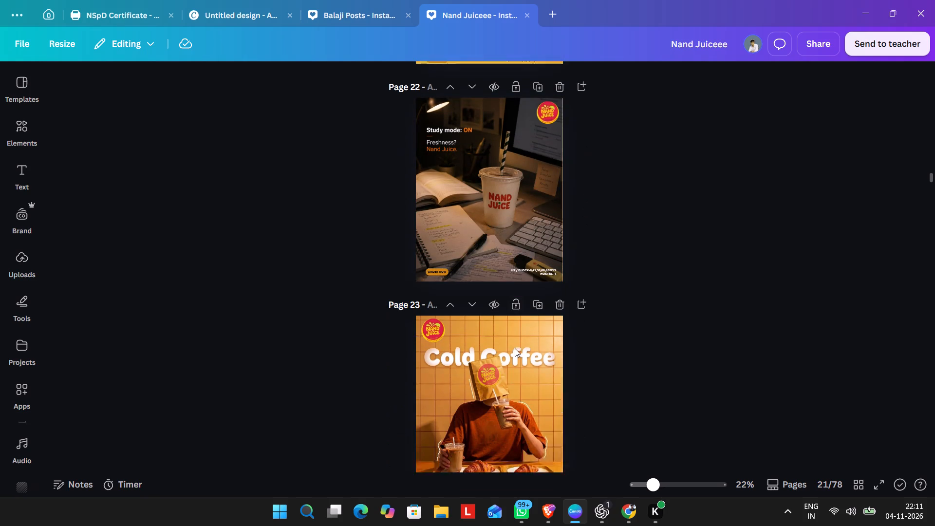
scroll(516, 348, "up", 1)
scroll(516, 348, "down", 4)
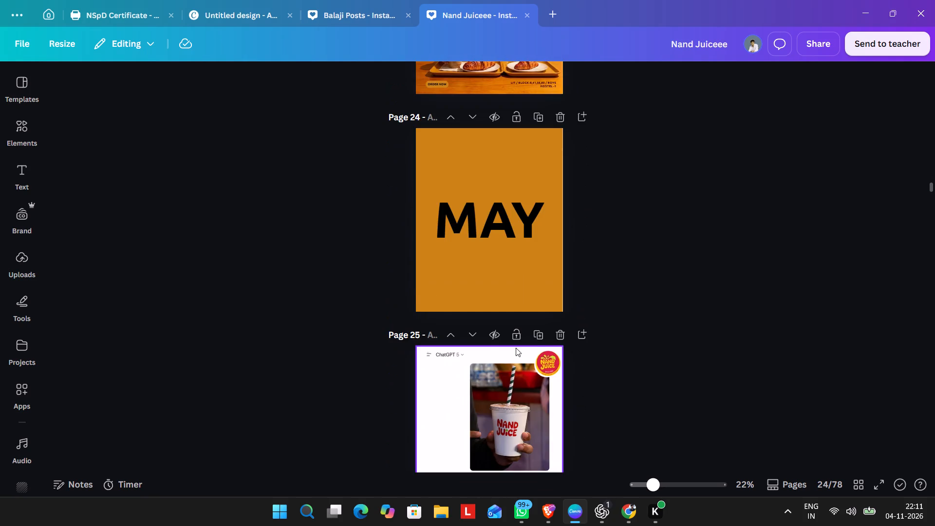
Examine the Nand Juiceee posts on pages 25 to 40, including the Baisakhi, Ram Navami and Mahavir Jayanti designs.
scroll(516, 348, "down", 6)
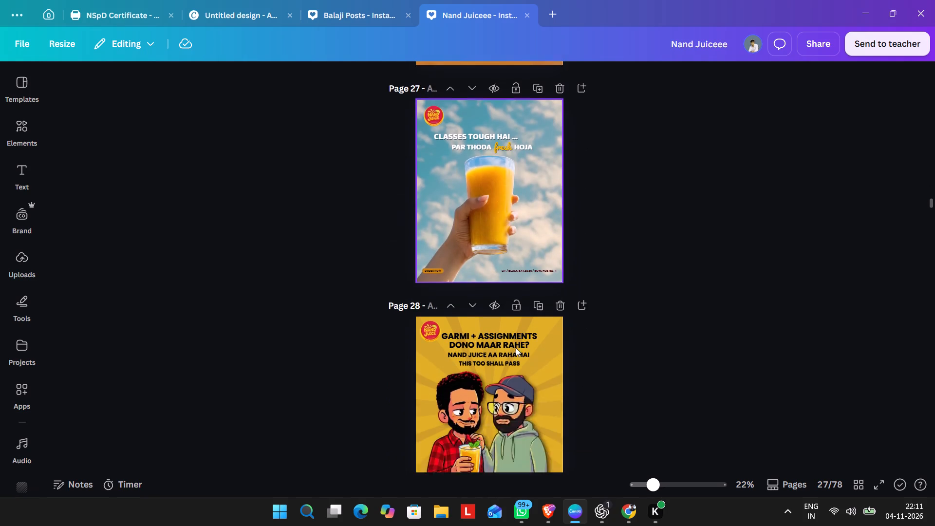
scroll(516, 348, "down", 2)
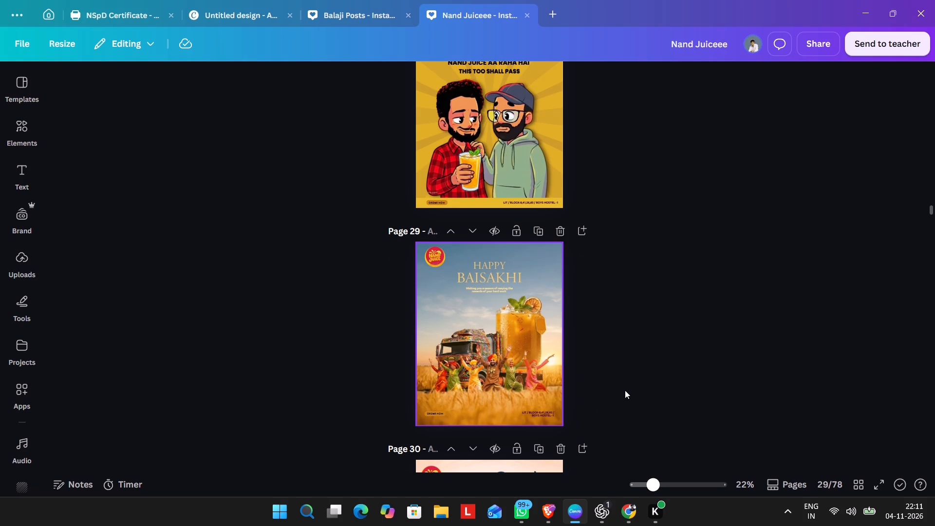
scroll(625, 390, "down", 2)
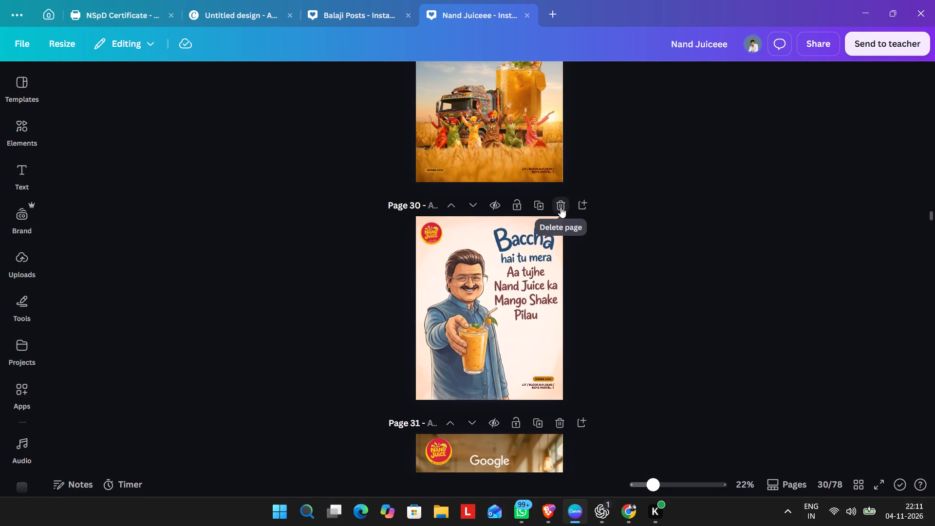
scroll(561, 207, "up", 1)
scroll(588, 254, "down", 1)
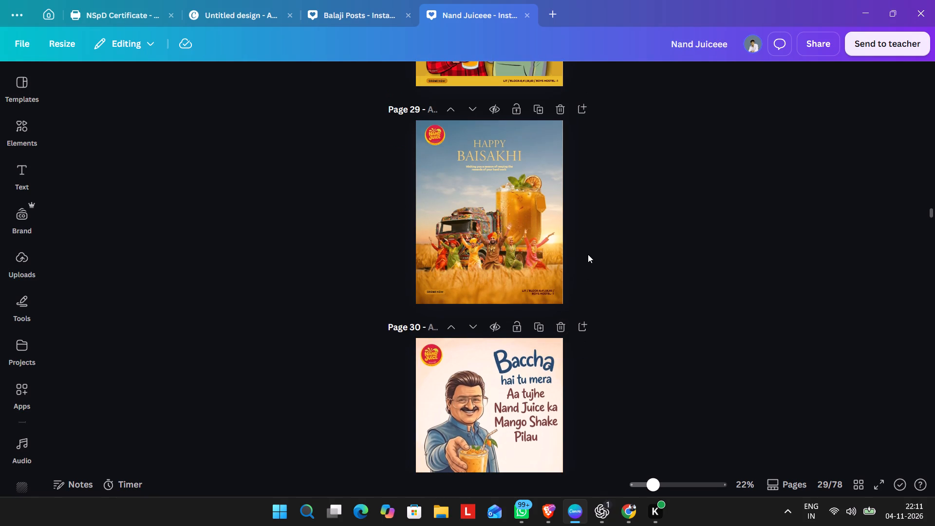
scroll(588, 254, "down", 6)
scroll(588, 254, "up", 2)
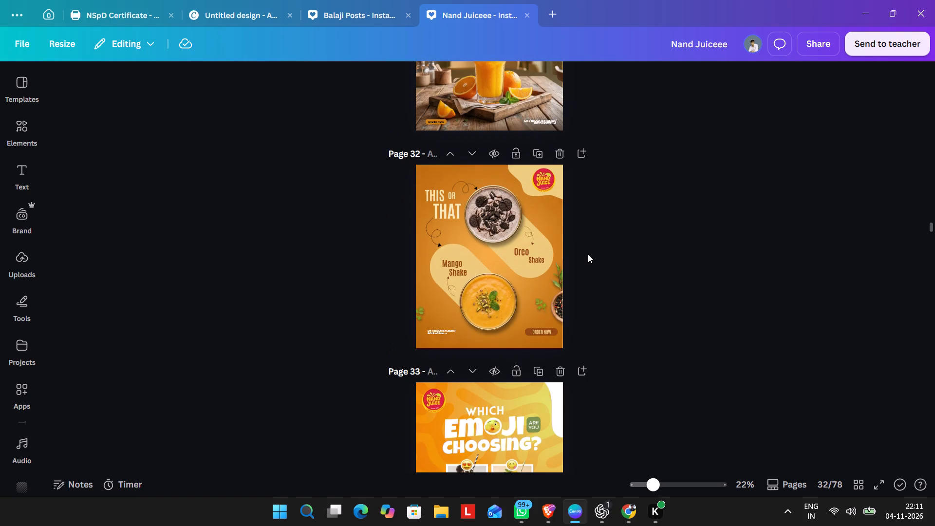
scroll(588, 254, "down", 10)
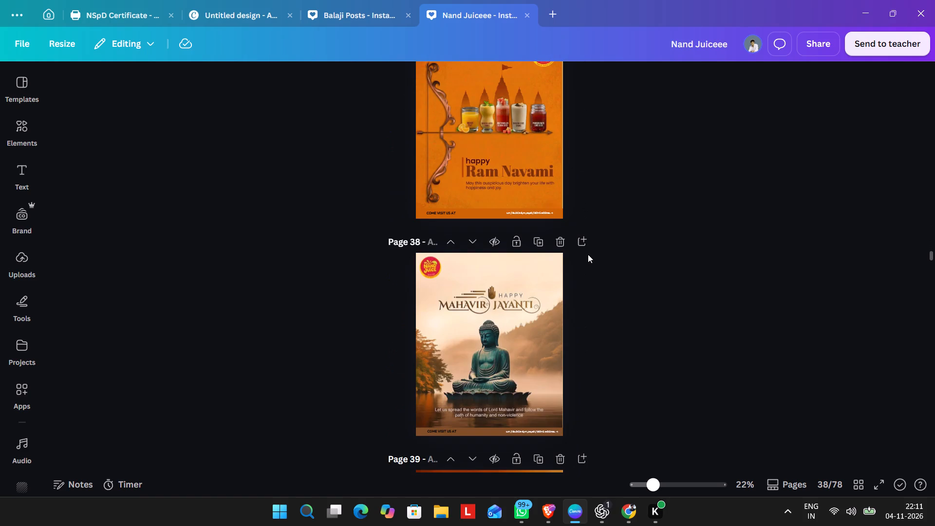
scroll(588, 254, "down", 4)
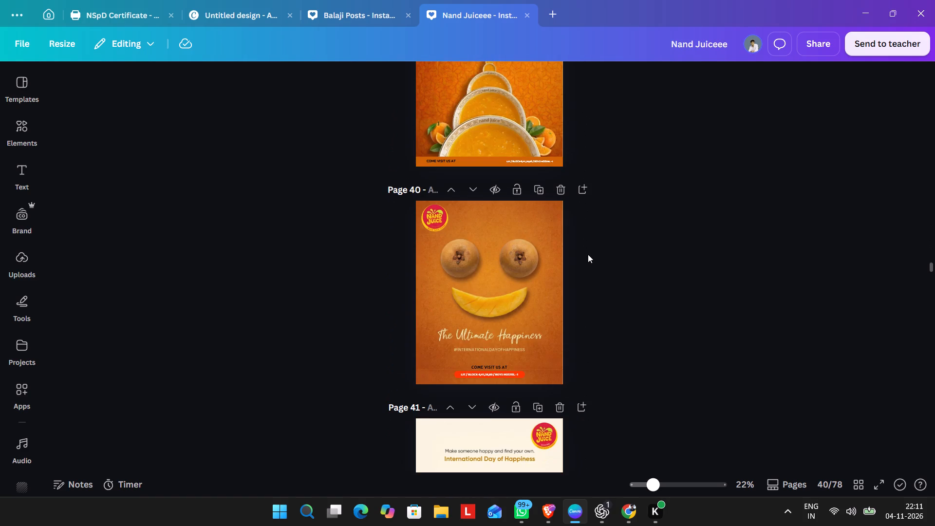
Compare the Mahavir Jayanti, International Day of Happiness and mango shake posts on pages 38 to 42.
scroll(588, 254, "up", 4)
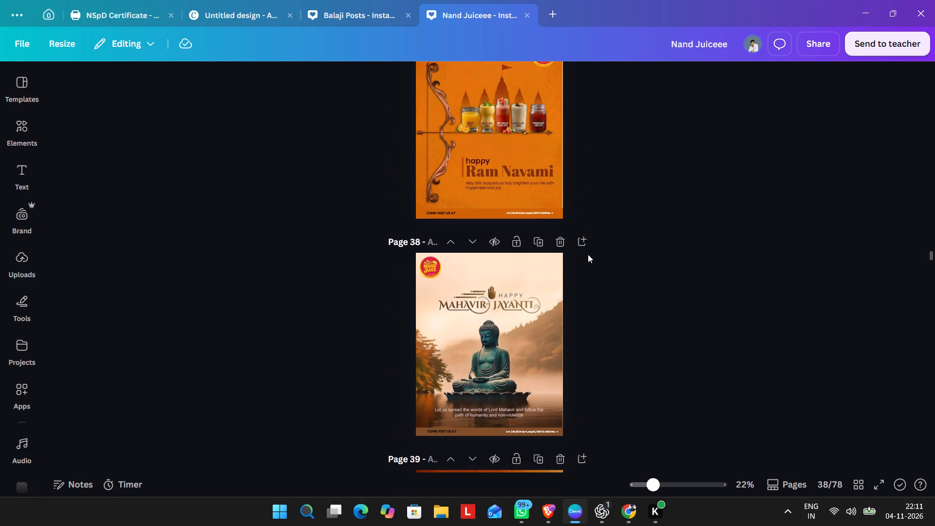
scroll(588, 254, "down", 2)
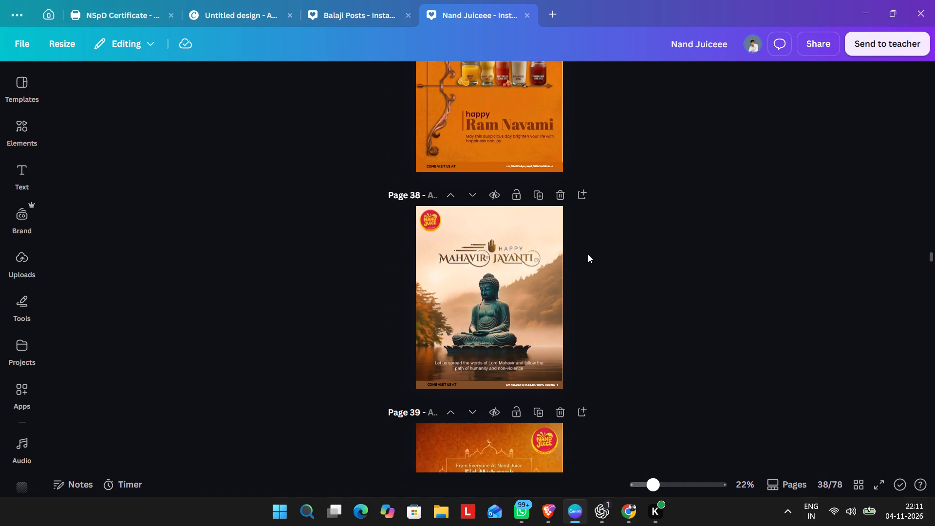
scroll(588, 254, "down", 8)
scroll(588, 254, "up", 3)
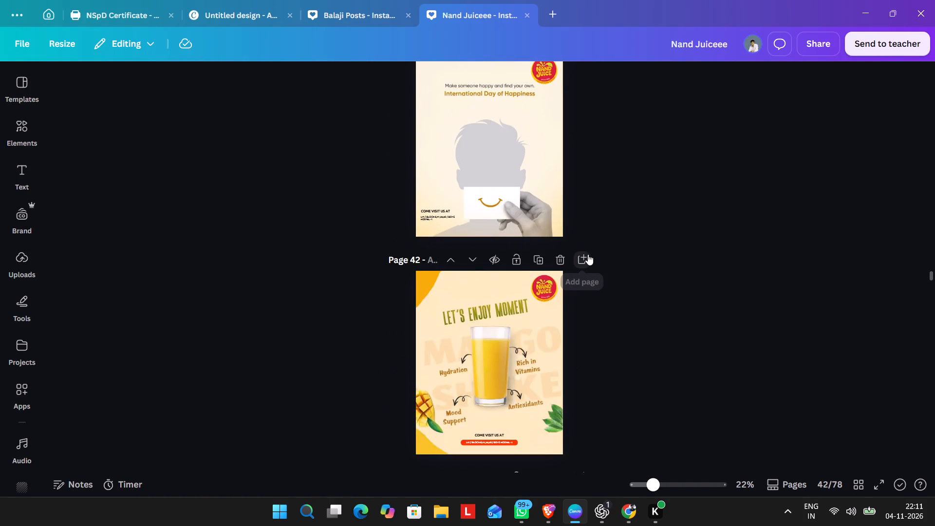
scroll(588, 254, "up", 1)
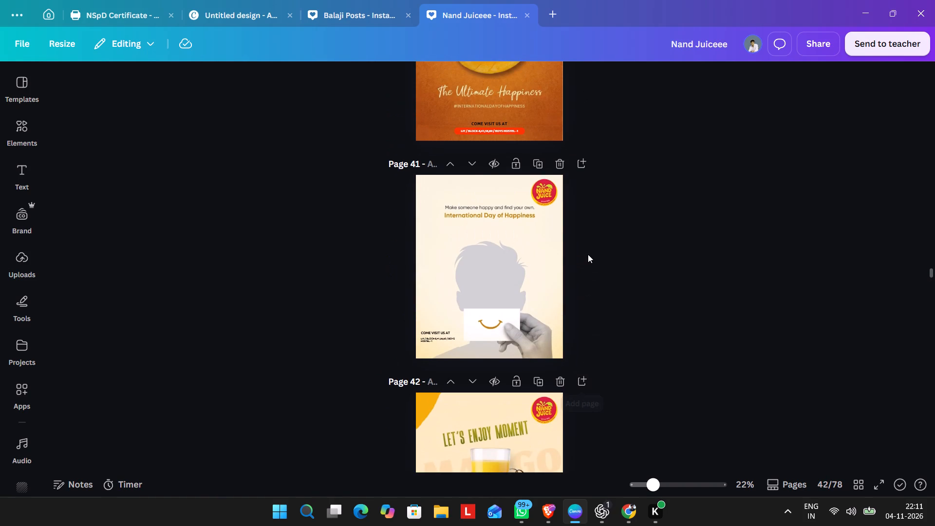
scroll(588, 254, "down", 1)
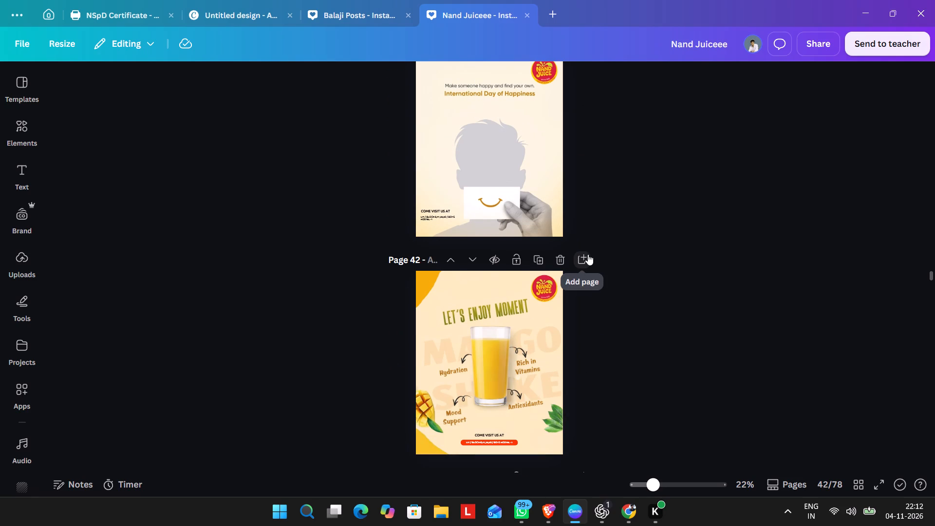
scroll(603, 249, "down", 4)
scroll(603, 249, "up", 4)
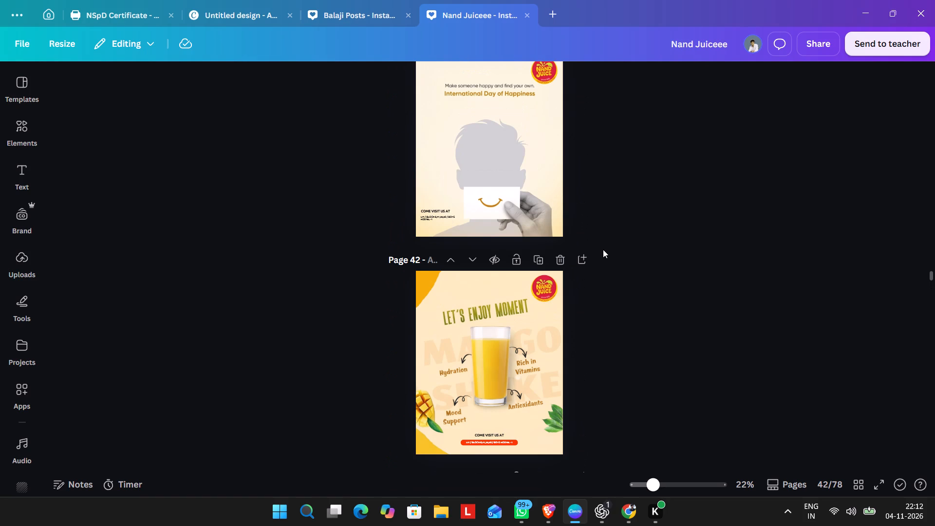
Examine the Nand Juiceee posts from Chaitra Navratri on page 43 through Gudi Padwa and Holi to the FEBRUARY divider on page 48.
scroll(603, 249, "down", 3)
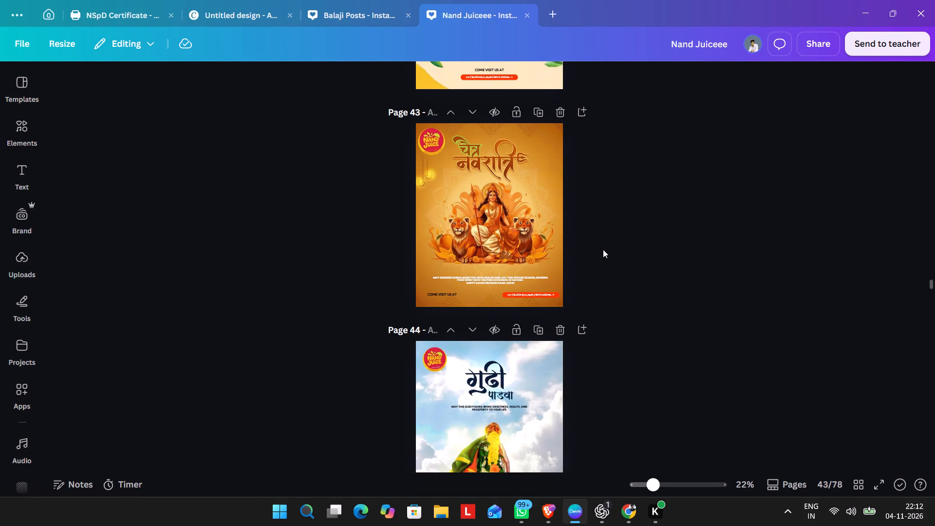
scroll(603, 249, "down", 1)
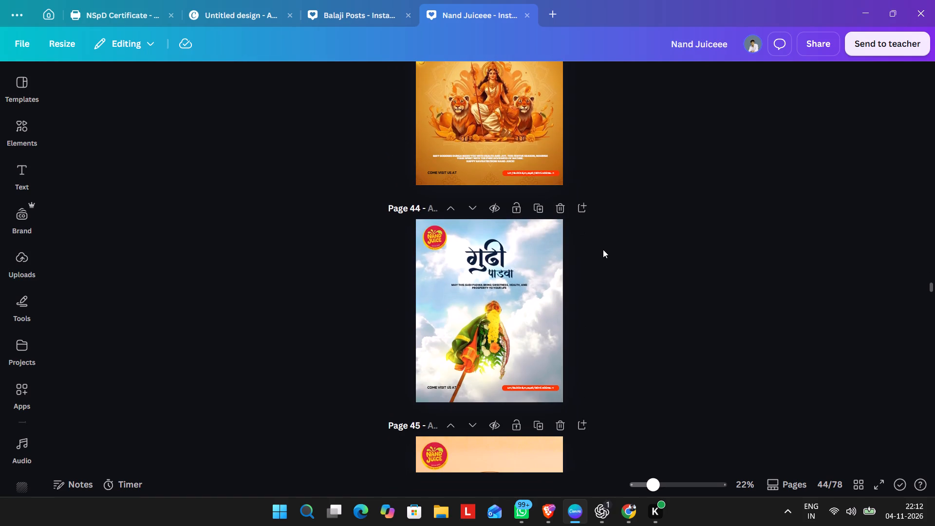
scroll(603, 249, "down", 1)
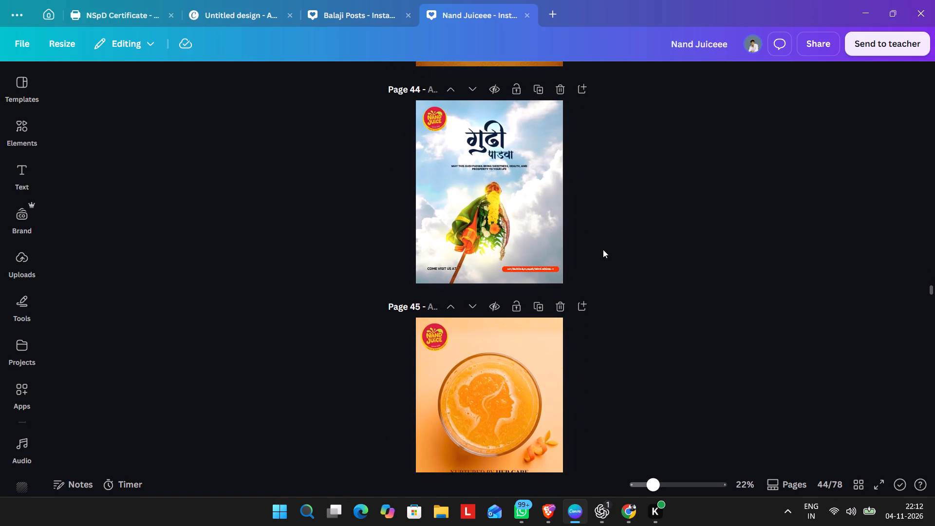
scroll(603, 249, "down", 1)
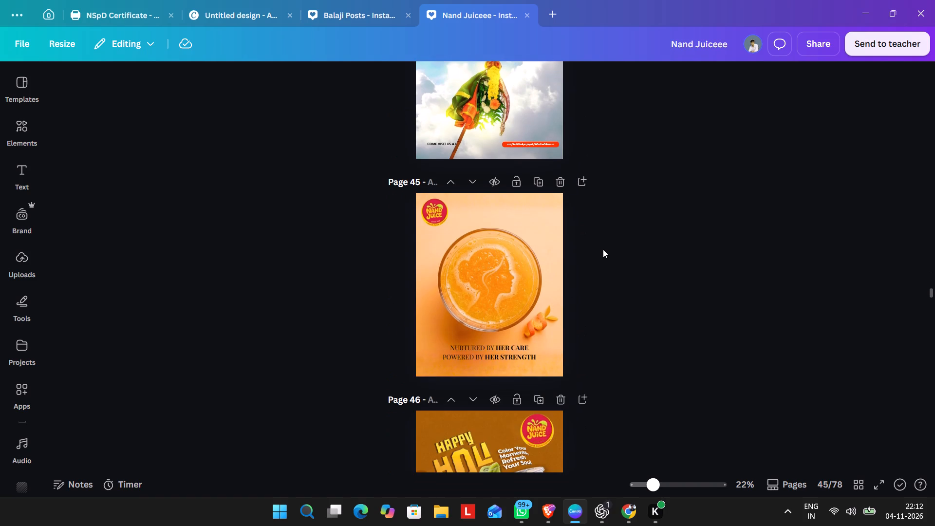
scroll(603, 249, "down", 1)
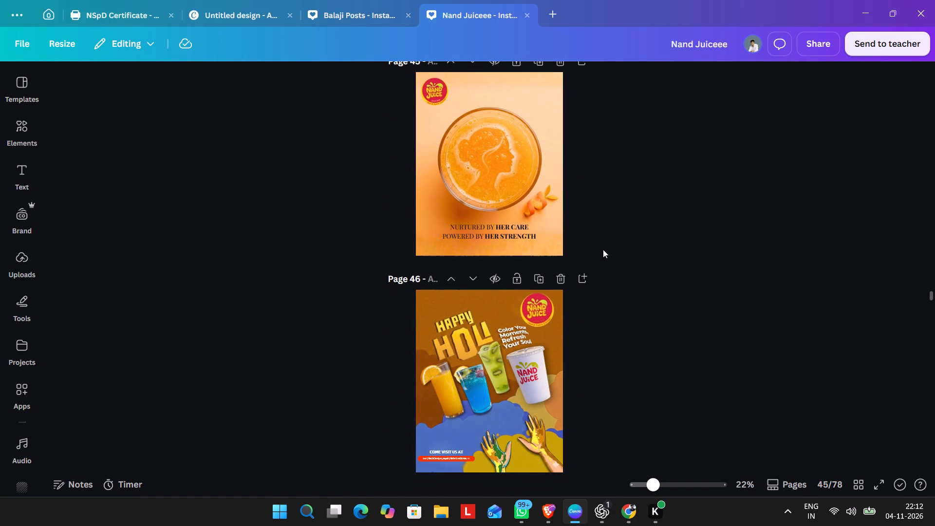
scroll(603, 249, "down", 1)
scroll(603, 249, "up", 1)
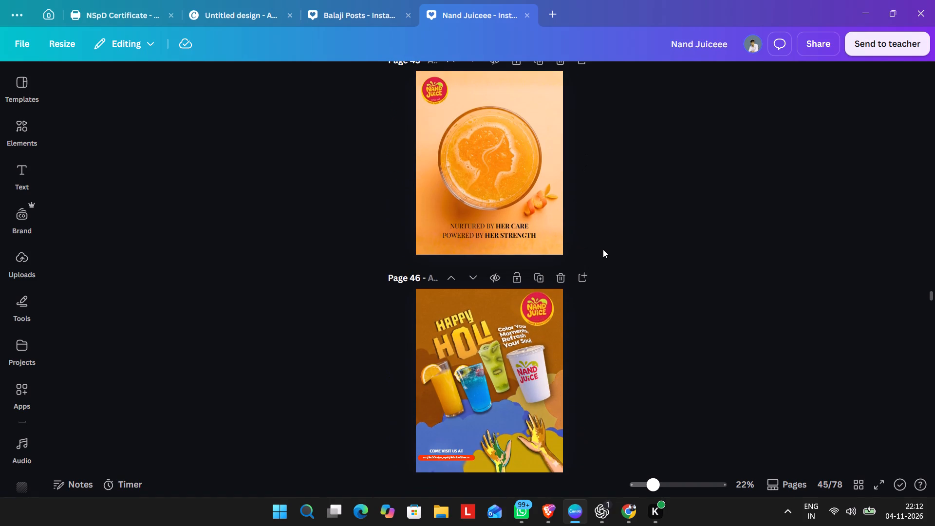
scroll(603, 249, "down", 4)
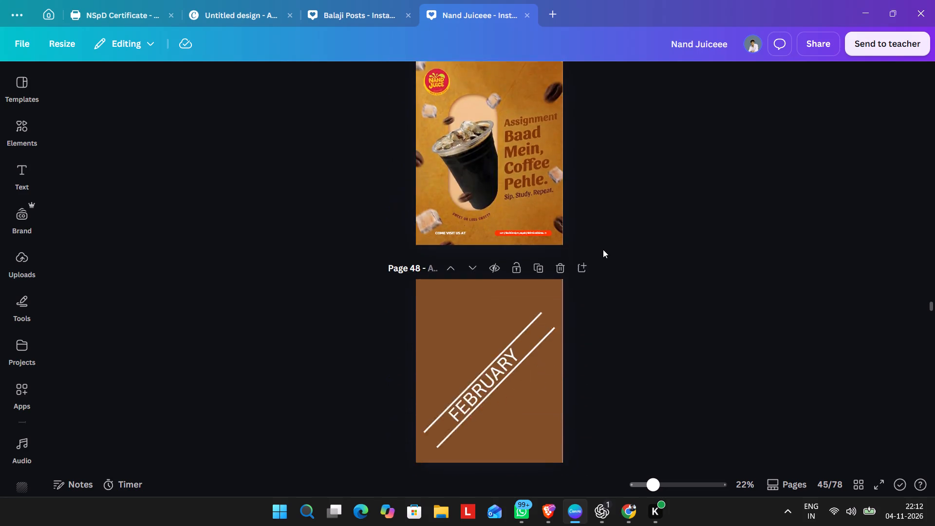
Examine the Nand Juiceee juice and coffee posts on pages 49 to 53, including both shirt designs.
scroll(603, 249, "down", 1)
scroll(603, 249, "up", 2)
scroll(603, 249, "down", 4)
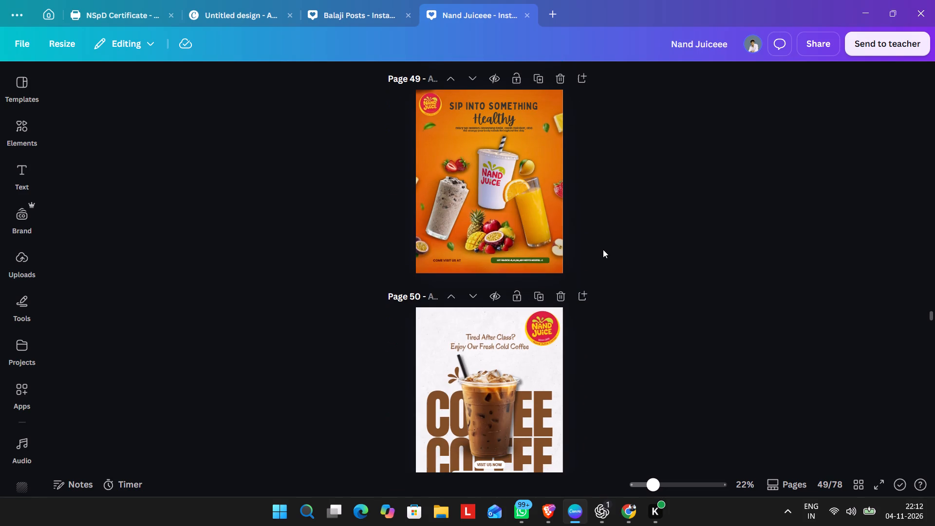
scroll(603, 249, "down", 2)
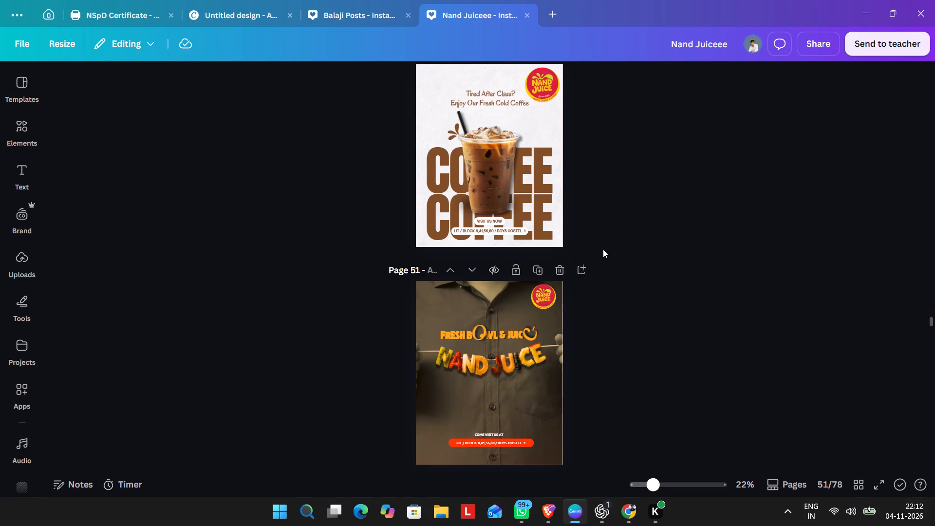
scroll(603, 249, "down", 2)
scroll(603, 249, "up", 1)
scroll(603, 249, "down", 1)
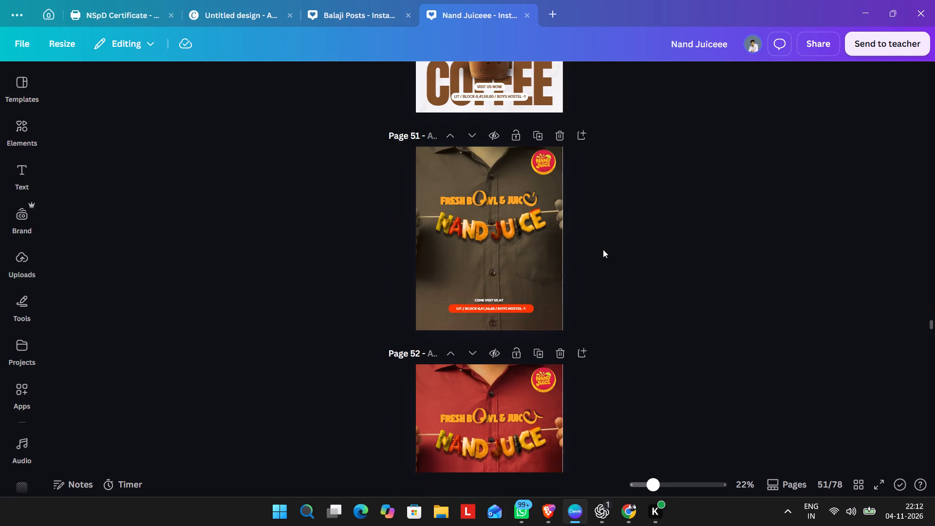
scroll(603, 249, "down", 1)
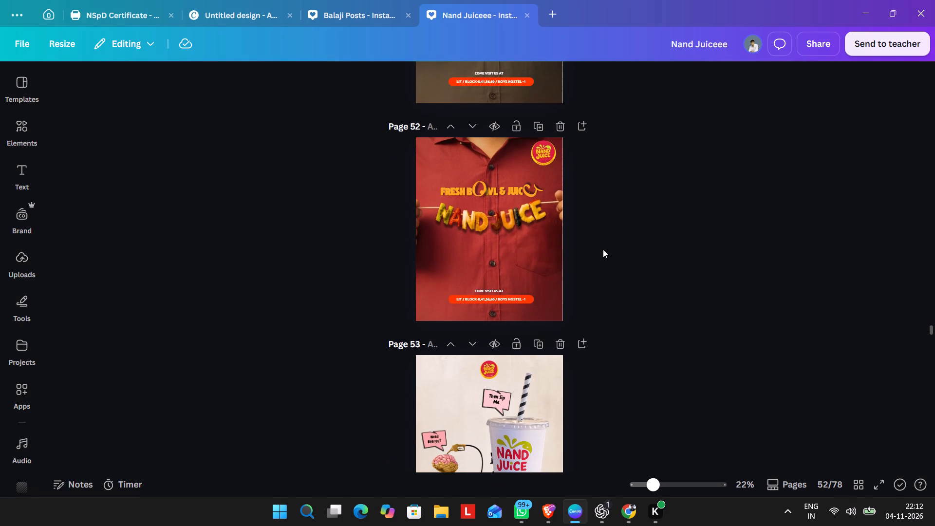
scroll(603, 249, "down", 2)
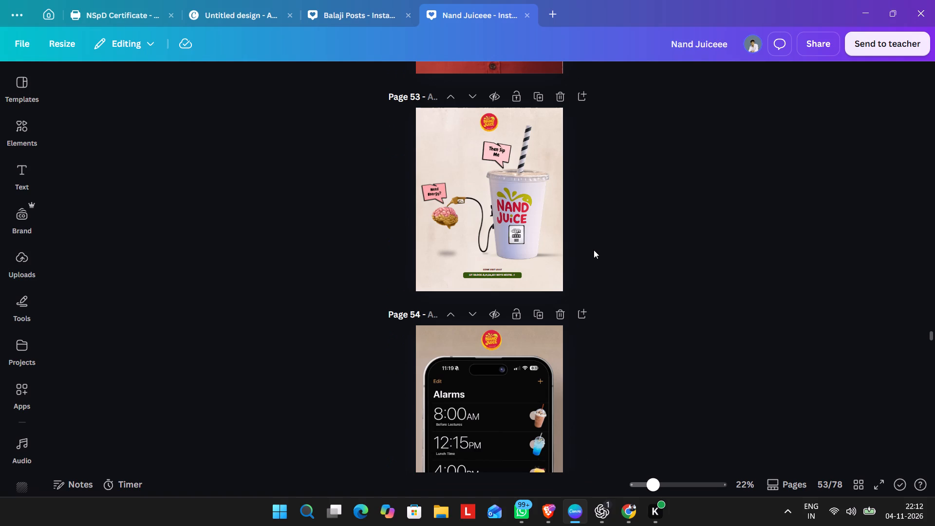
Examine the Nand Juiceee posts from the Alarms design on page 54 through Guru Ravidas Jayanti to the JANUARY divider on page 62.
scroll(594, 250, "down", 11)
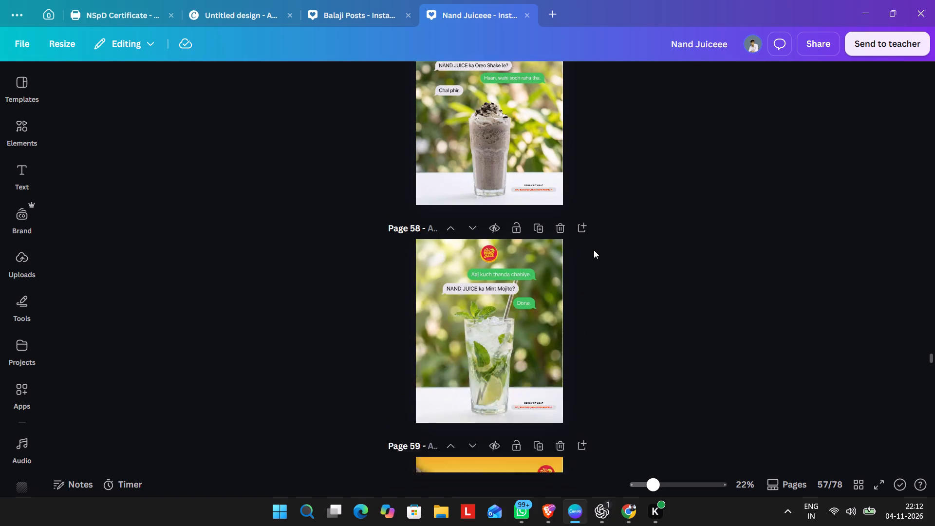
scroll(594, 250, "down", 3)
scroll(594, 250, "up", 2)
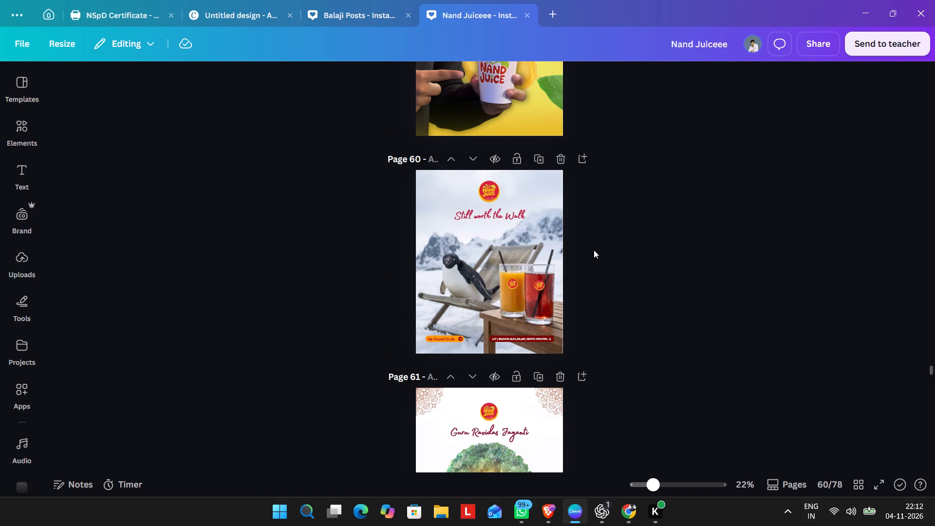
scroll(594, 250, "up", 3)
scroll(594, 250, "down", 2)
scroll(594, 250, "up", 2)
scroll(594, 250, "down", 7)
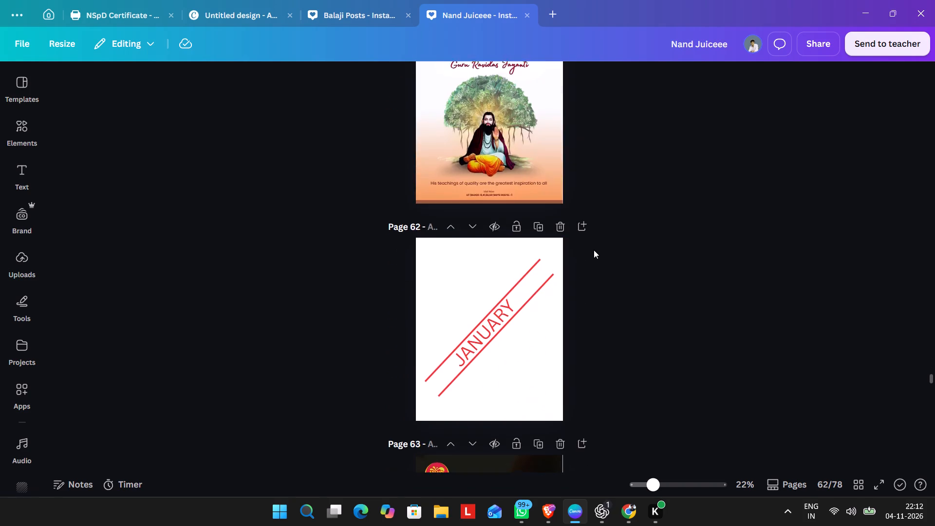
Look through the remaining Nand Juiceee posts from page 63, including Happy Lohri, to the Orange Juice post on page 78.
scroll(594, 250, "down", 12)
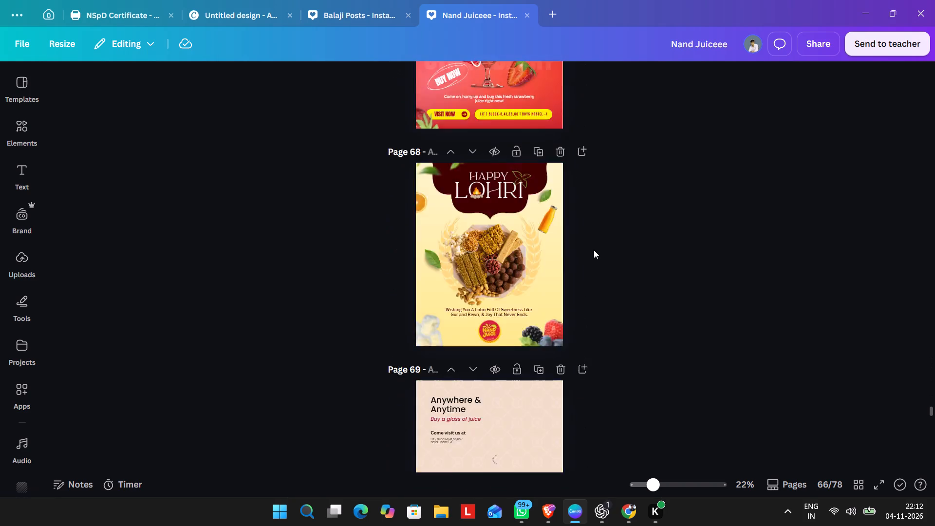
scroll(594, 250, "down", 20)
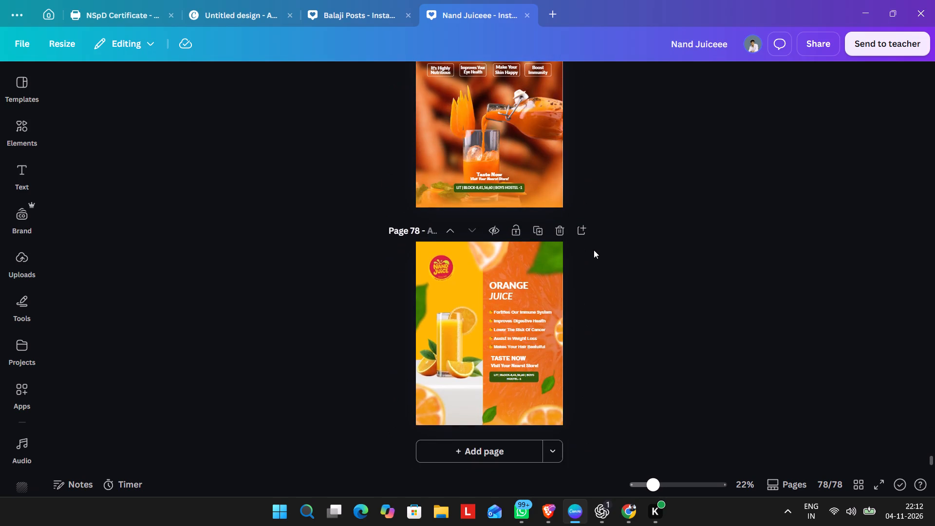
scroll(594, 250, "up", 2)
Return to the start of the design and compare the three Diwali posts on pages 1 to 3 in full screen.
left_click_drag(934, 455, 932, 267)
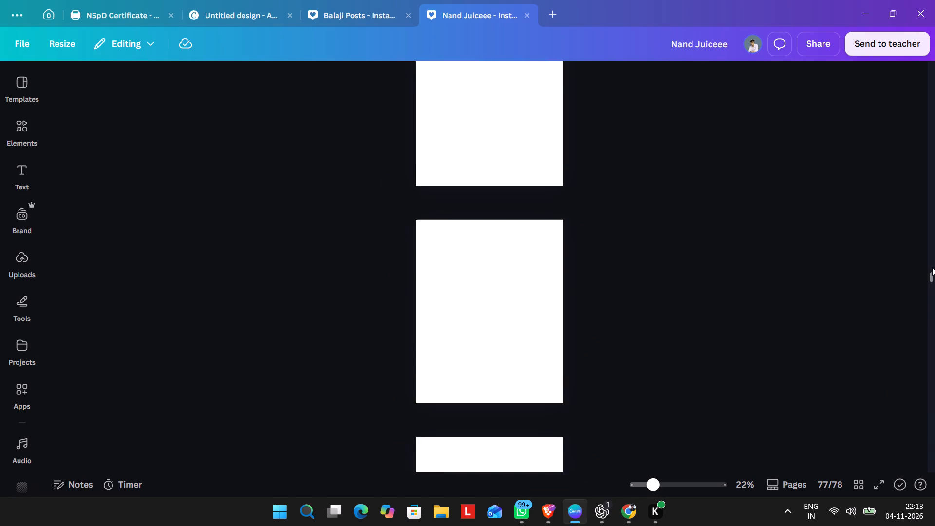
left_click_drag(932, 267, 934, 70)
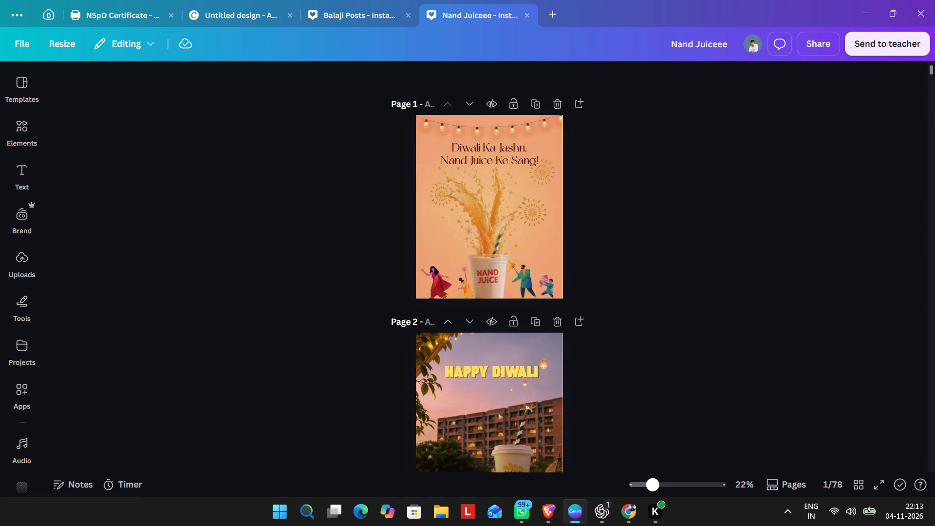
left_click_drag(934, 70, 934, 76)
scroll(767, 232, "up", 2)
scroll(856, 394, "down", 1)
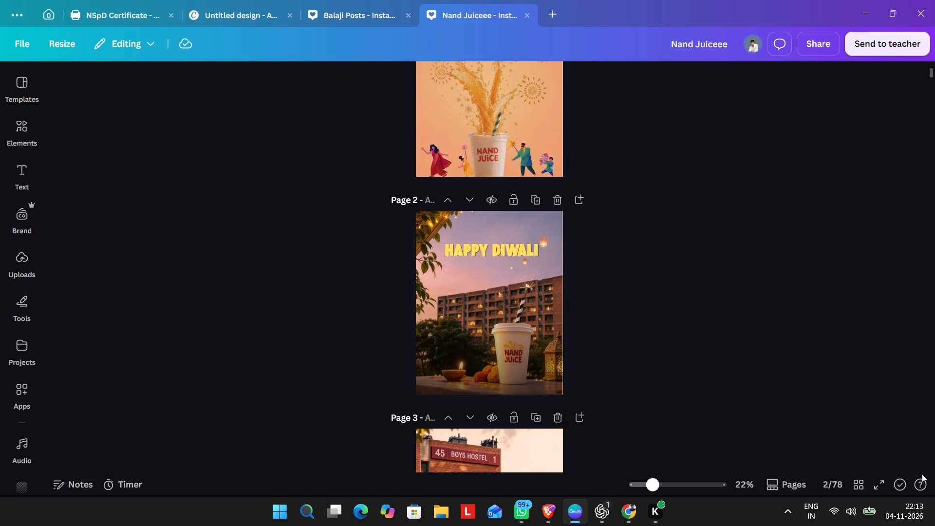
left_click(881, 484)
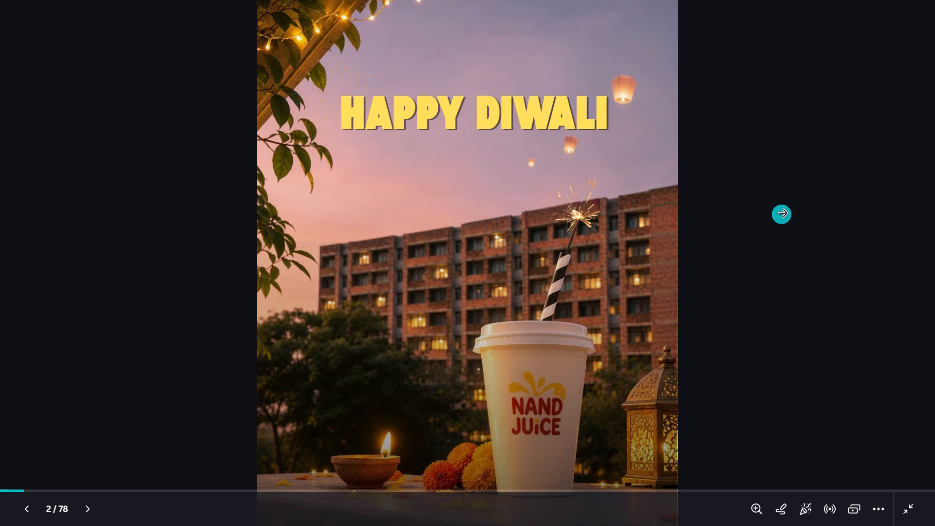
left_click(825, 197)
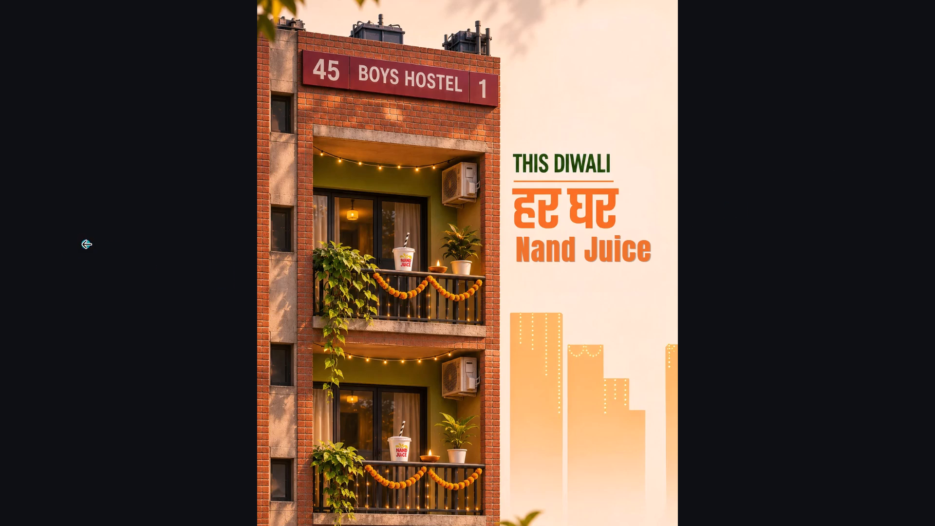
left_click(86, 244)
left_click(86, 244)
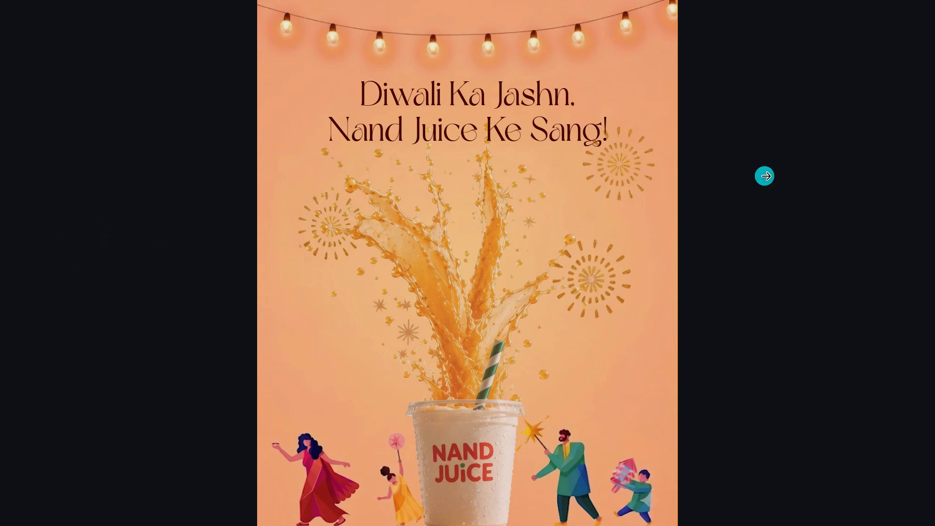
left_click(766, 176)
left_click(766, 176)
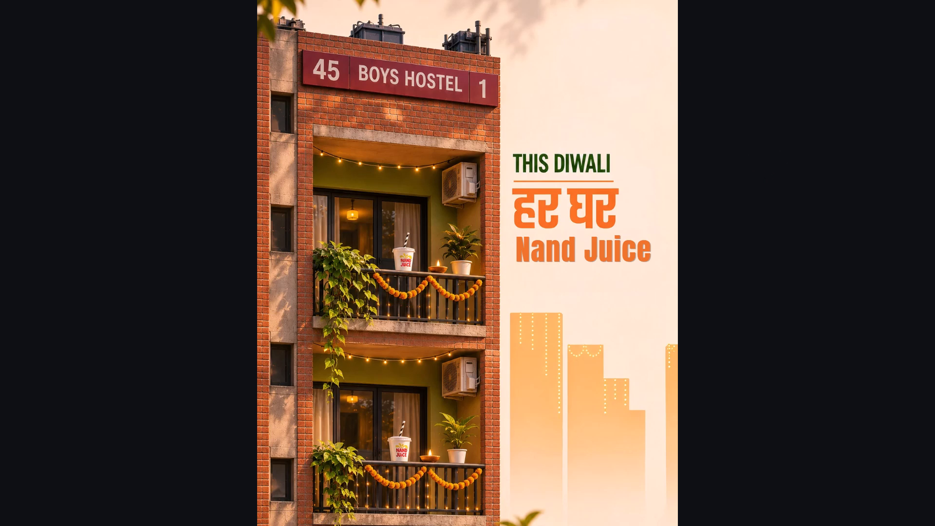
Examine the Karwa Chauth post beside the October divider in full screen, and advance to the Independence Day post.
left_click(759, 181)
left_click(759, 181)
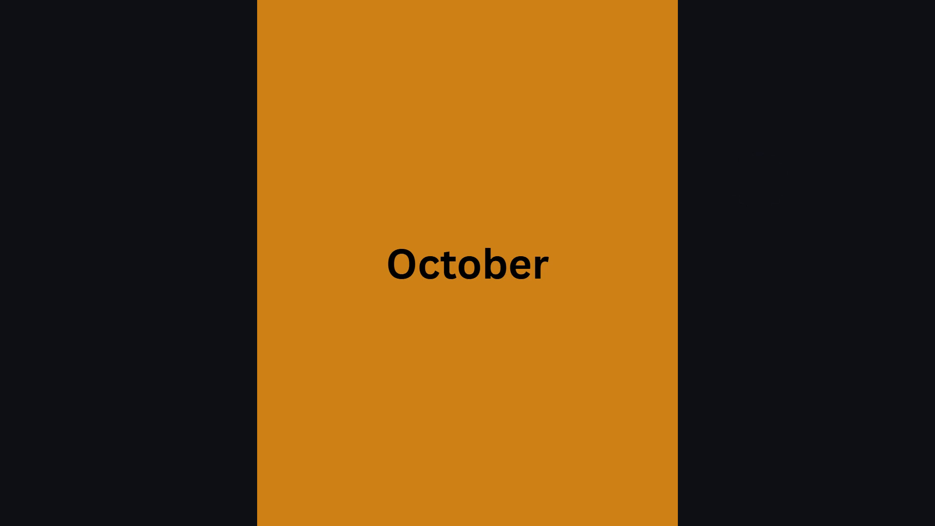
left_click(186, 206)
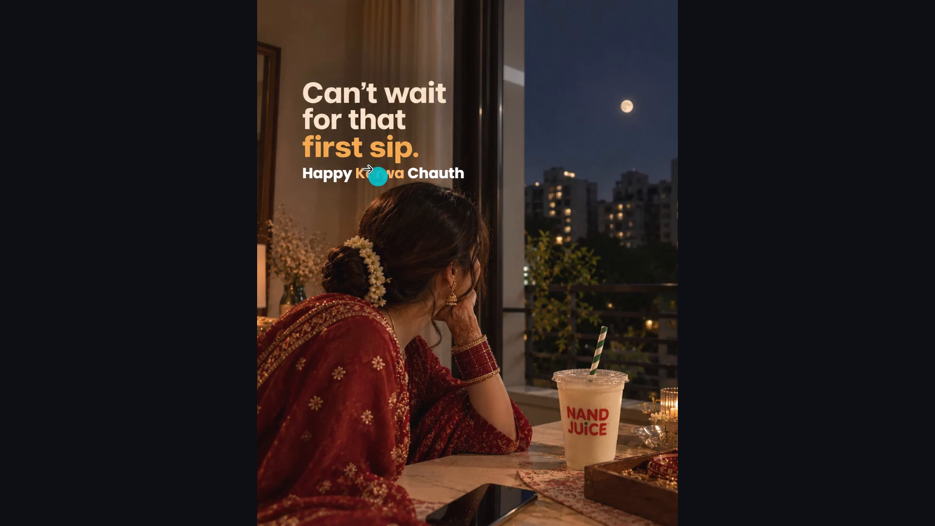
left_click(713, 152)
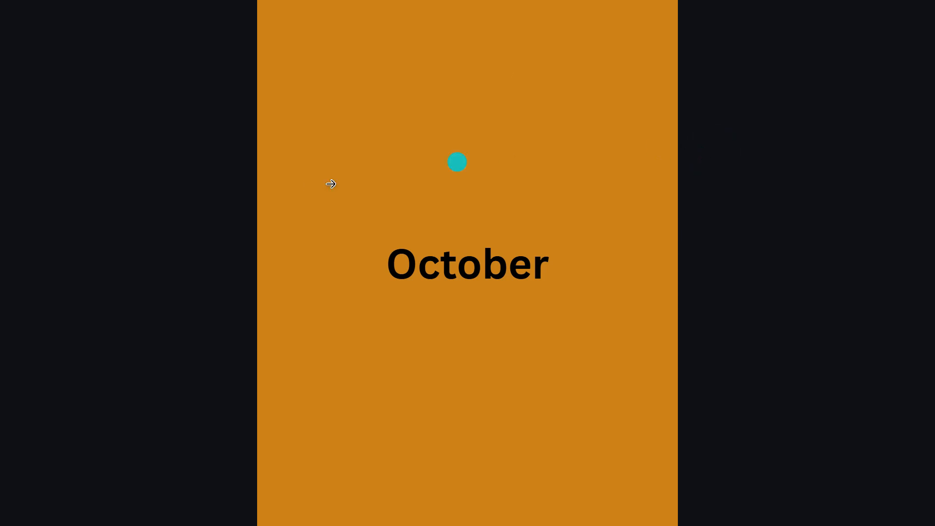
left_click(224, 198)
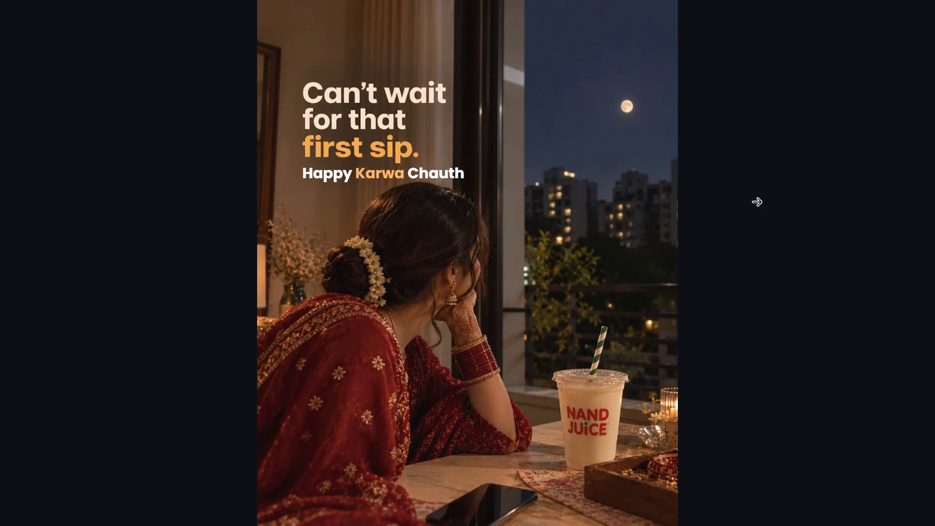
scroll(486, 339, "up", 1)
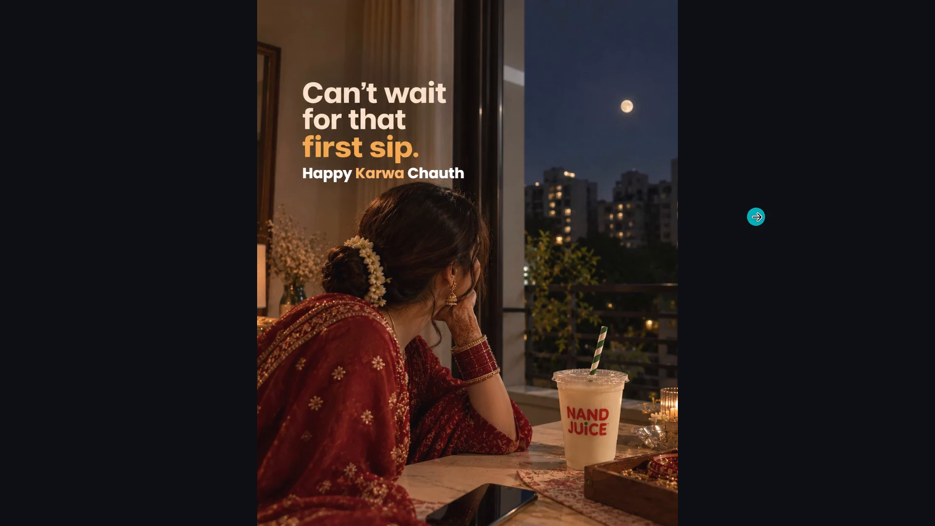
left_click(756, 217)
left_click(756, 217)
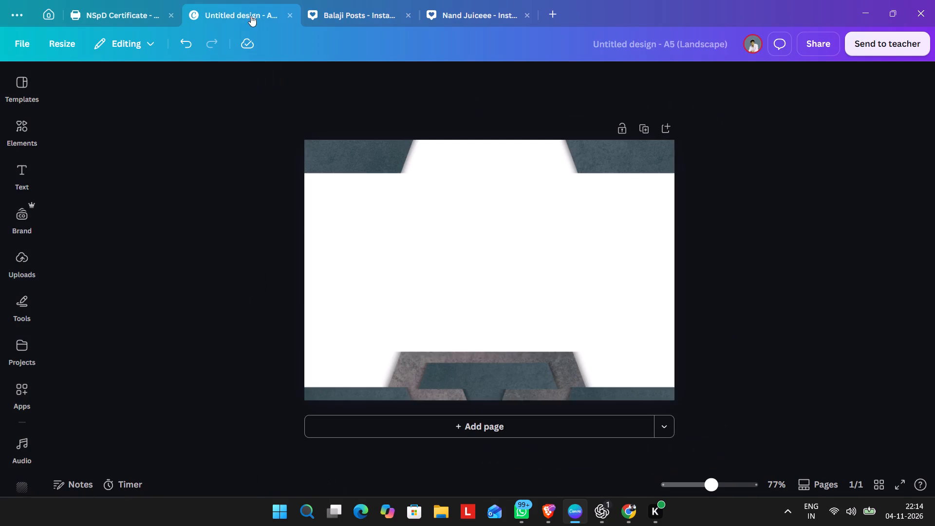
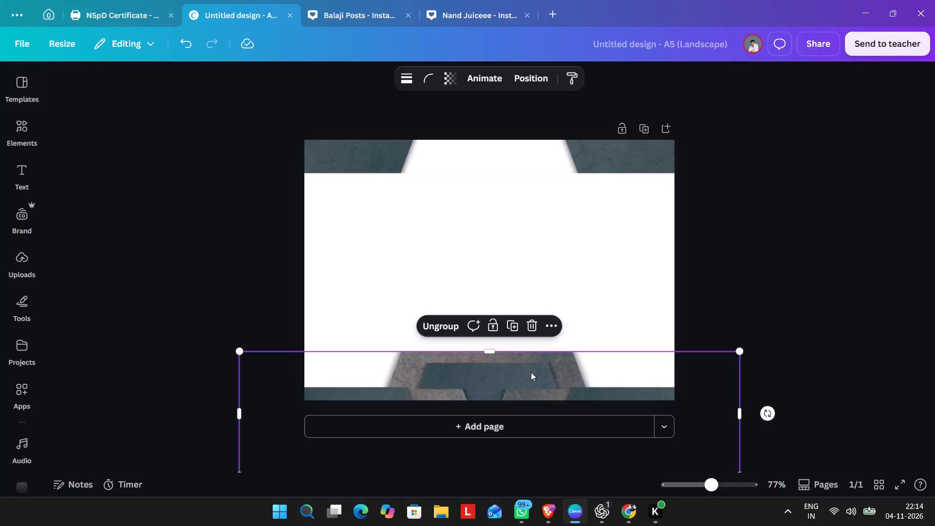
Nudge the grouped stone footer shape slightly down along the page's vertical centre line and deselect it.
left_click(531, 372)
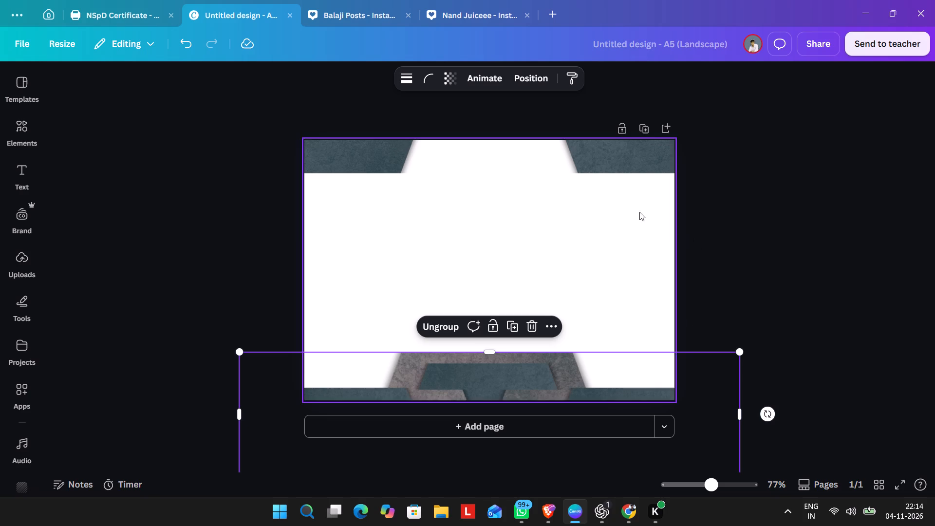
left_click(559, 371)
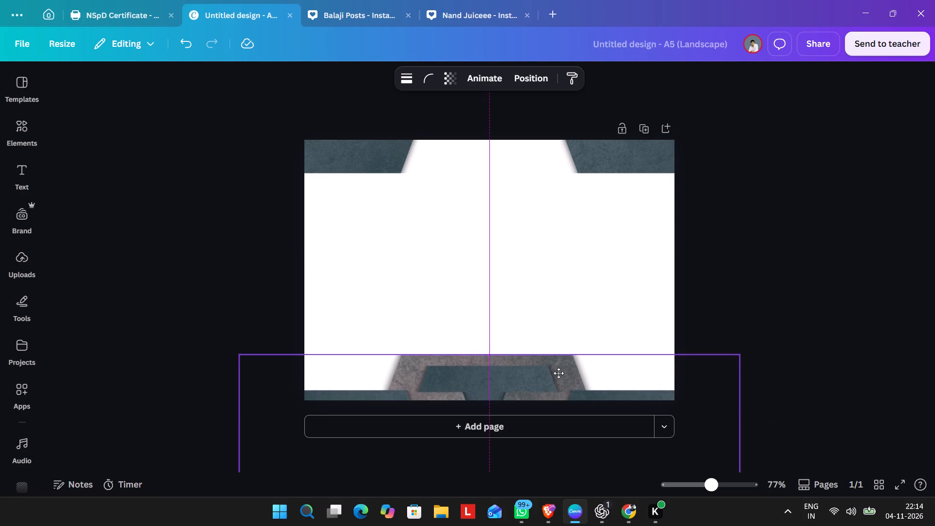
left_click(697, 318)
Switch to the Nand Juiceee design and look over the posts on pages 18 to 21.
left_click(373, 16)
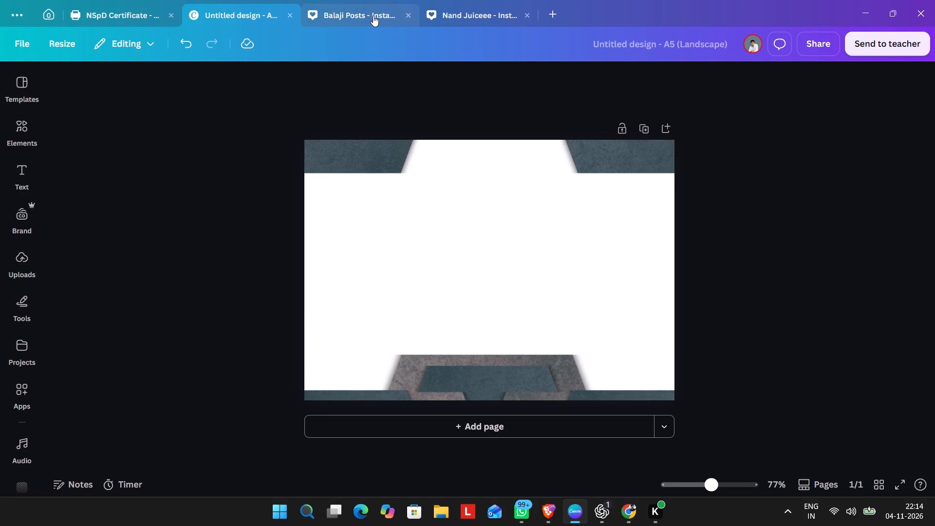
left_click(463, 10)
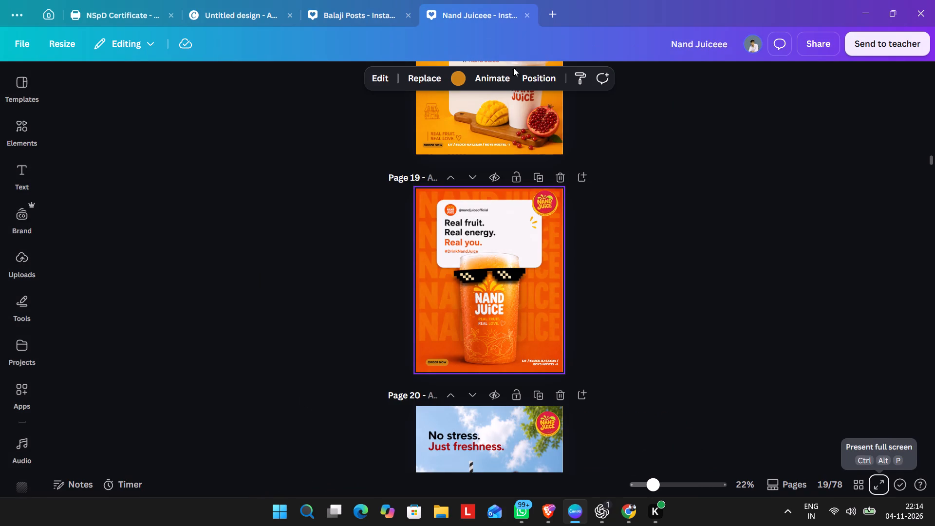
left_click(822, 210)
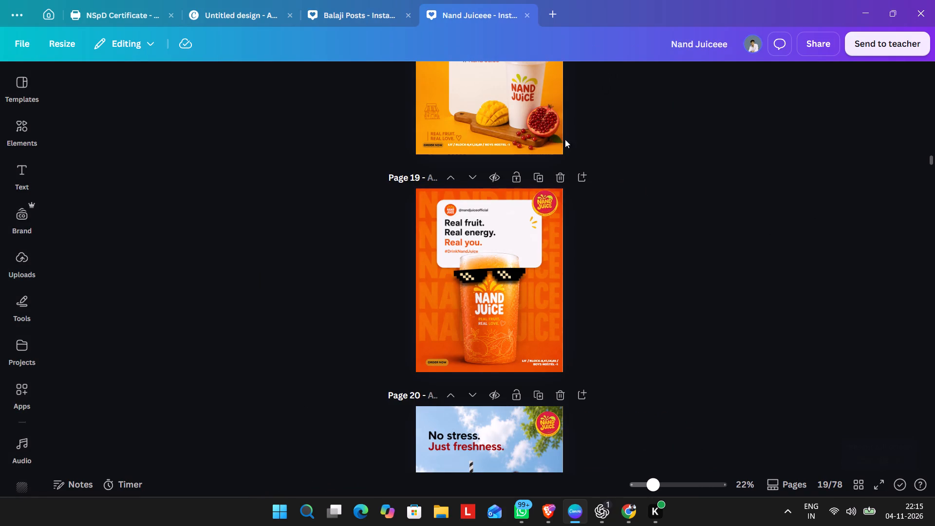
scroll(493, 223, "up", 1)
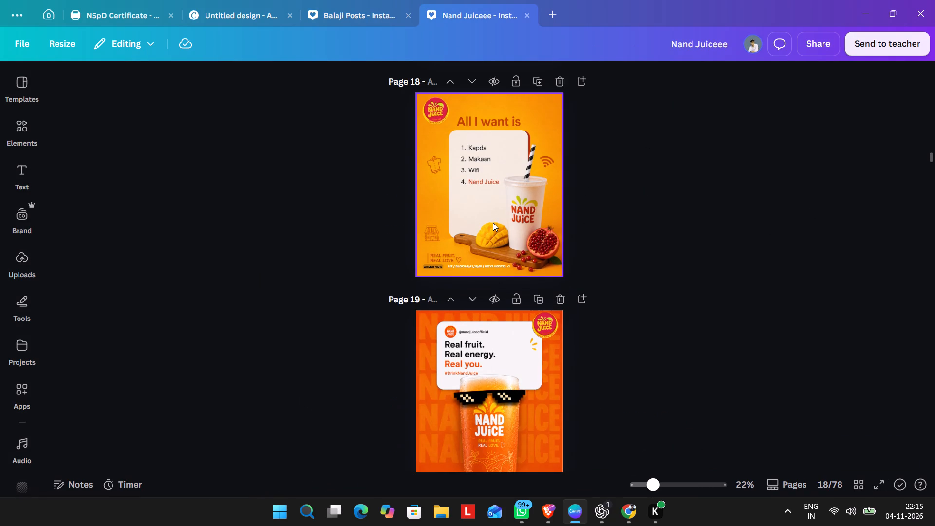
scroll(493, 223, "down", 1)
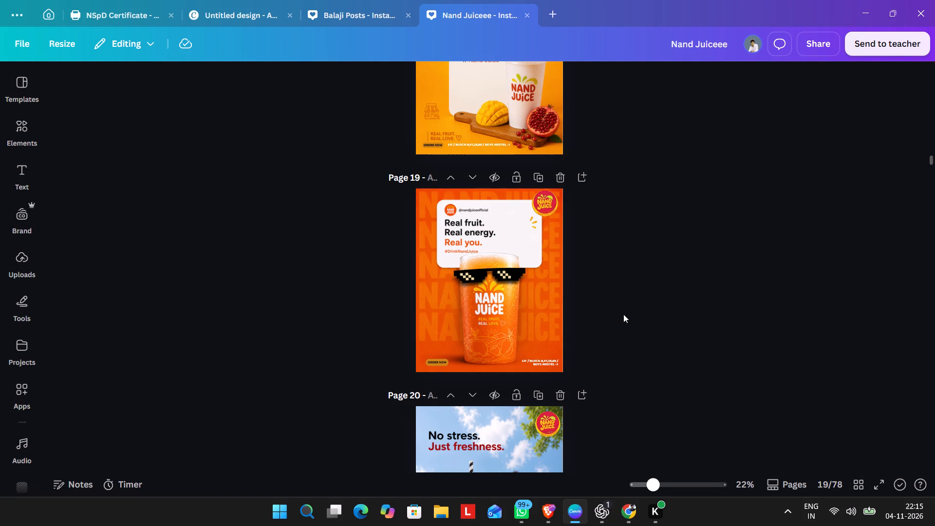
scroll(623, 314, "down", 1)
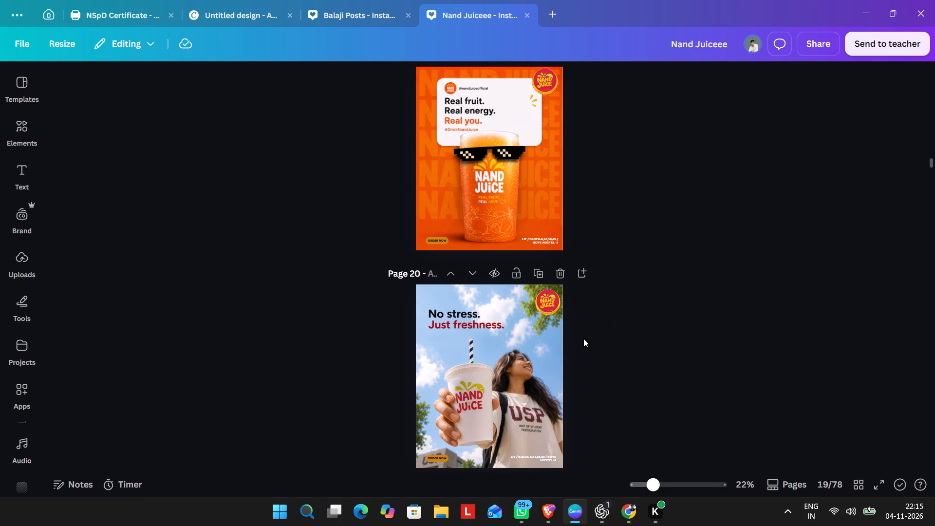
scroll(583, 338, "down", 1)
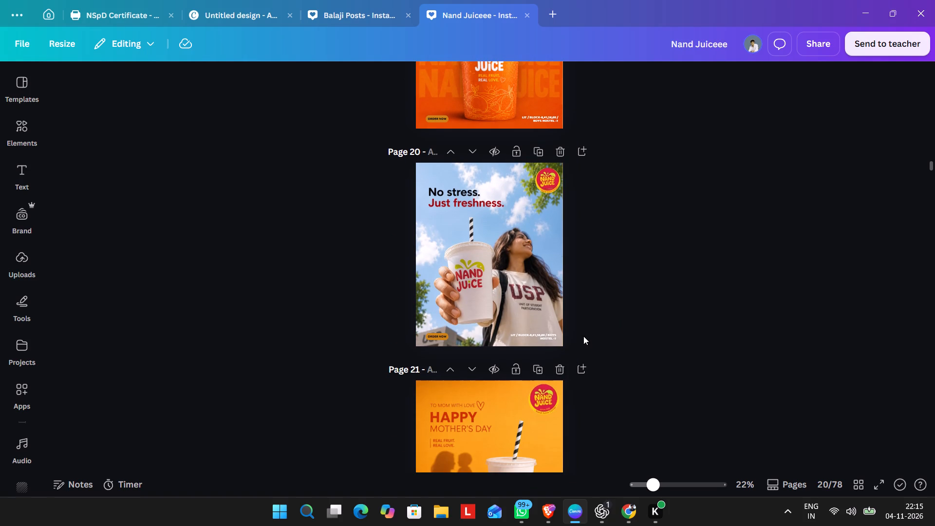
scroll(583, 336, "down", 1)
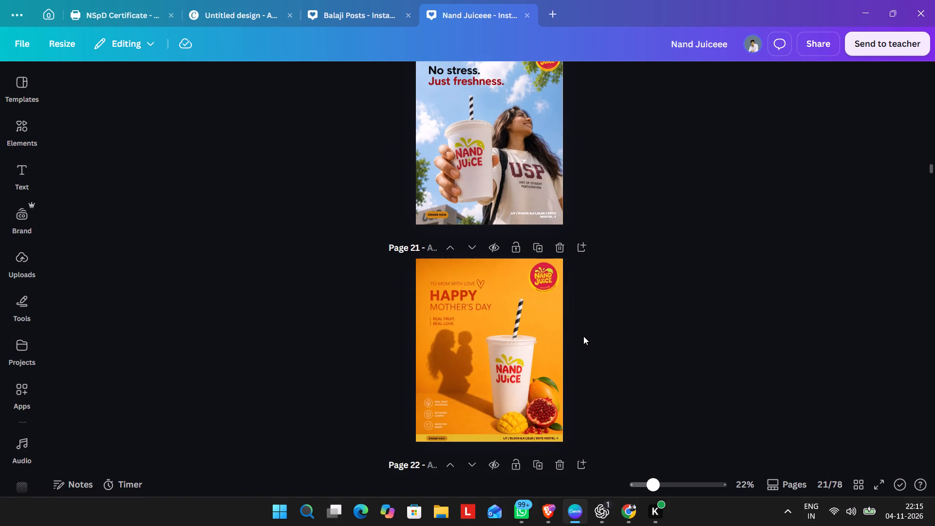
Pass through the Balaji Posts and untitled A5 designs to NSpD Certificate and examine the certificates on pages 1 to 3.
left_click(367, 22)
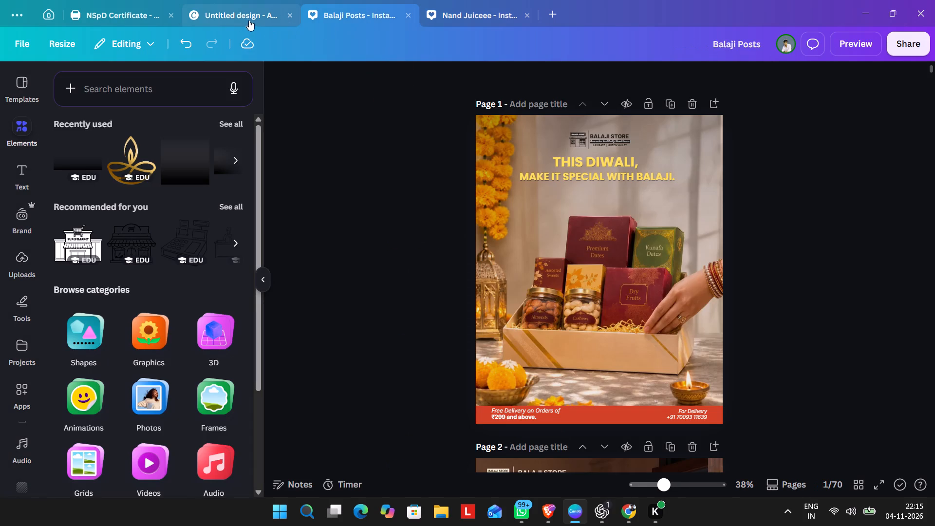
left_click(230, 19)
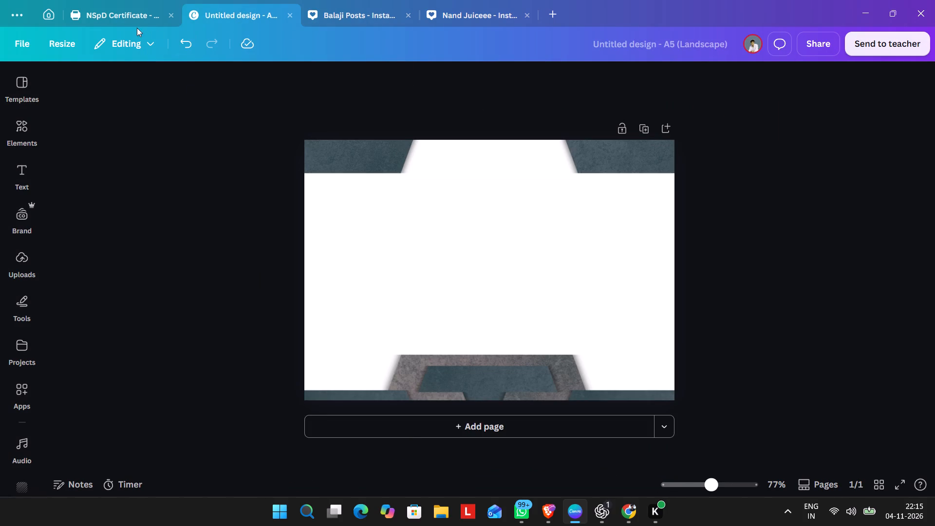
left_click(121, 19)
left_click(550, 148)
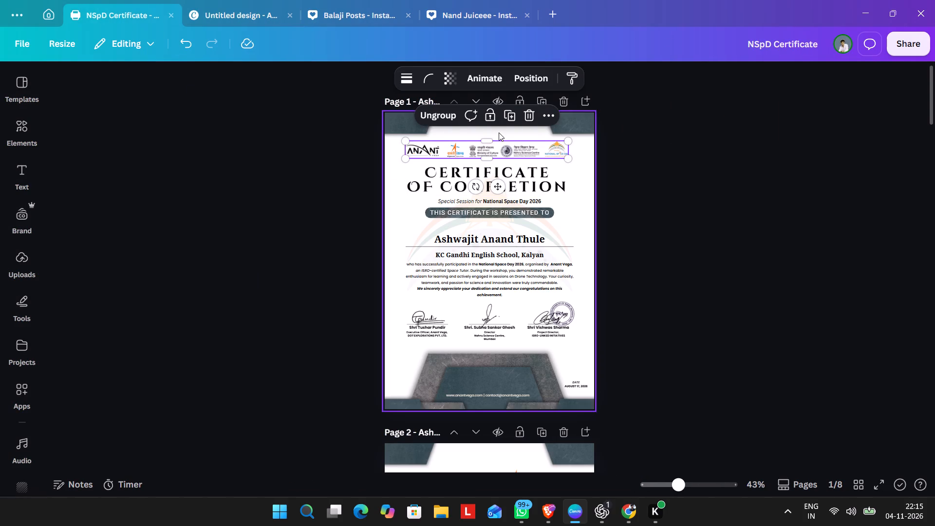
scroll(549, 269, "down", 1)
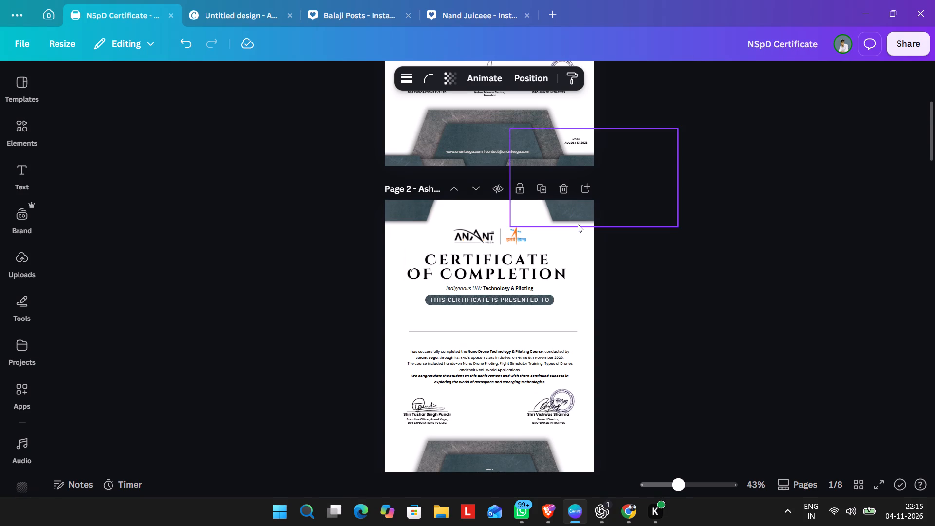
scroll(578, 224, "down", 3)
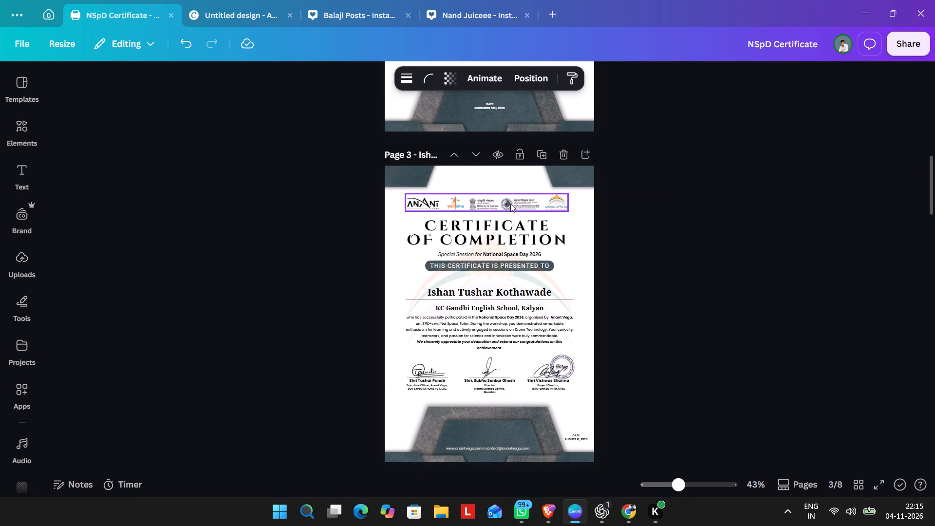
scroll(591, 203, "up", 2)
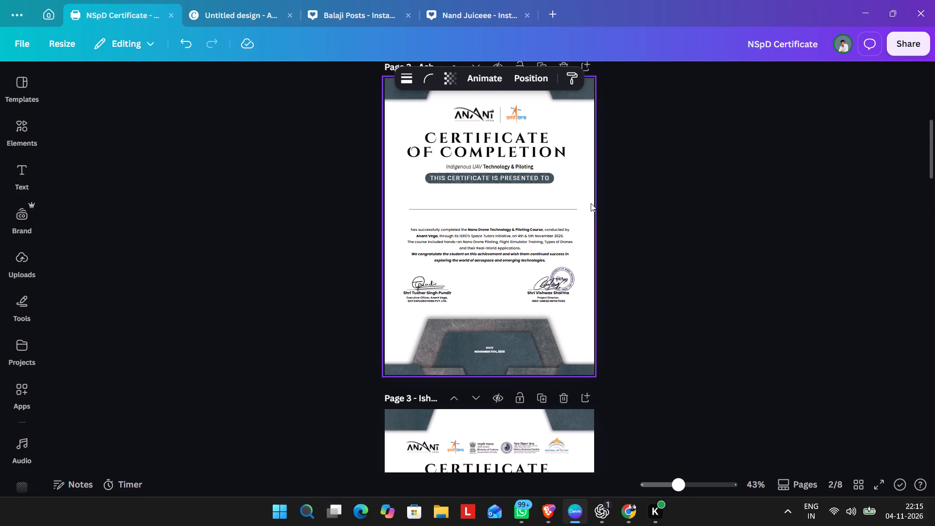
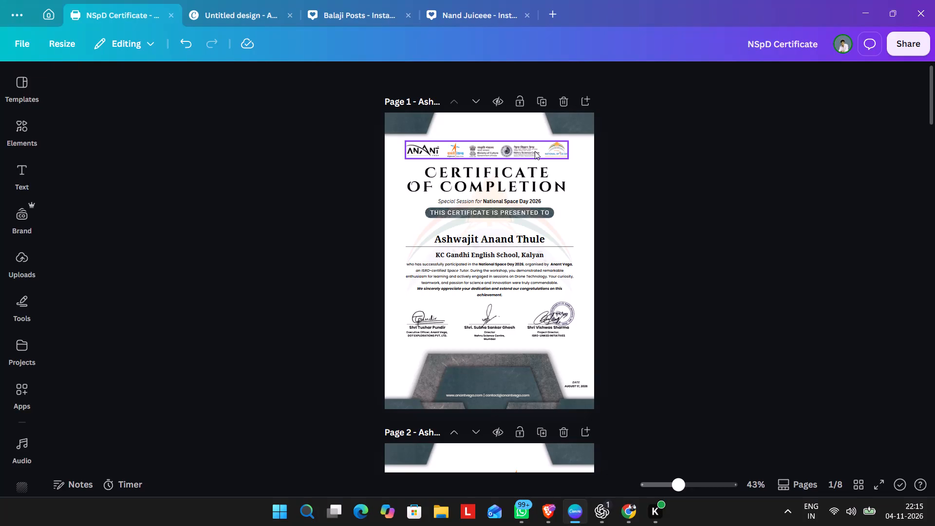
Copy the partner logo strip from page 1 of NSpD Certificate into the upper half of the untitled A5 landscape design.
left_click(507, 156)
key("ctrl+c")
left_click(484, 13)
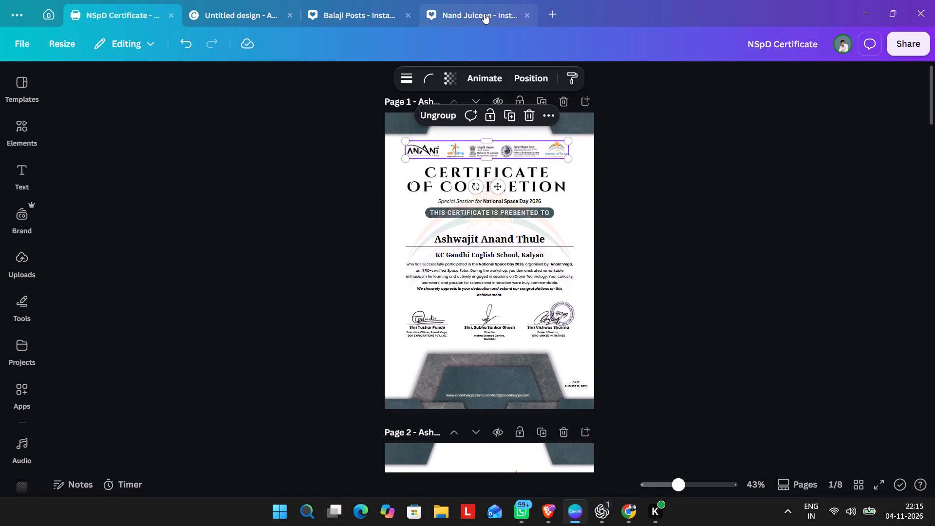
left_click(341, 18)
left_click(225, 10)
left_click(538, 225)
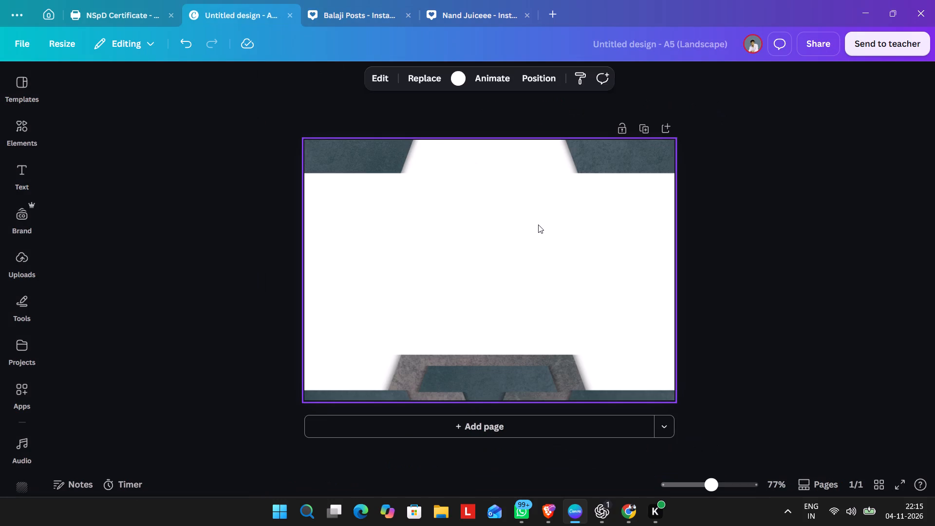
key("ctrl+v")
left_click_drag(563, 213, 567, 231)
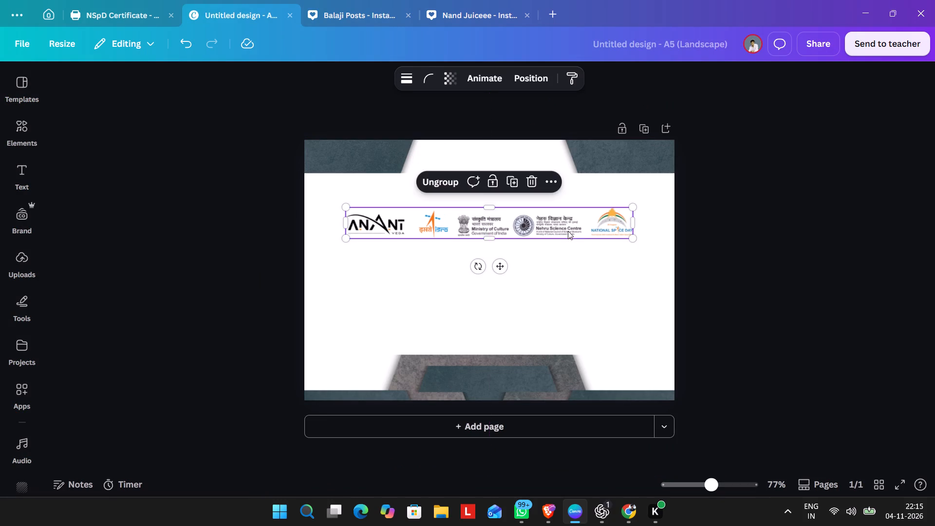
left_click(670, 228)
Ungroup the logo strip and delete the combined Ministry of Culture and Nehru Science Centre logo.
scroll(565, 222, "up", 2, "ctrl")
left_click(565, 221, "ctrl")
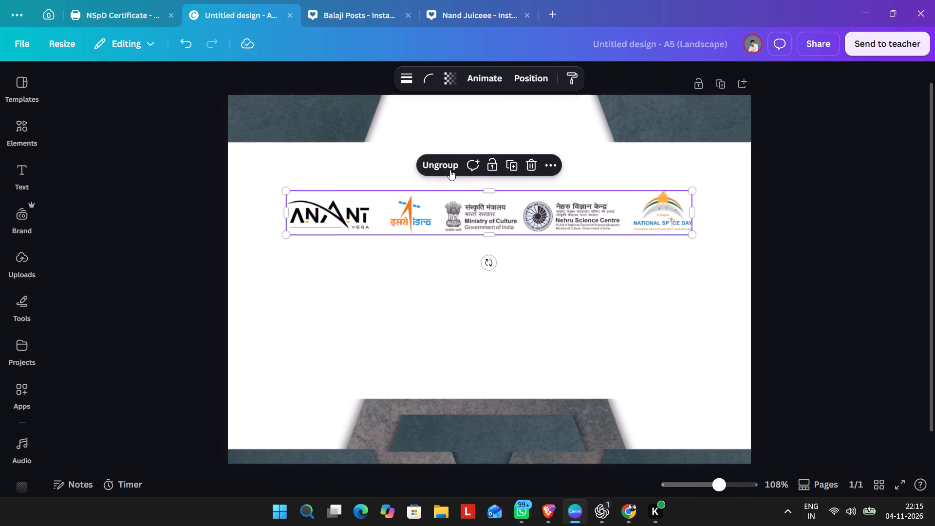
left_click(448, 162)
left_click(600, 285)
left_click(570, 227)
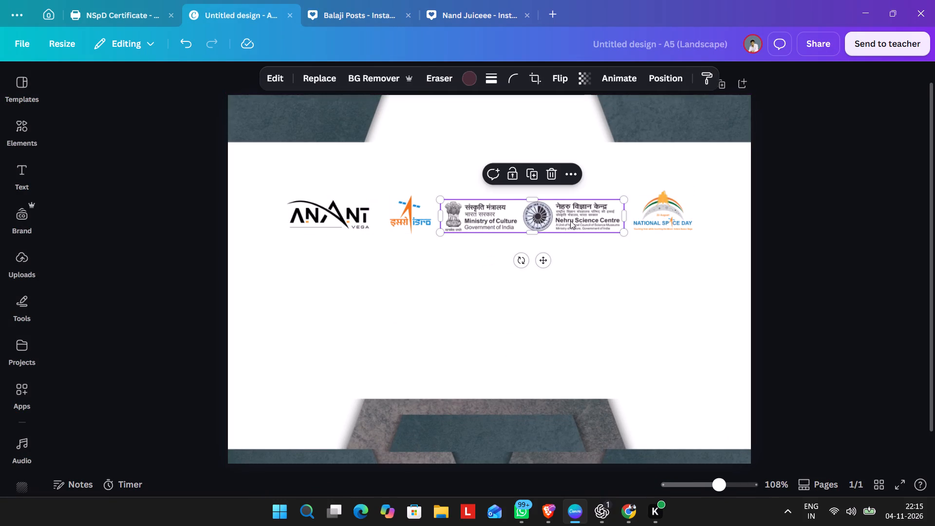
left_click(552, 172)
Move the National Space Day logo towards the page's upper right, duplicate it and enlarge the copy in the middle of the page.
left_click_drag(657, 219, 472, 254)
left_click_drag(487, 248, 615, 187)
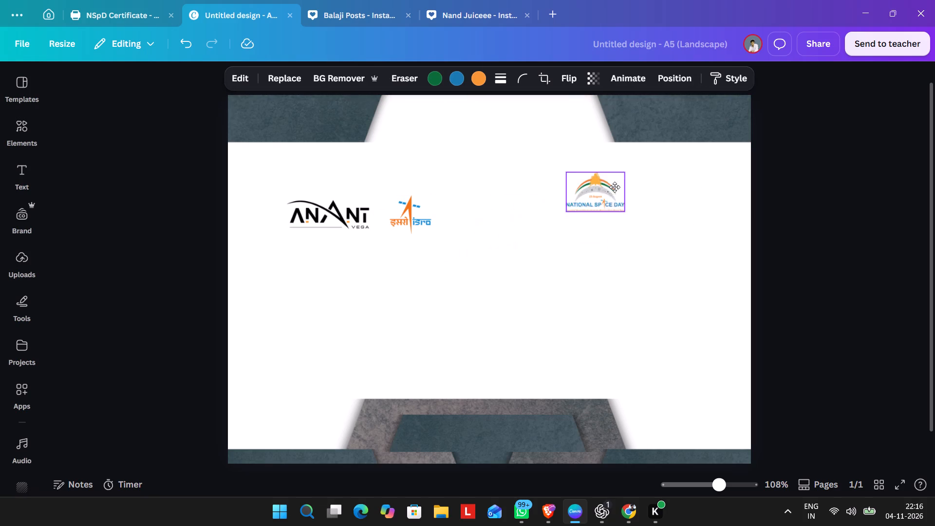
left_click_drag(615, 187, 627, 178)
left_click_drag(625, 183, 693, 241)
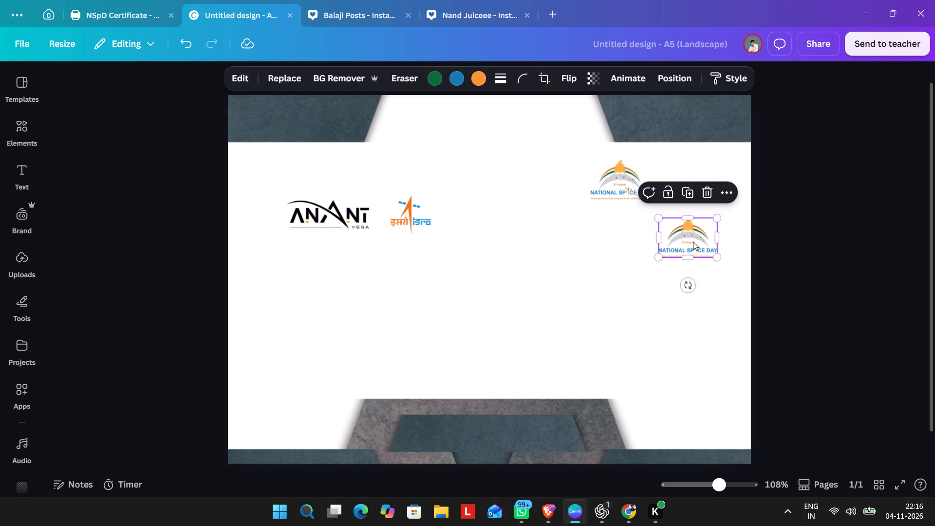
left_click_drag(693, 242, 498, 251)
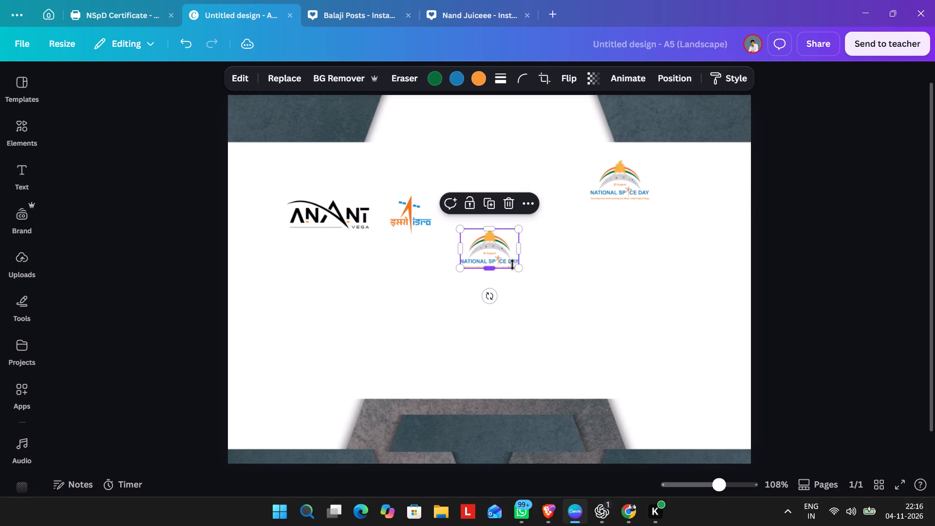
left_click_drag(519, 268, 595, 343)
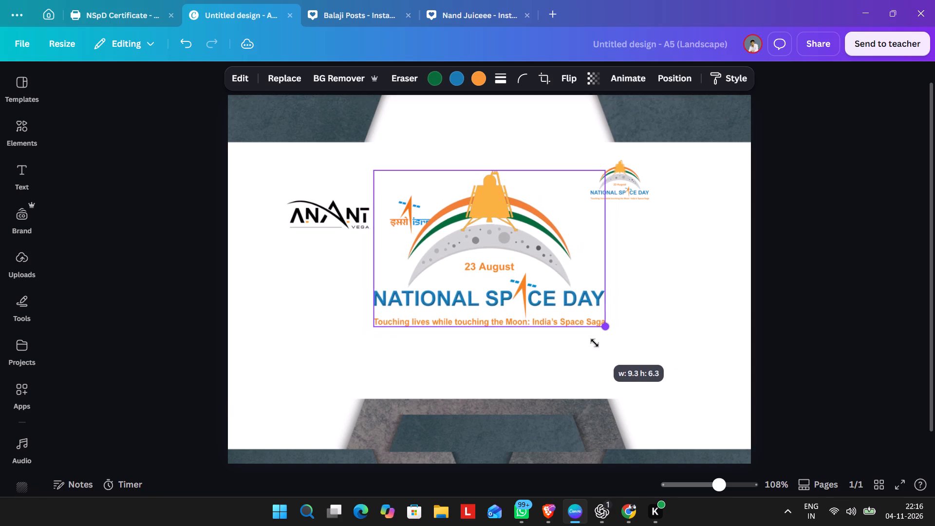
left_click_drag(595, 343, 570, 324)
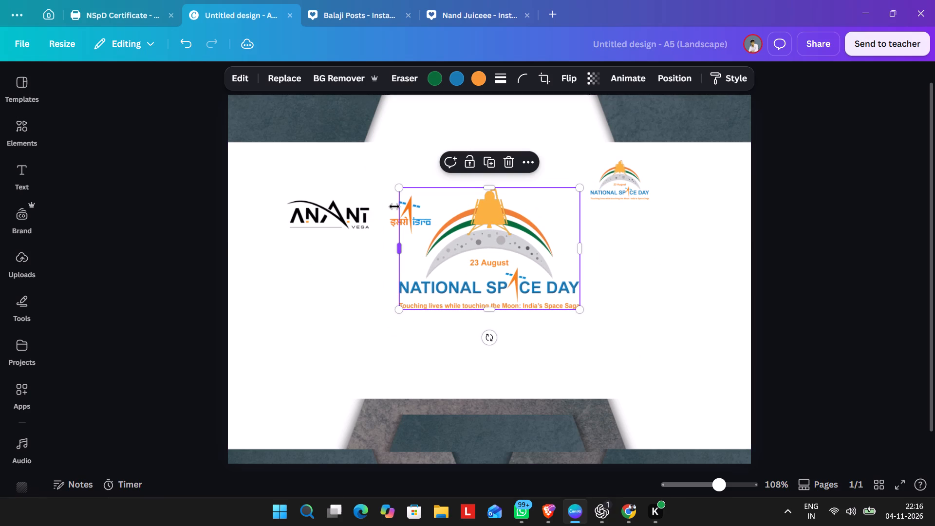
Gather the ISRO, Anant Vega and small National Space Day logos in the page's upper-left corner, keeping the enlarged copy centred.
left_click_drag(434, 211, 464, 211)
left_click(423, 209)
left_click_drag(420, 209, 299, 193)
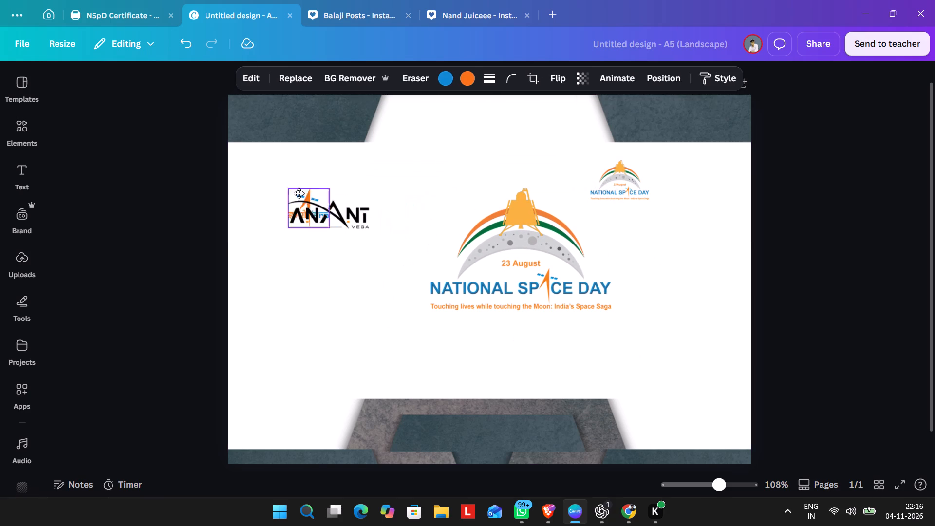
left_click_drag(299, 193, 272, 170)
left_click_drag(339, 210, 298, 212)
left_click_drag(624, 188, 335, 184)
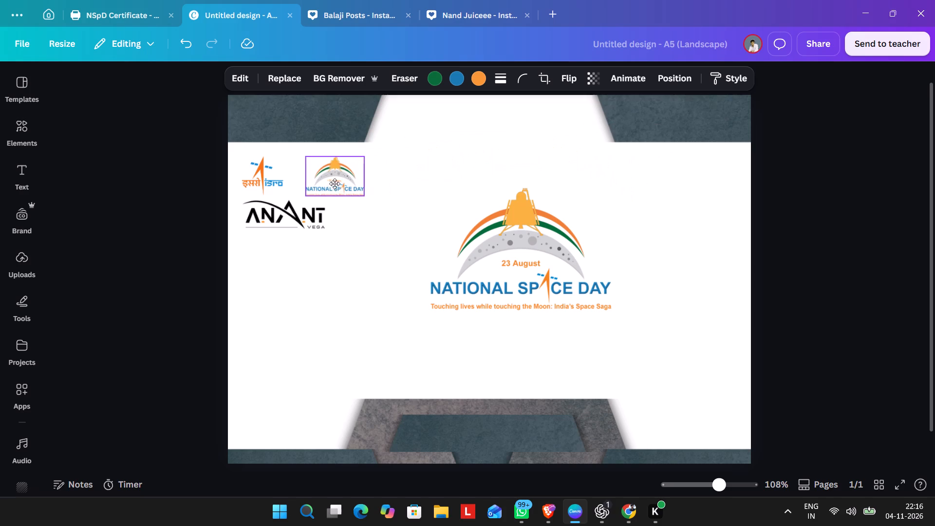
left_click_drag(335, 184, 329, 182)
left_click_drag(544, 238, 511, 244)
Switch to NSpD Certificate and examine the heading, body text and signatures on page 1 up close.
left_click(368, 18)
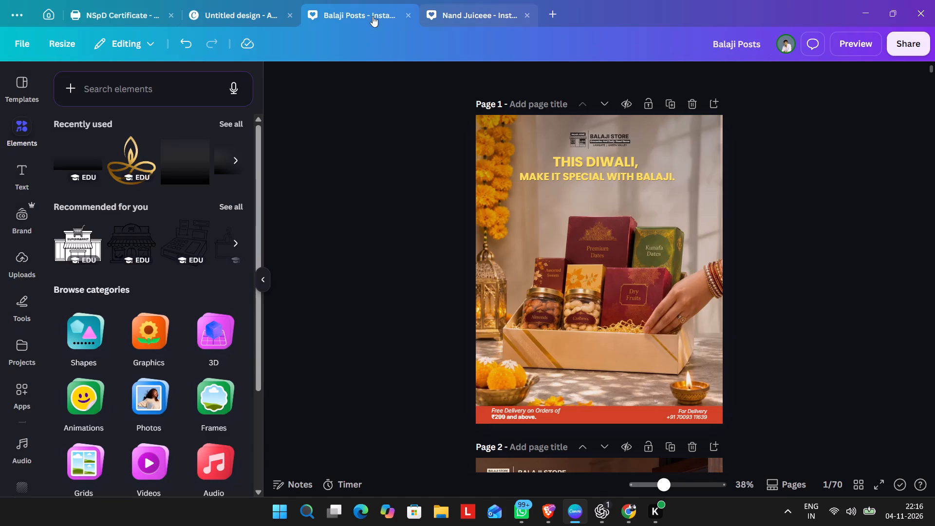
left_click(115, 6)
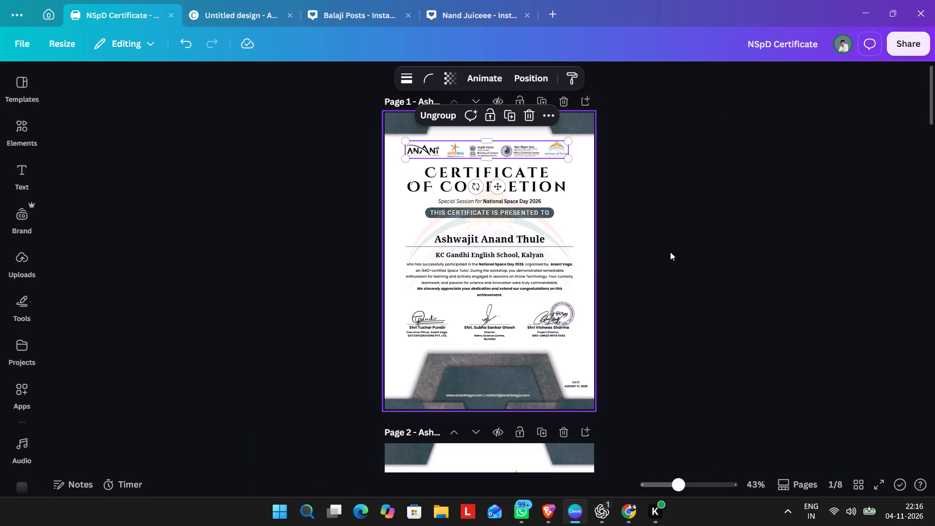
scroll(600, 242, "up", 7, "ctrl")
scroll(600, 242, "down", 2)
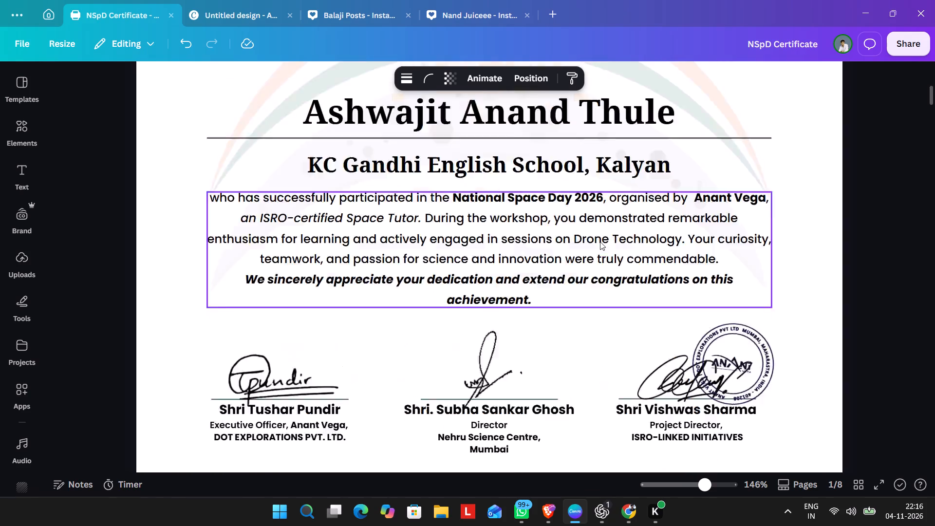
scroll(600, 242, "down", 6)
scroll(600, 242, "up", 6)
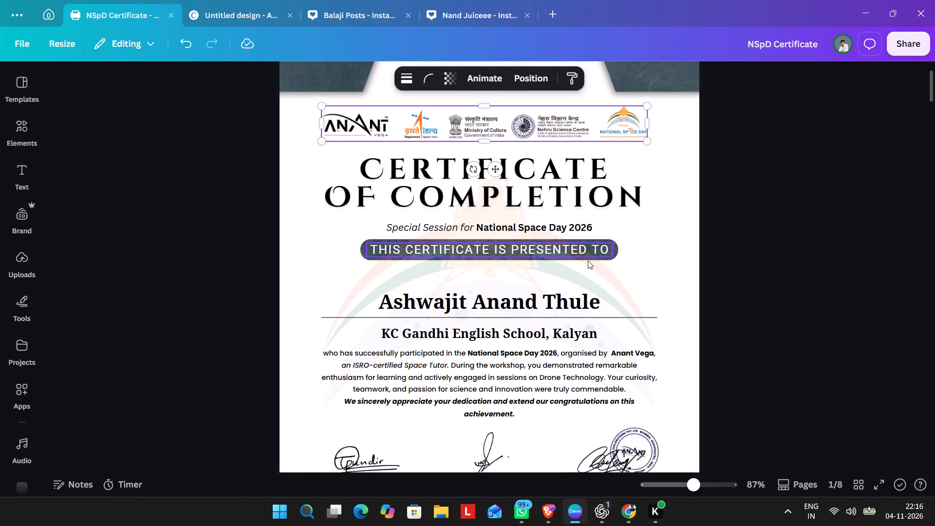
scroll(588, 261, "up", 5, "ctrl")
scroll(577, 311, "down", 4, "ctrl")
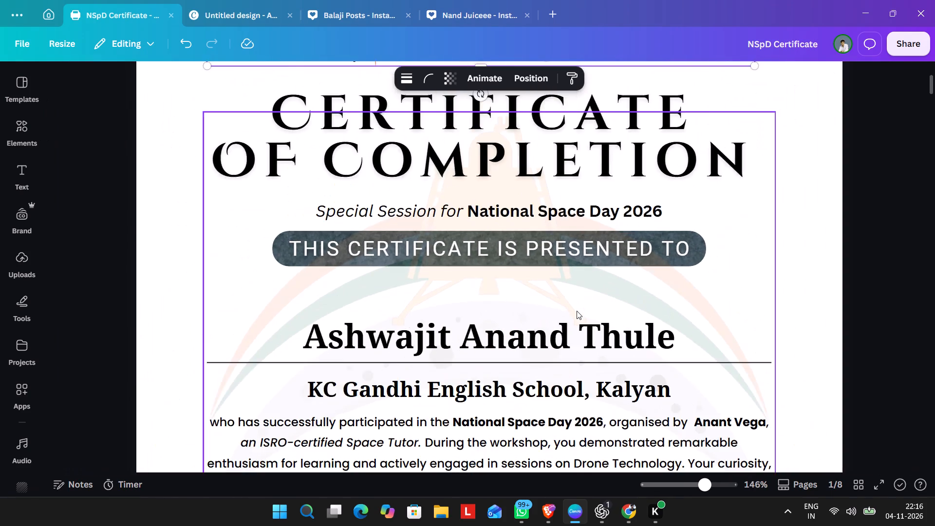
scroll(577, 311, "down", 1, "ctrl")
scroll(455, 119, "down", 2, "ctrl")
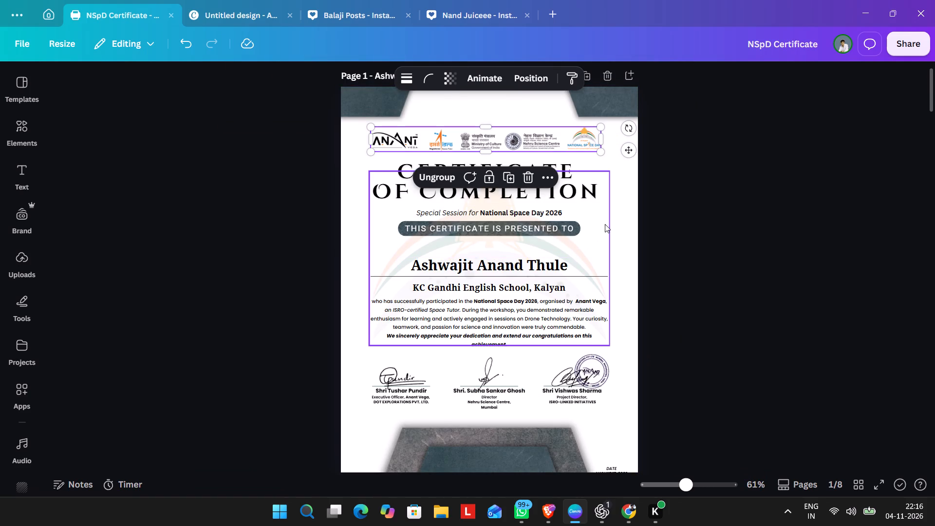
Find the faded lunar lander watermark among the layers of certificate page 1 and copy it.
left_click(627, 189)
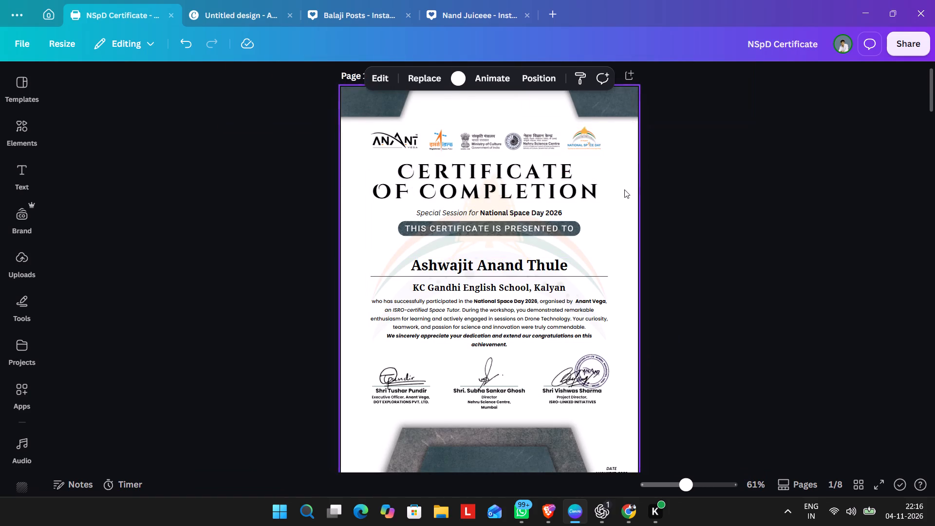
left_click(555, 74)
scroll(165, 296, "down", 2)
scroll(171, 314, "up", 10)
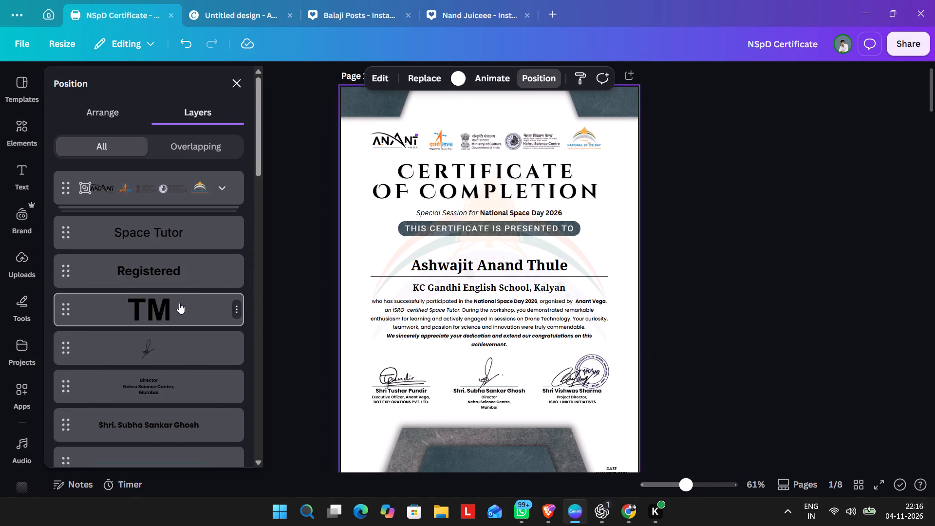
scroll(178, 409, "down", 1)
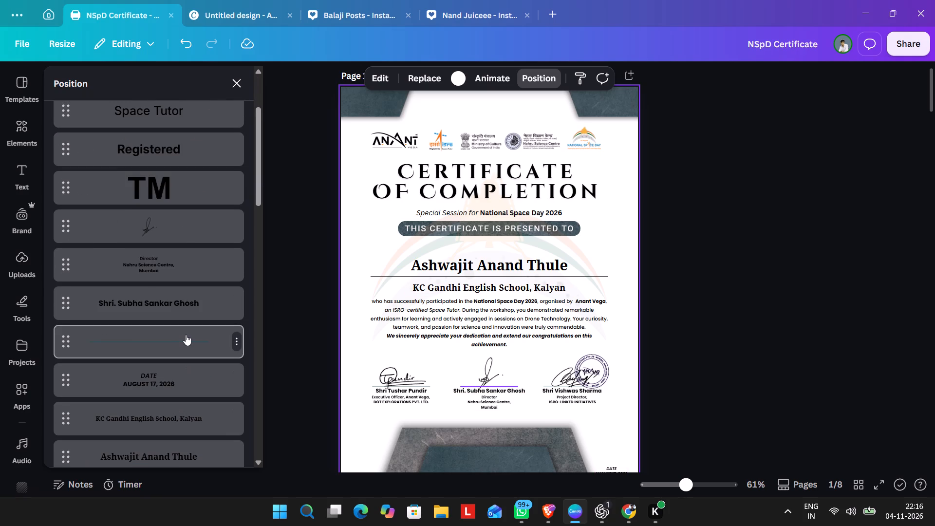
scroll(190, 337, "down", 4)
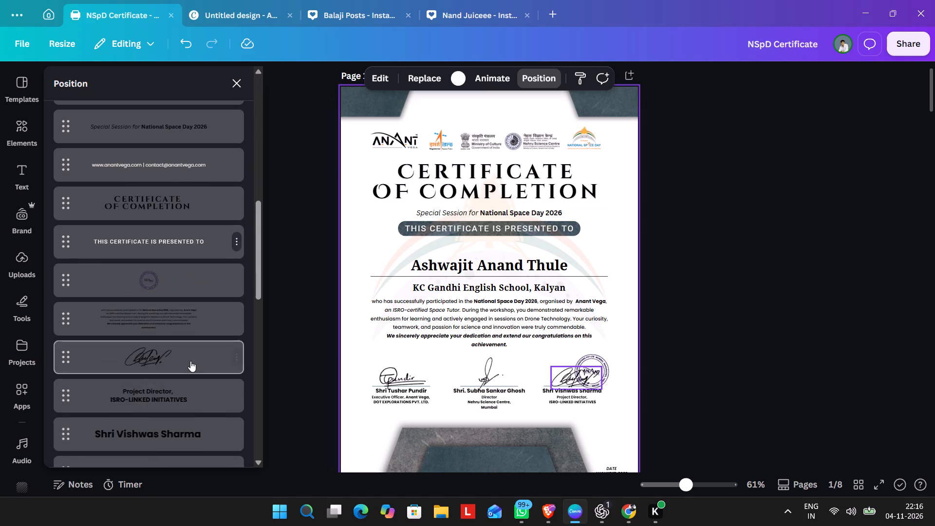
scroll(190, 361, "down", 2)
left_click(176, 342)
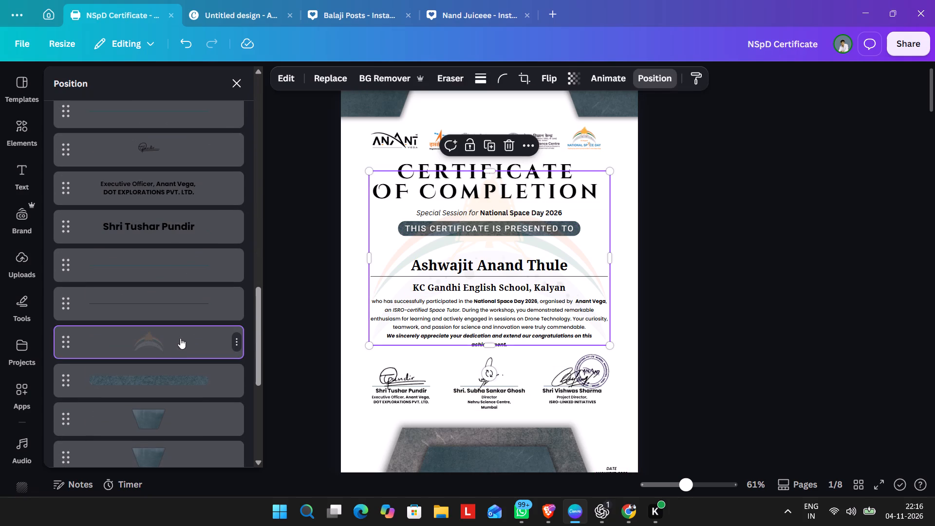
key("ctrl+c")
Replace the enlarged National Space Day logo in the untitled A5 design with the copied lander watermark, centred horizontally.
left_click(469, 11)
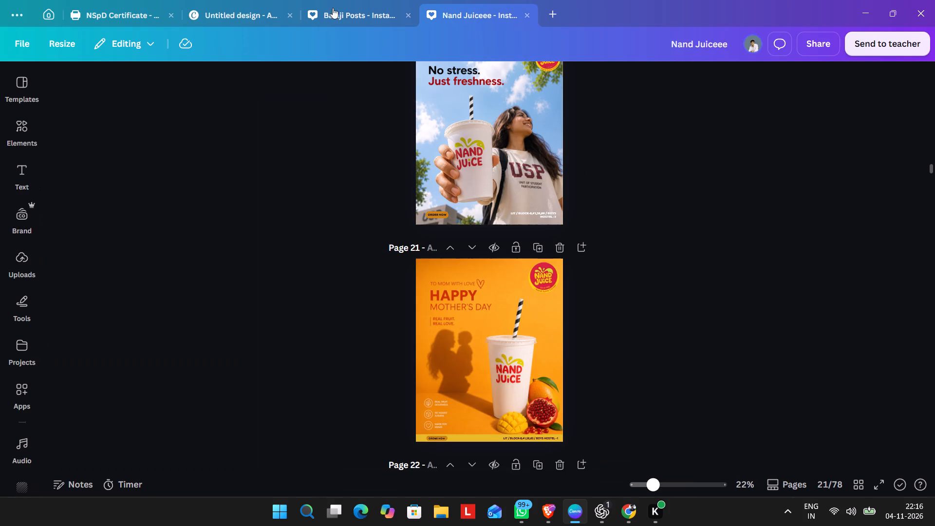
left_click(217, 8)
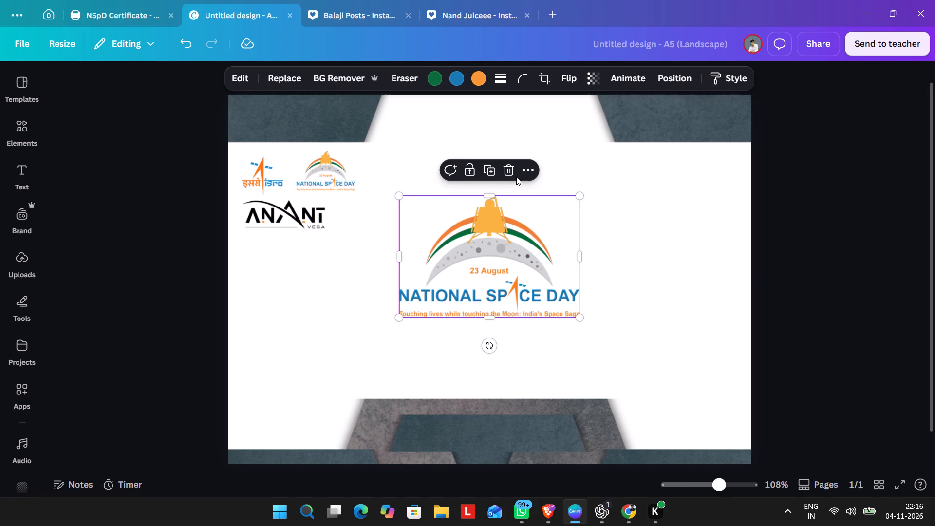
left_click(513, 169)
left_click(566, 276)
key("ctrl+v")
left_click_drag(556, 273, 567, 275)
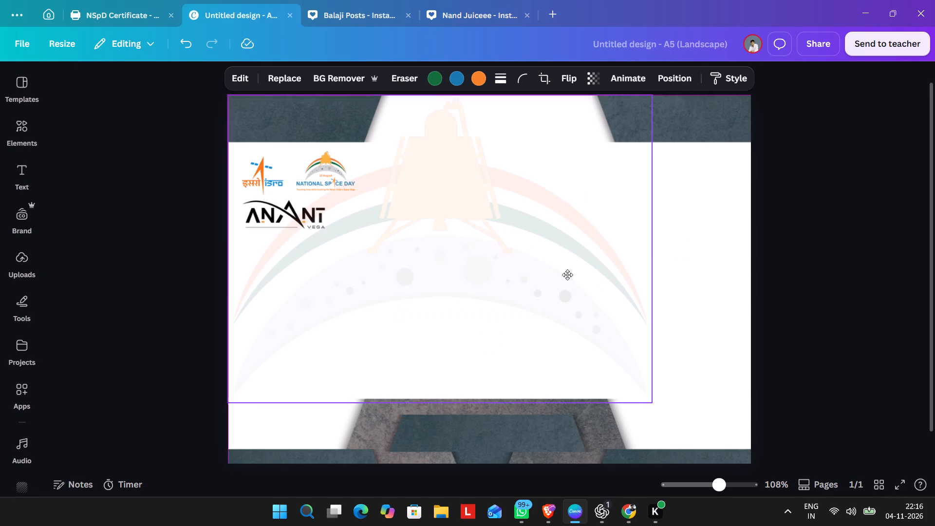
left_click_drag(567, 275, 604, 286)
Scale the lander watermark down around its centre to about half the page width.
left_click_drag(697, 413, 609, 372)
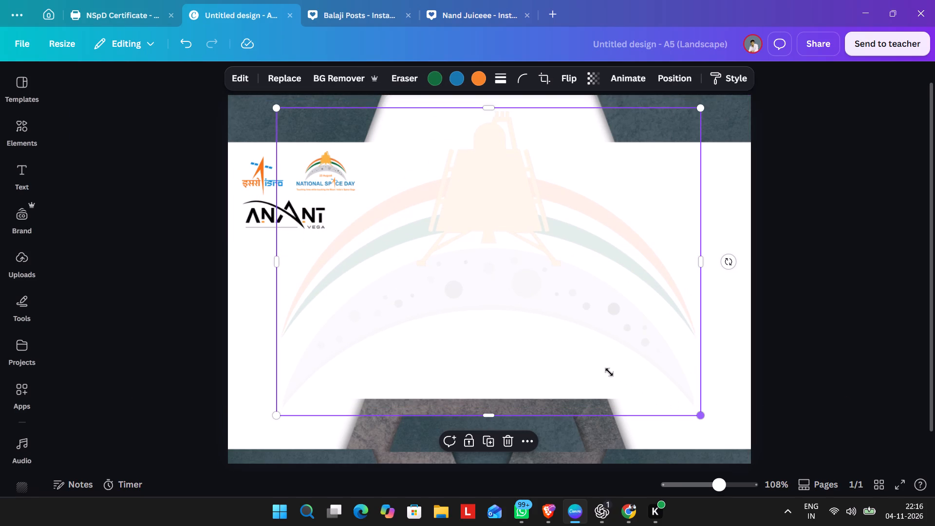
left_click_drag(609, 372, 606, 349)
left_click_drag(632, 312, 635, 338)
left_click(842, 231)
left_click(546, 281)
left_click_drag(610, 350, 610, 351)
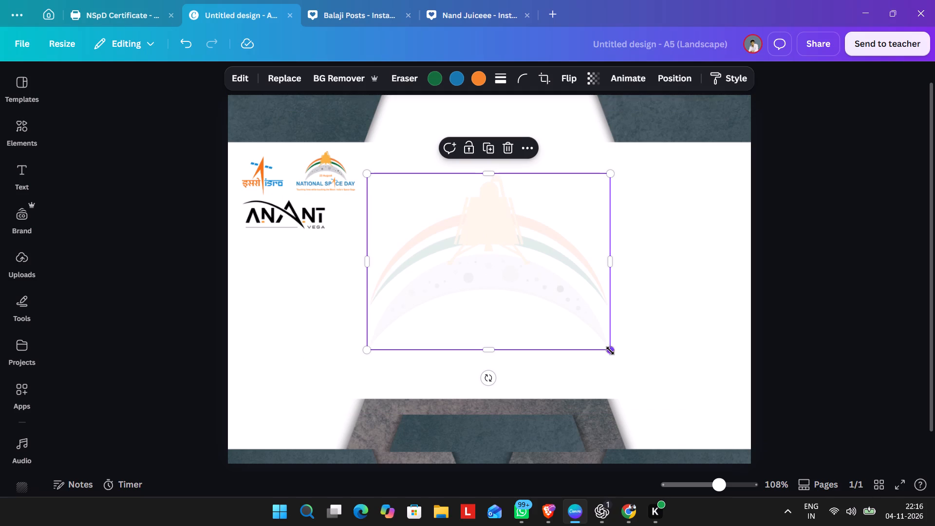
left_click_drag(610, 351, 619, 359)
Move the ISRO, National Space Day and Anant Vega logos together off the left edge of the page.
left_click_drag(195, 165, 310, 220)
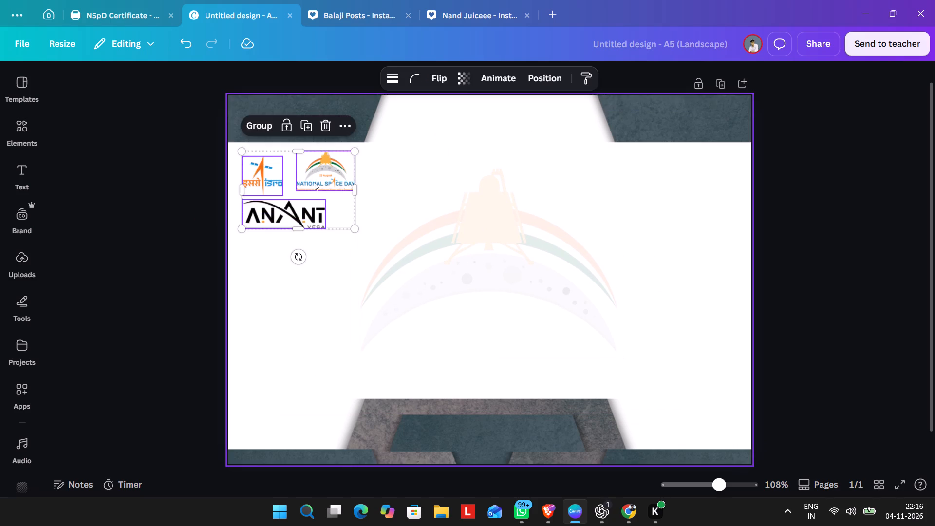
left_click_drag(316, 181, 67, 183)
Reposition the lander watermark slightly lower on the page's vertical centre line and deselect it.
left_click_drag(523, 234, 526, 241)
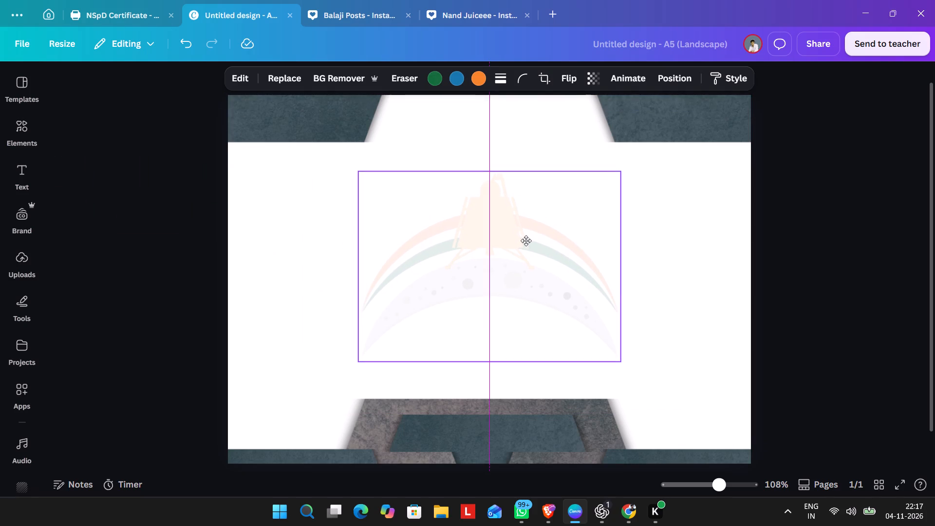
left_click_drag(526, 241, 521, 221)
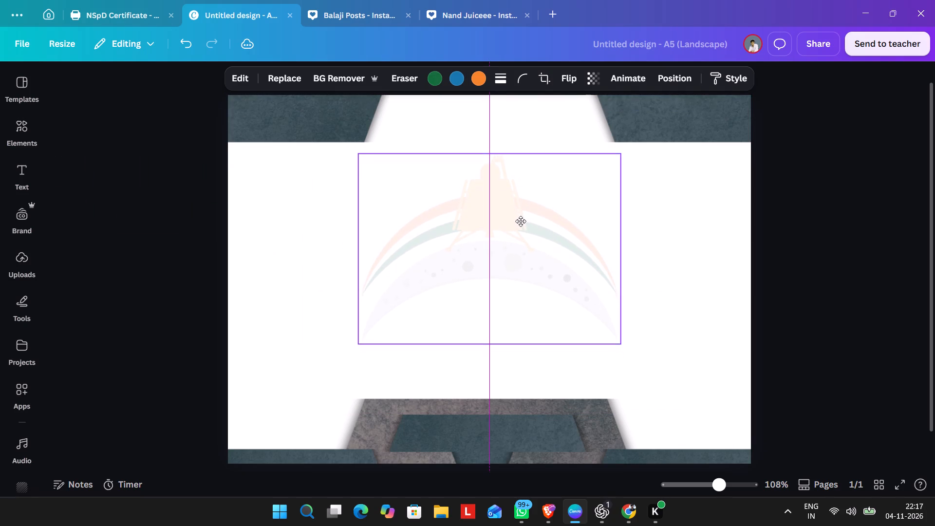
left_click_drag(521, 221, 522, 242)
double_click(853, 221)
Shrink the lander watermark slightly around its centre to just under half the page width and deselect it.
scroll(664, 223, "up", 1, "ctrl")
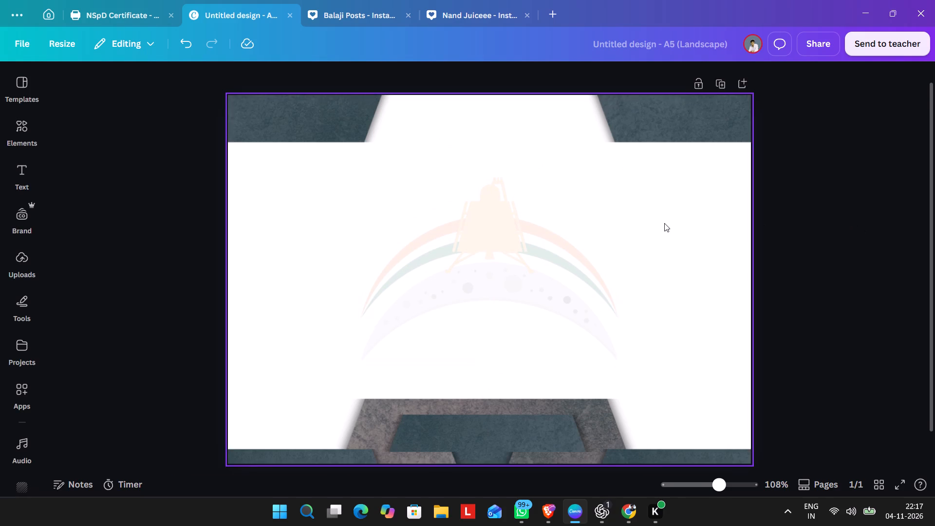
left_click(615, 273)
left_click_drag(646, 164, 645, 163)
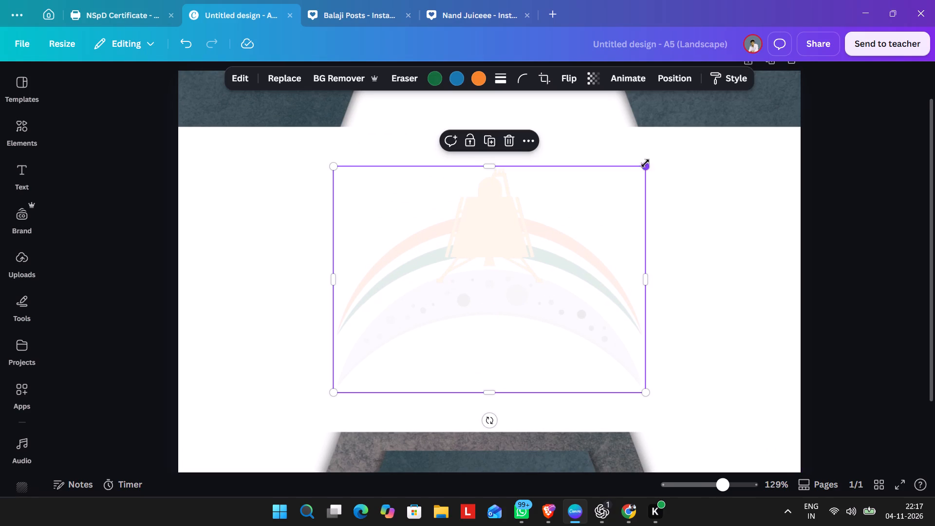
left_click_drag(645, 163, 636, 167)
double_click(845, 179)
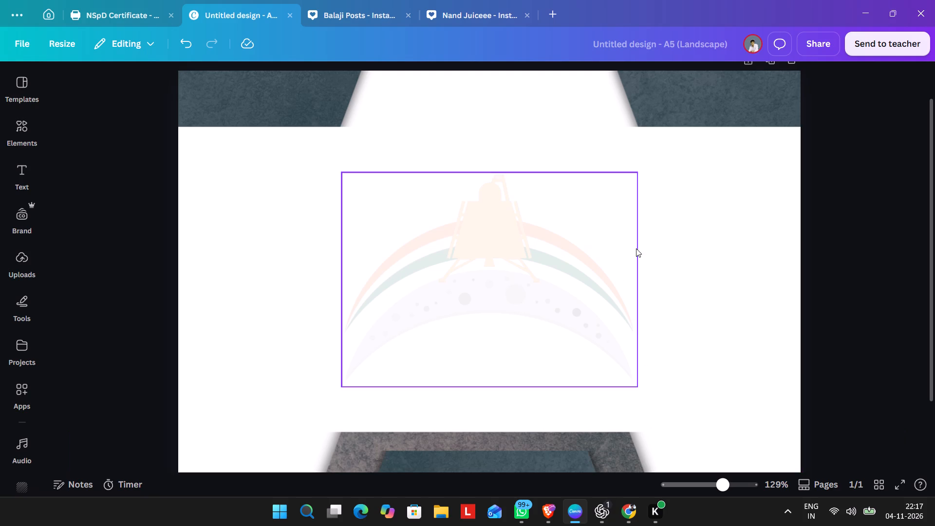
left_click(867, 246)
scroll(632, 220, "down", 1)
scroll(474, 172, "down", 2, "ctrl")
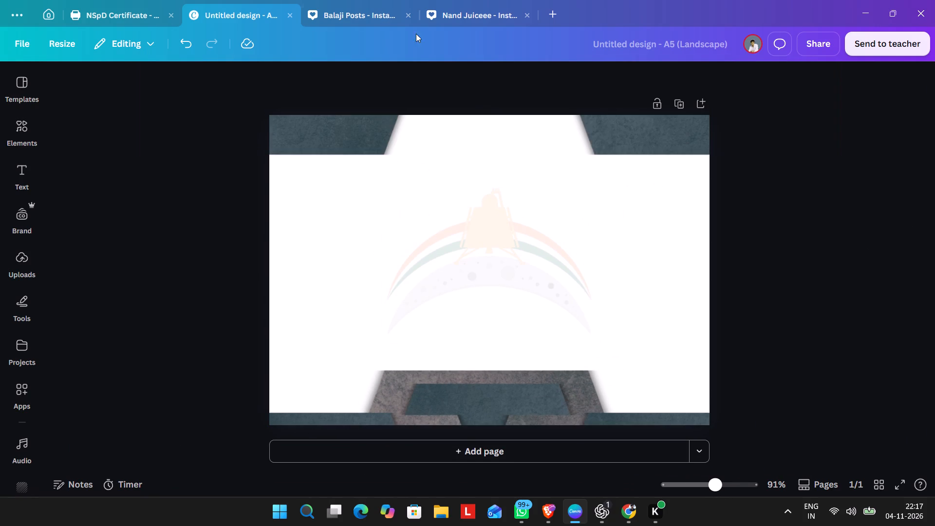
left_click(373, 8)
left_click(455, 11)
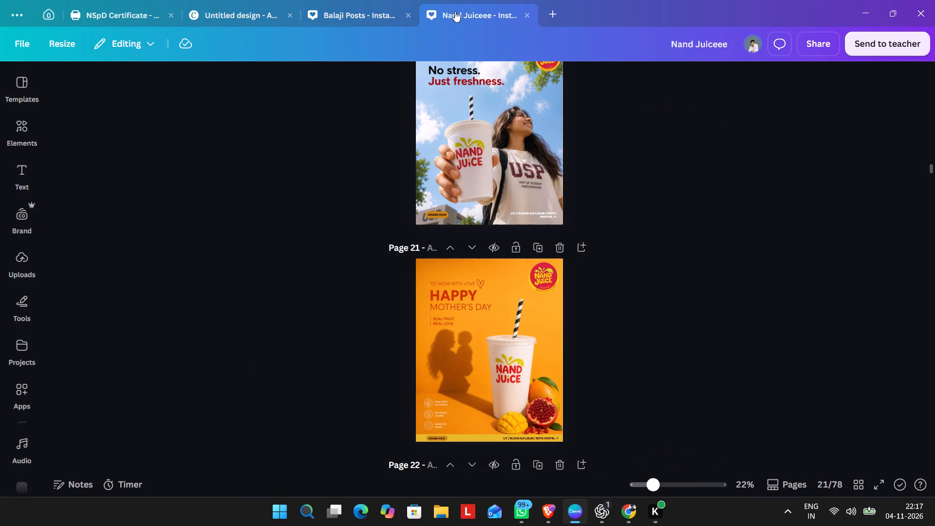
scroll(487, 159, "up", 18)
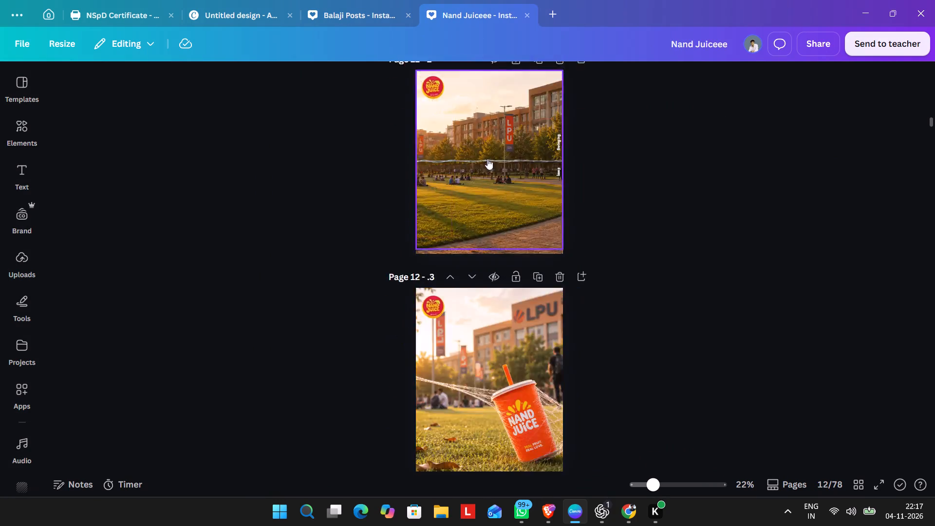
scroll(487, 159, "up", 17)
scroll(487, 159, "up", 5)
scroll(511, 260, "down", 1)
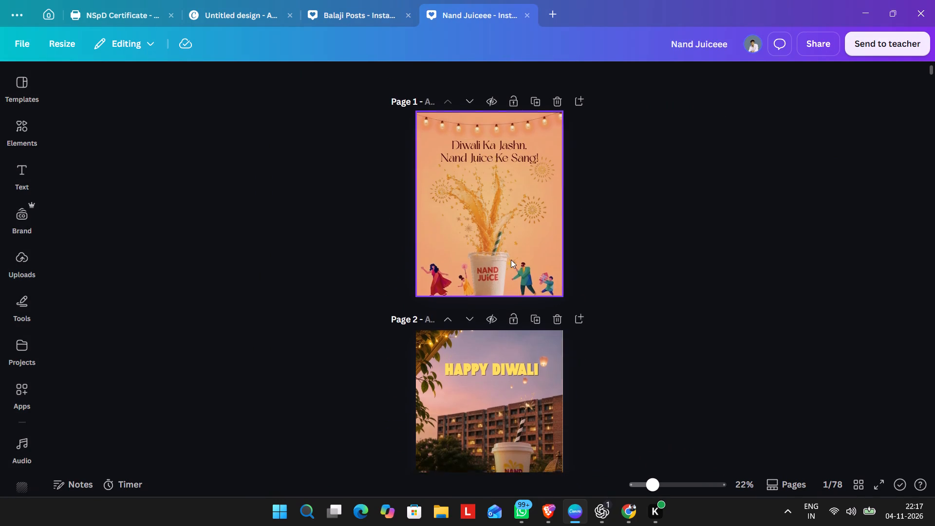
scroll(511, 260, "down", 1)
Copy the grouped five-logo strip from page 1 of the NSpD Certificate and paste it into the untitled A5 landscape design.
left_click(98, 19)
left_click(672, 173)
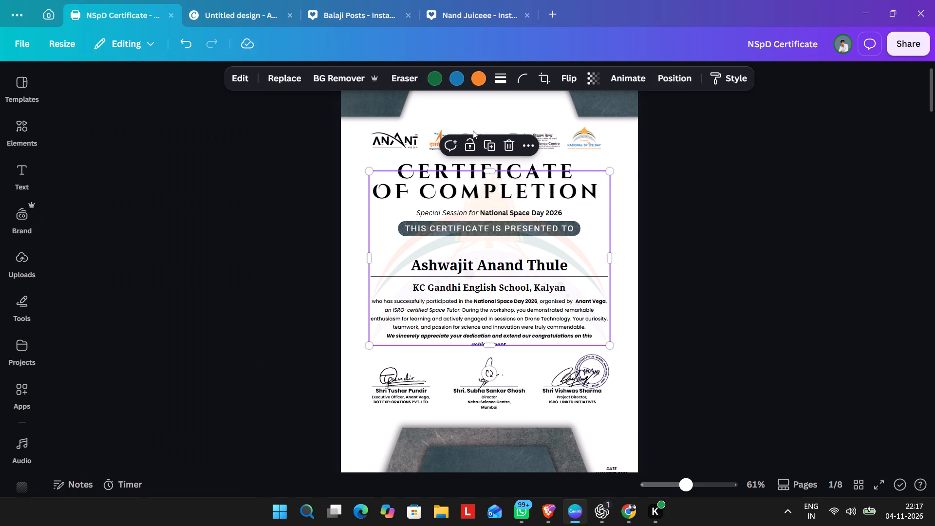
left_click(391, 132)
key("ctrl+c")
left_click(360, 12)
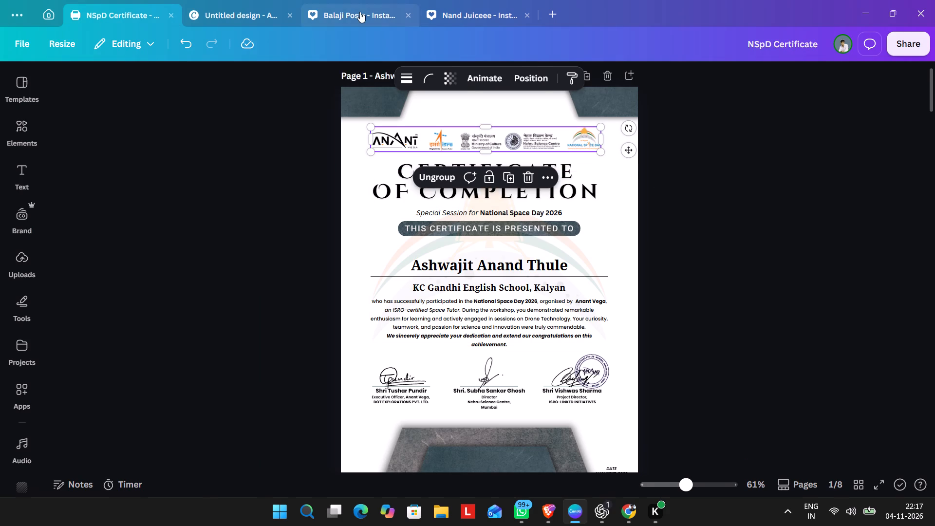
left_click(457, 17)
left_click(229, 21)
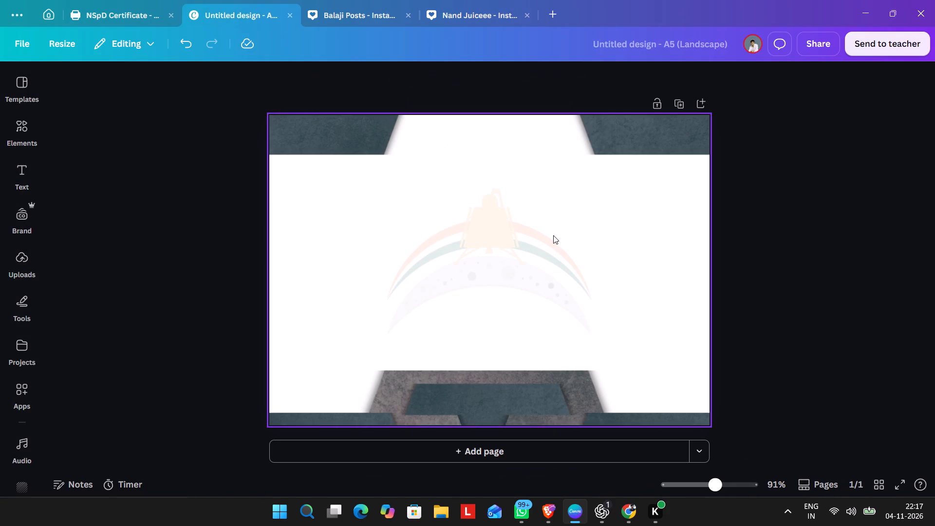
left_click(554, 235)
left_click(637, 213)
key("ctrl+v")
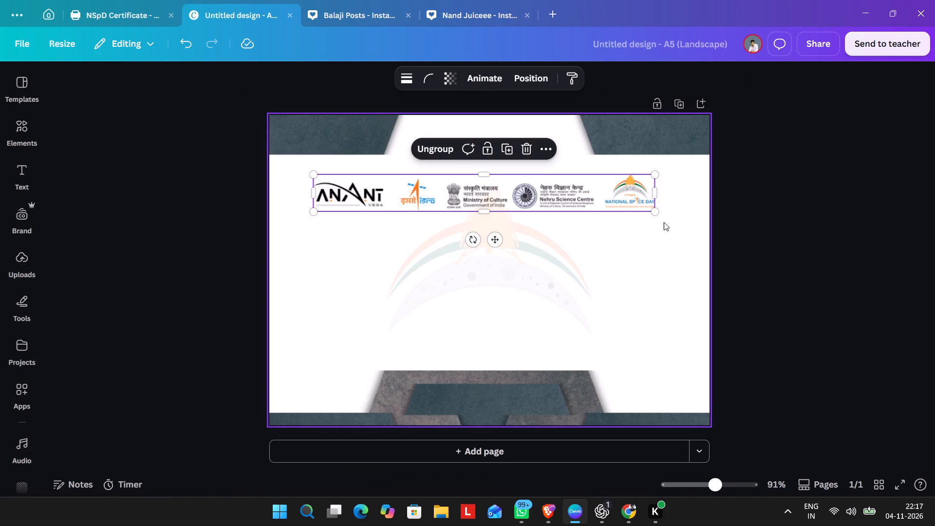
Scale the logo strip down to about half the page width and centre it horizontally just below the top corner shapes.
left_click_drag(653, 215, 595, 189)
left_click(765, 227)
scroll(611, 187, "up", 4, "ctrl")
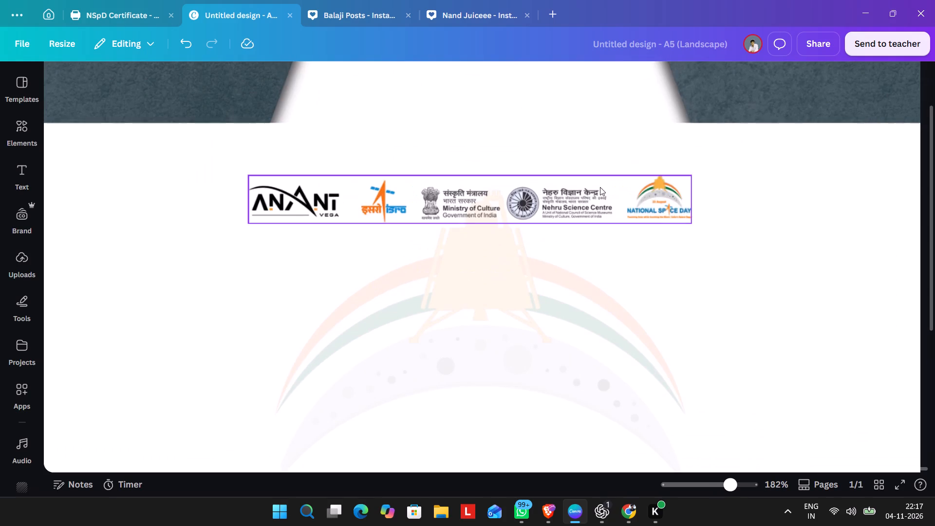
left_click_drag(599, 188, 612, 144)
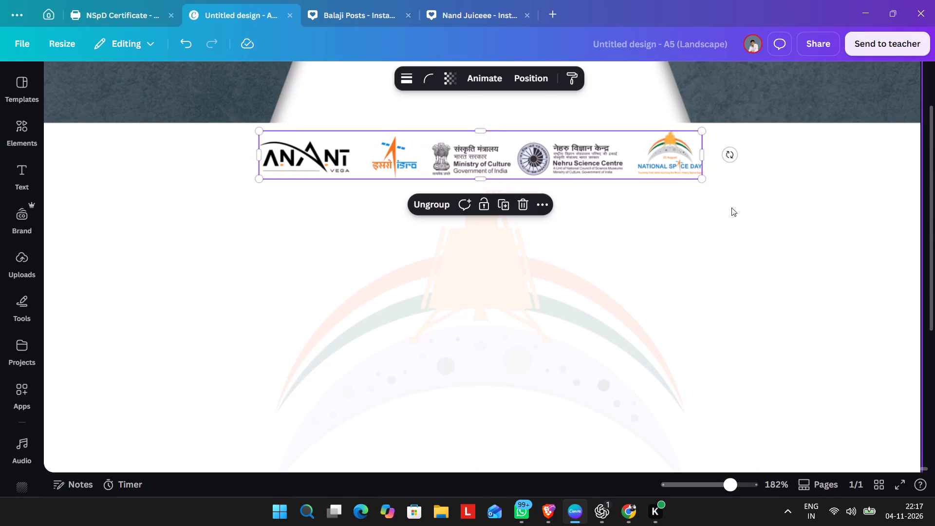
left_click(731, 207)
Move the lander watermark slightly lower on the page's vertical centre line, clear of the logo strip, and deselect it.
left_click_drag(601, 252, 599, 261)
scroll(599, 261, "down", 2, "ctrl")
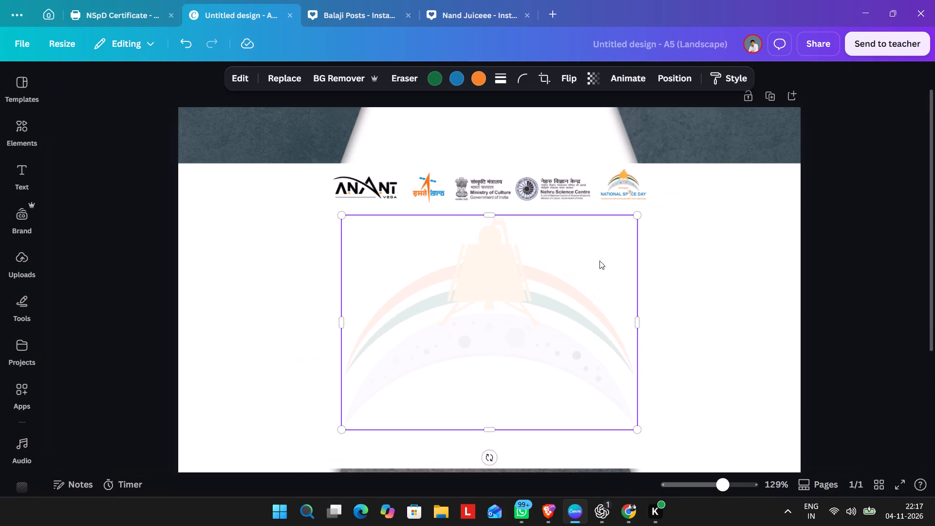
scroll(748, 282, "down", 2)
left_click(581, 188)
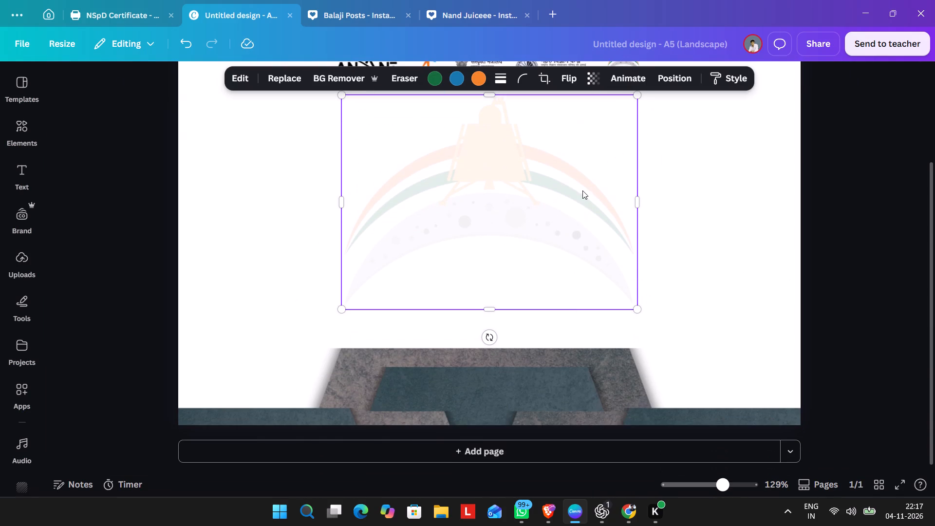
left_click(860, 179)
scroll(854, 181, "down", 2, "ctrl")
scroll(854, 181, "up", 1)
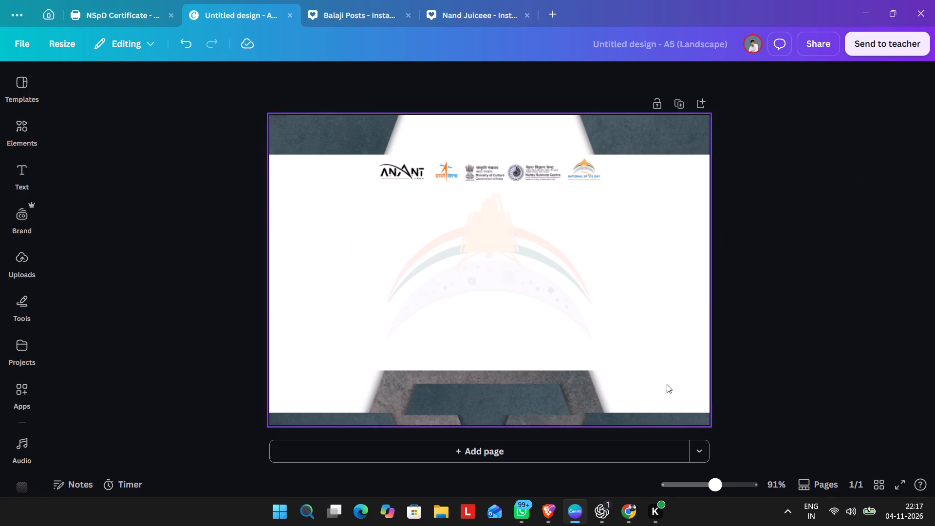
Switch to the ChatGPT app.
left_click(609, 506)
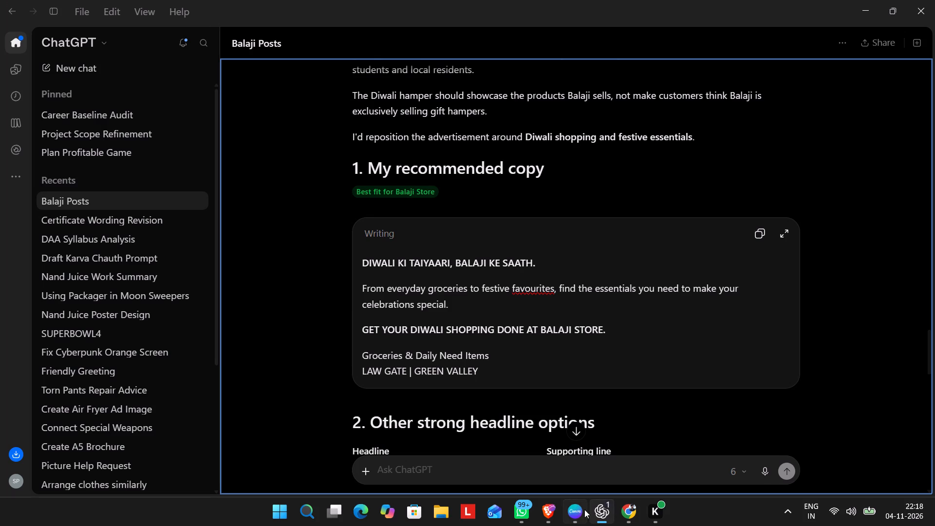
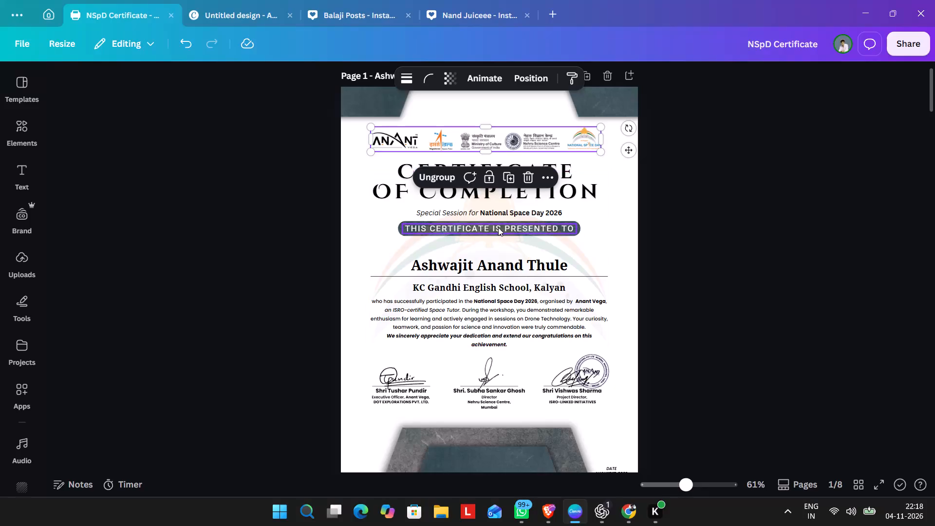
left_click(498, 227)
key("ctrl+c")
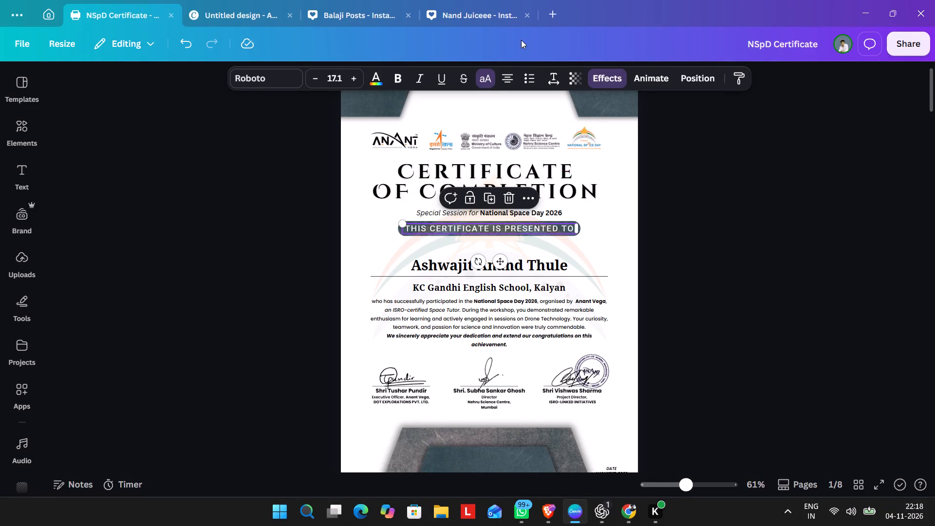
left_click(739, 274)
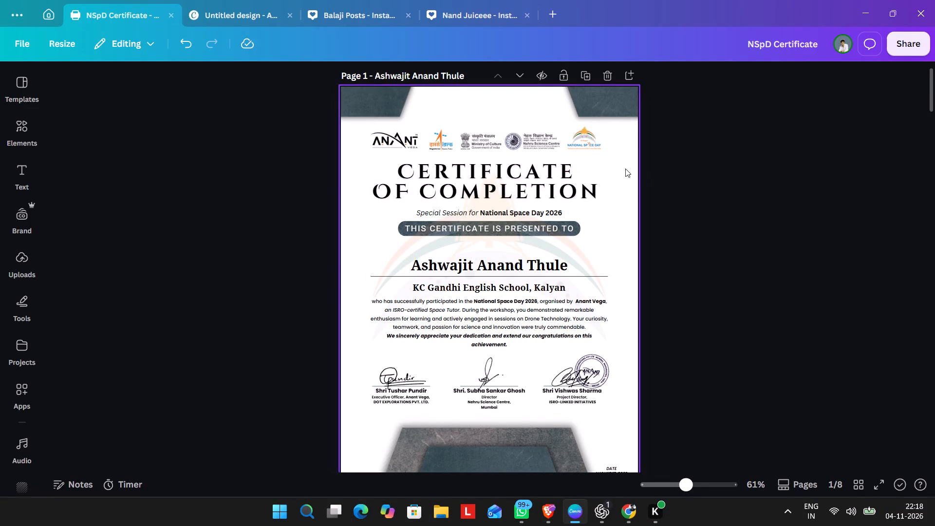
Copy the "Certificate of Completion" title from page 1 of the NSpD Certificate and paste it into the untitled A5 landscape design.
left_click(562, 174)
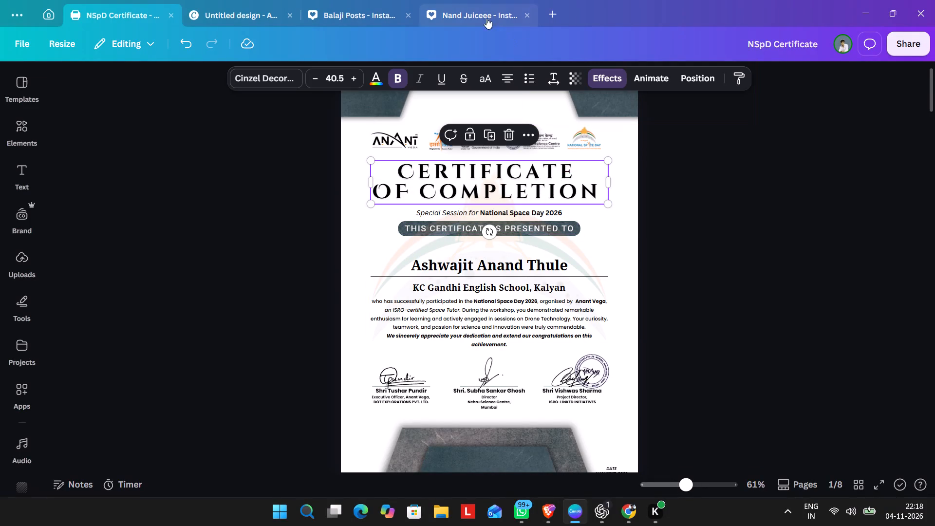
key("ctrl+c")
left_click(210, 18)
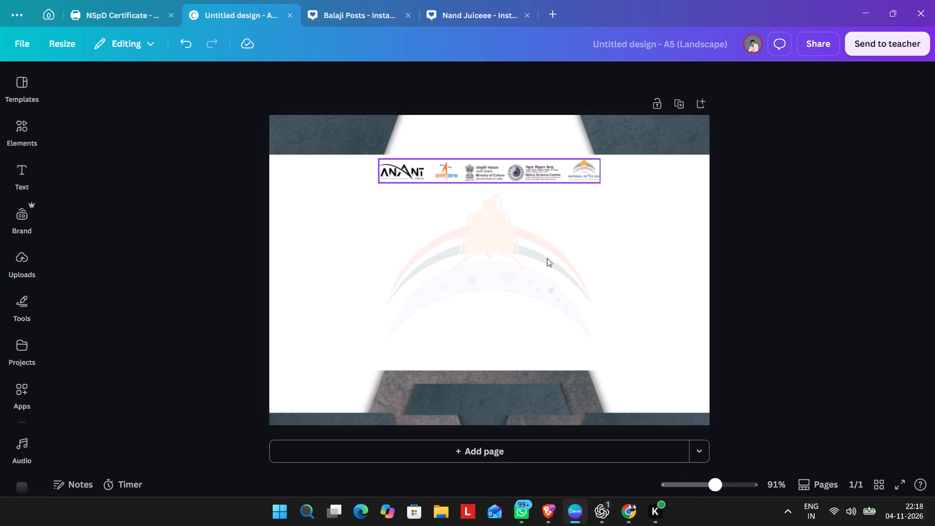
left_click(654, 226)
key("ctrl+v")
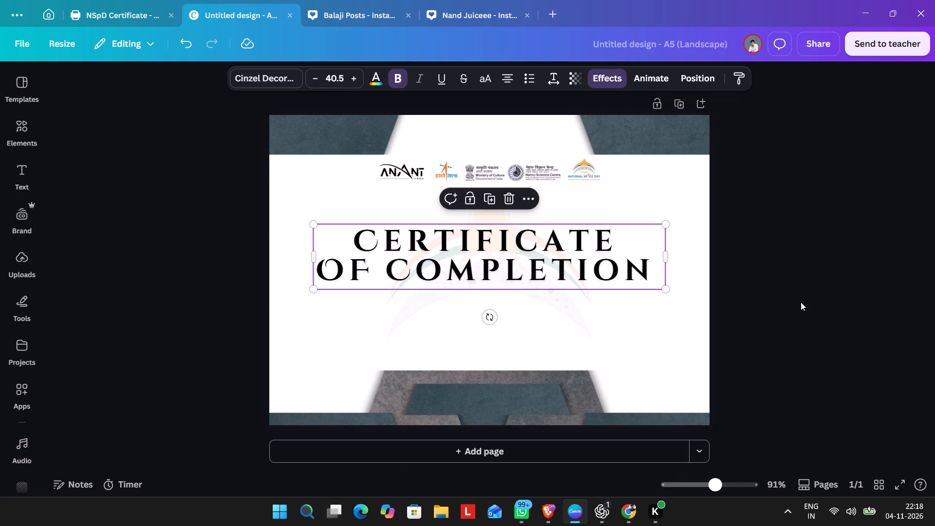
left_click(801, 302)
Replace the word "Completion" with "APPRECIATION" in the pasted certificate title.
double_click(642, 271)
double_click(579, 270)
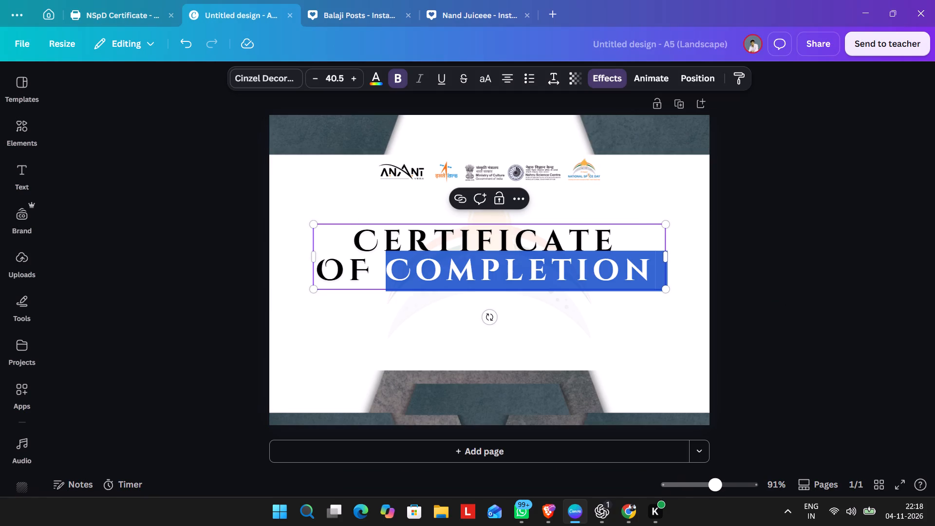
type("APPRE")
key("c")
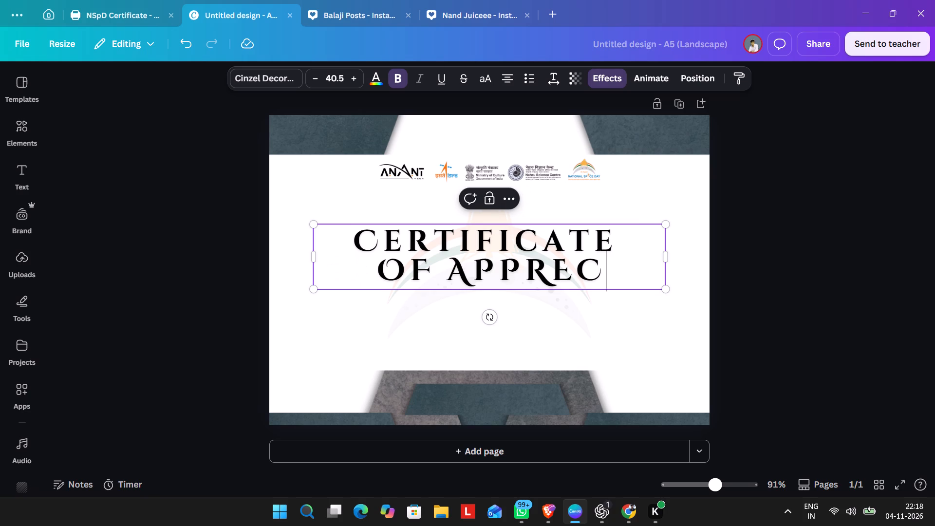
type("IATION")
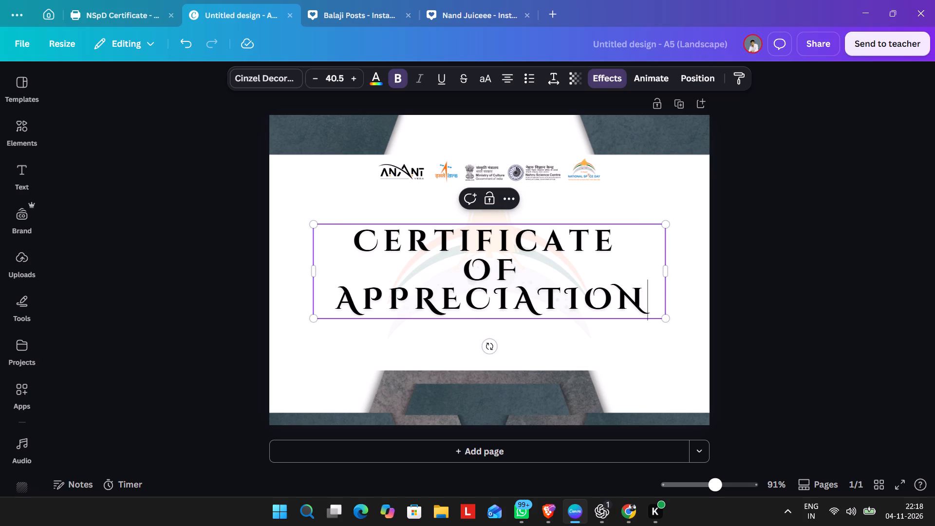
Widen the title's text box so "OF APPRECIATION" fits on one line, and scale the title down to font size 21.5.
left_click_drag(670, 256, 689, 254)
scroll(616, 263, "up", 3, "ctrl")
left_click_drag(820, 310, 667, 273)
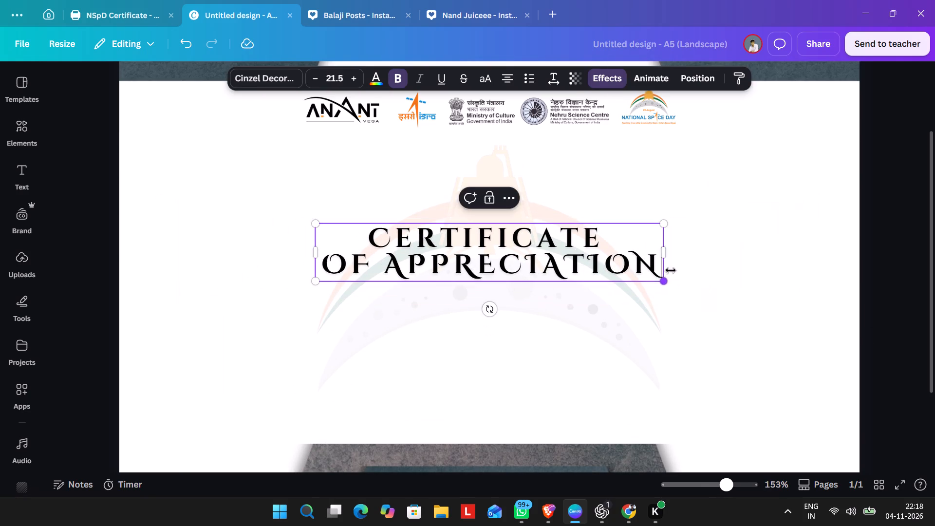
left_click(740, 232)
Move the title up to sit horizontally centred just below the logo strip, with a small gap of about 0.2.
left_click_drag(598, 258, 604, 166)
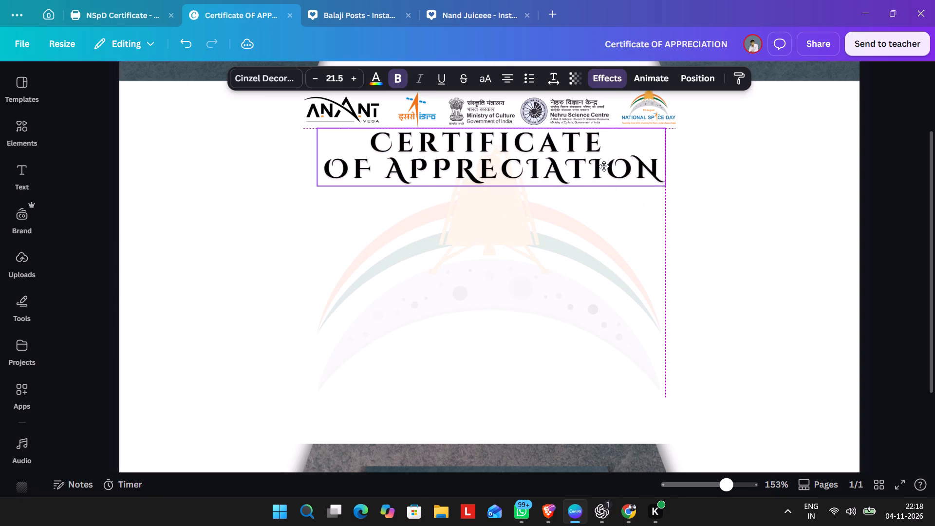
left_click_drag(604, 166, 601, 169)
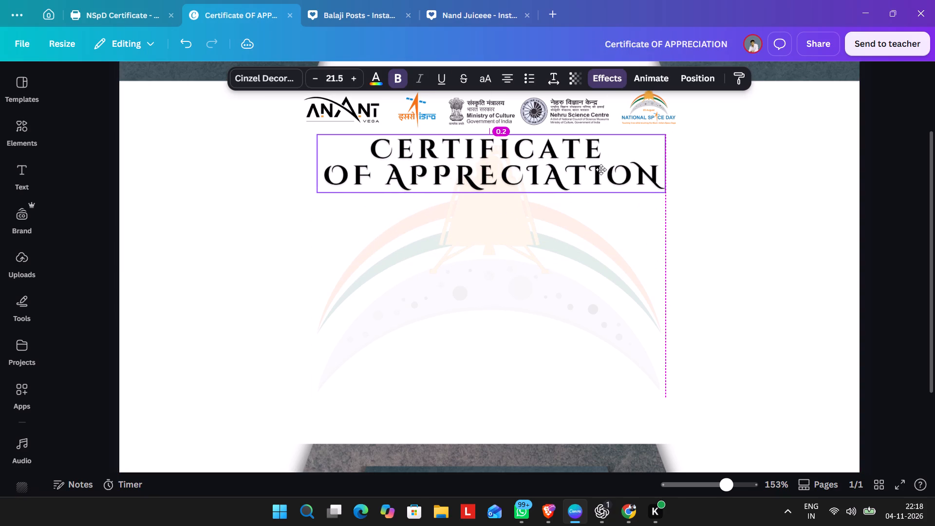
left_click_drag(601, 169, 598, 169)
scroll(598, 169, "down", 2, "ctrl")
scroll(674, 191, "down", 2, "ctrl")
left_click(761, 176)
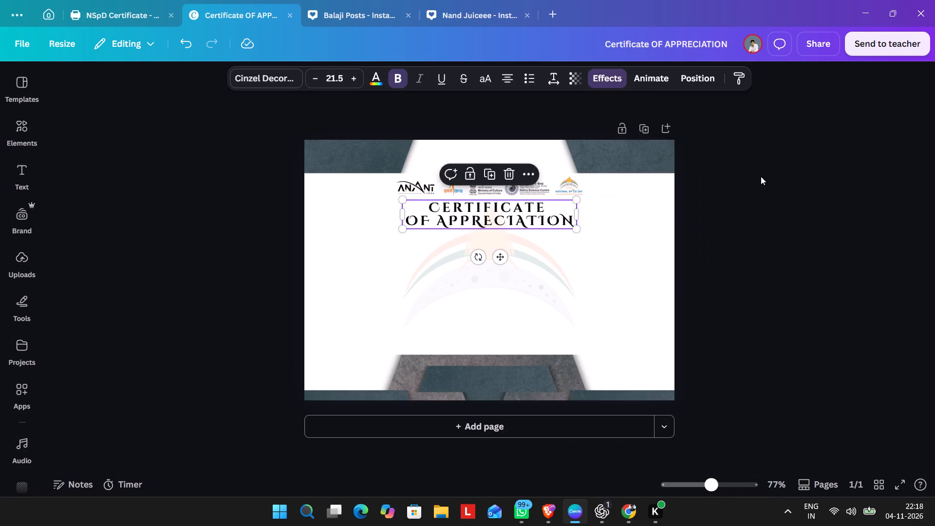
Raise the logo strip to the lower edge of the top corner shapes and shrink it to the title's width, about 9.9 by 1.1.
left_click_drag(550, 192, 550, 186)
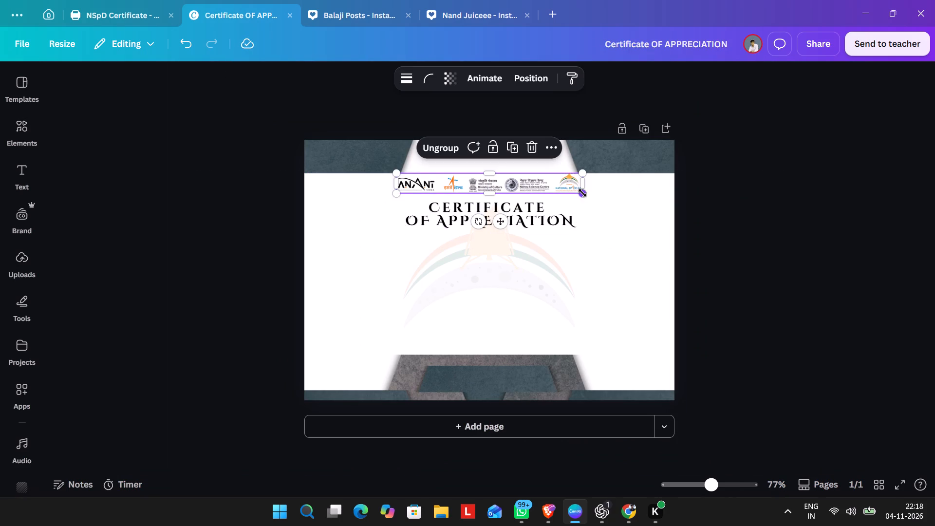
left_click_drag(582, 193, 565, 189)
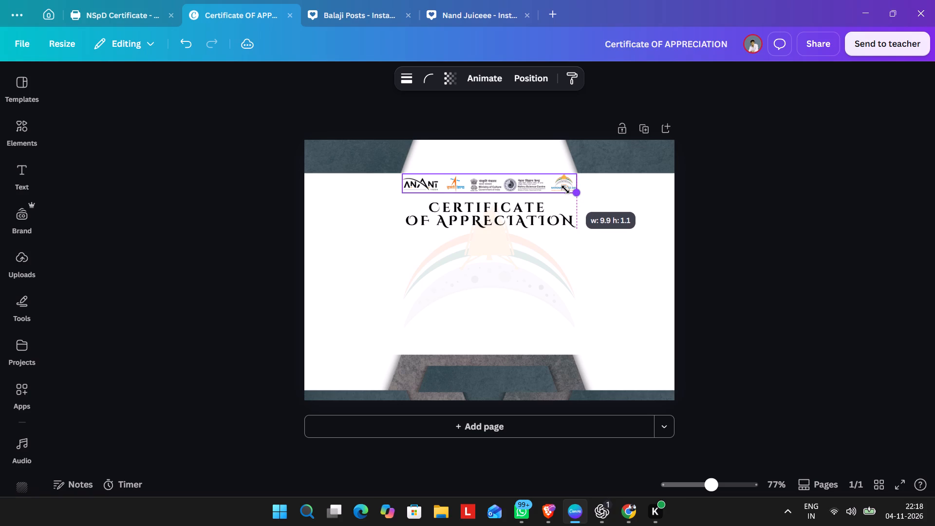
left_click_drag(565, 189, 558, 186)
left_click(718, 196)
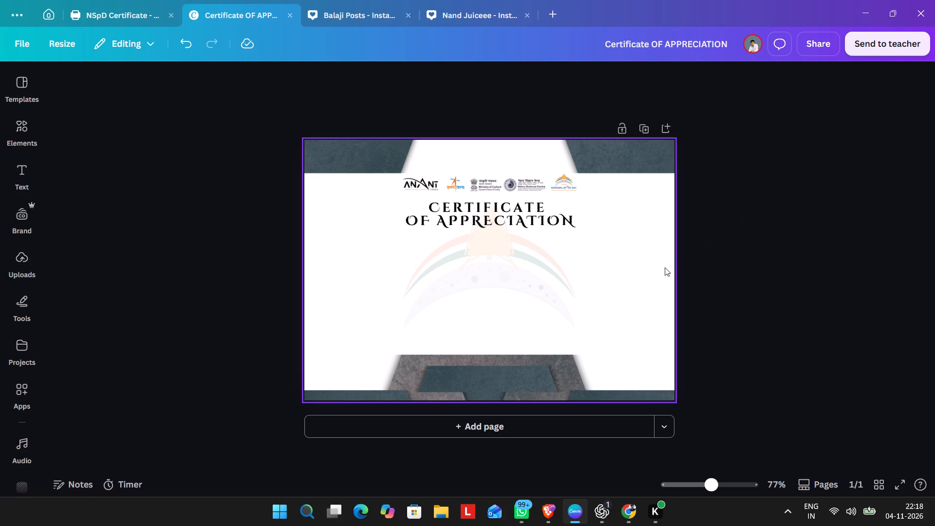
Switch to the ChatGPT app.
left_click(534, 216)
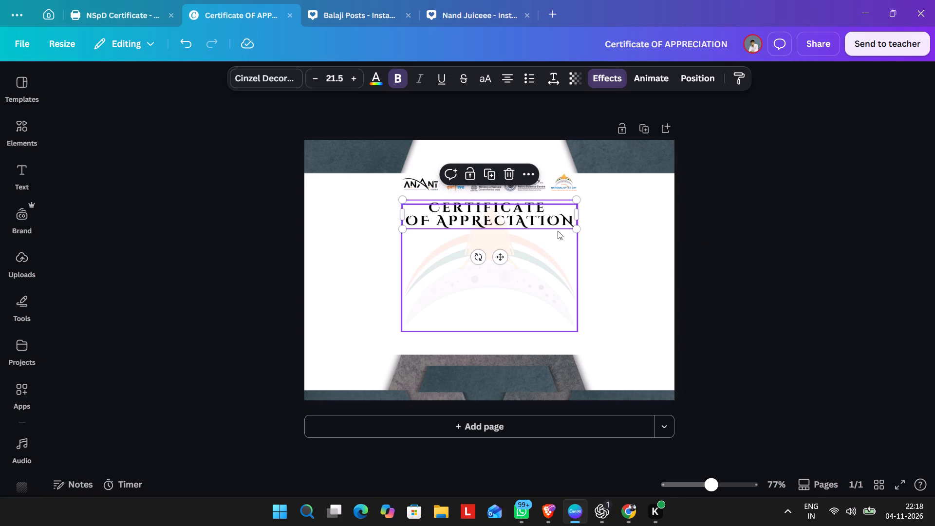
double_click(603, 514)
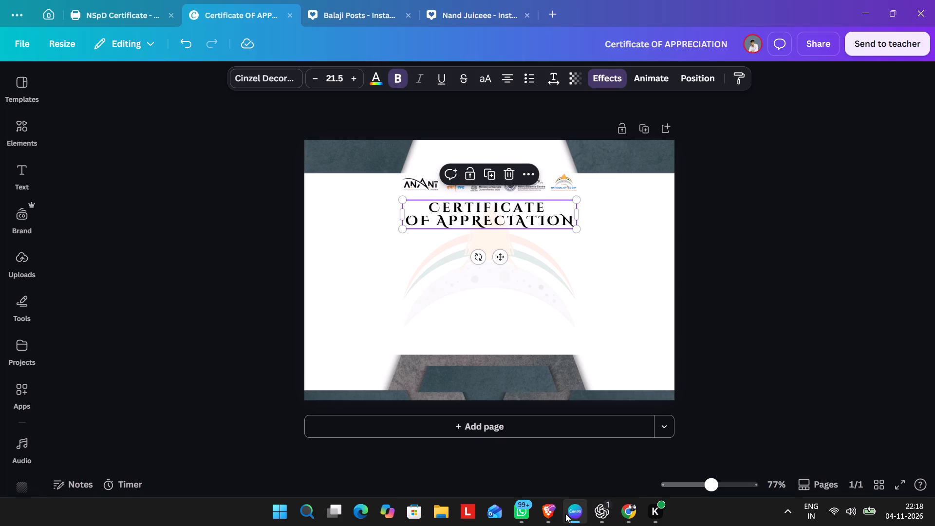
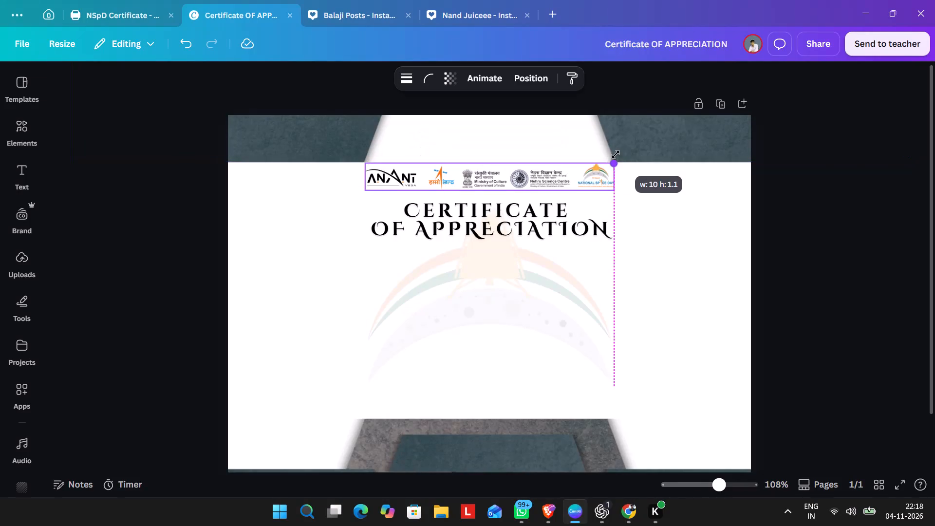
Enlarge the top corner shapes to slightly over 35.4 wide and raise them so their lower edge meets the top of the logo strip.
left_click(648, 132)
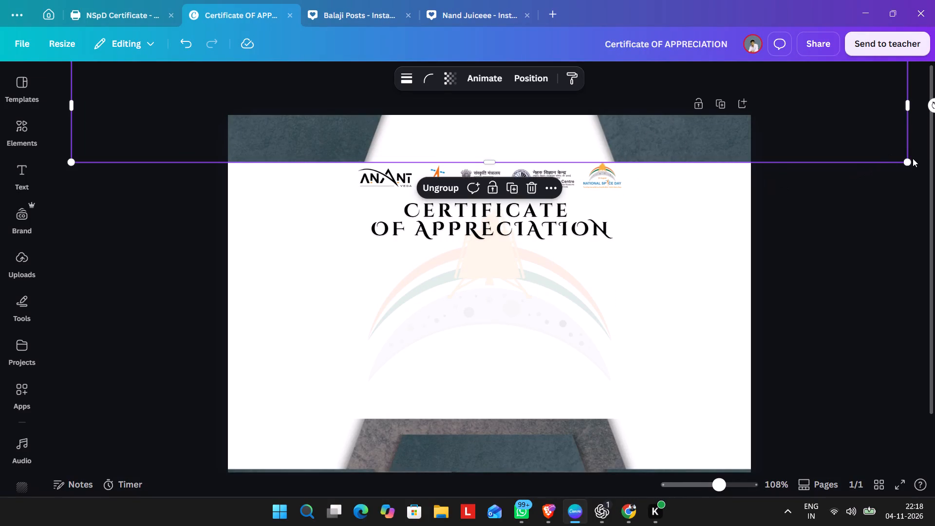
left_click_drag(909, 149, 928, 145, "alt")
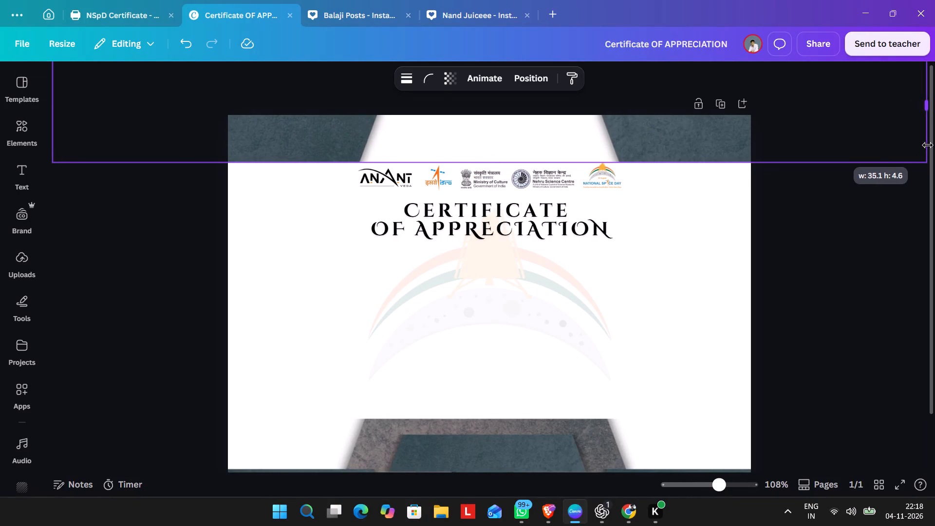
left_click_drag(928, 145, 913, 148, "alt")
left_click_drag(915, 164, 934, 178, "alt")
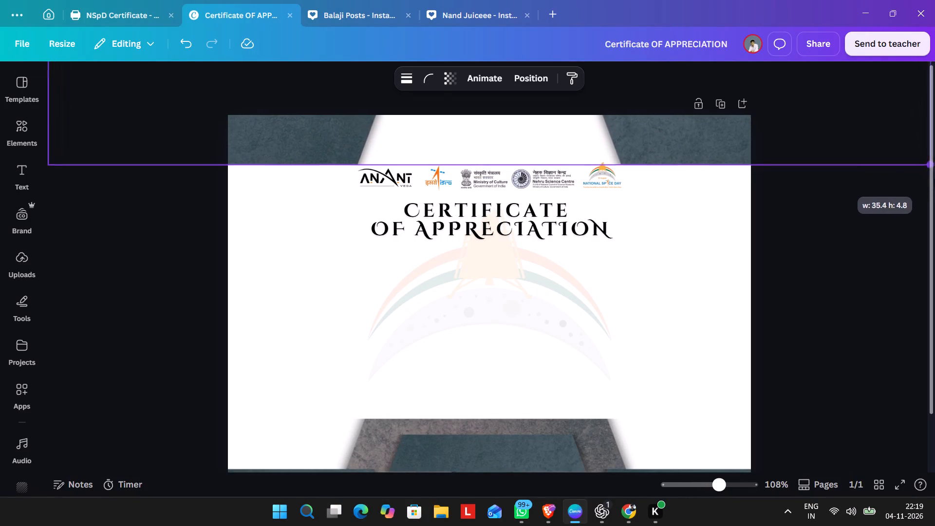
left_click_drag(934, 178, 934, 195, "alt")
left_click_drag(869, 137, 868, 132)
double_click(892, 227)
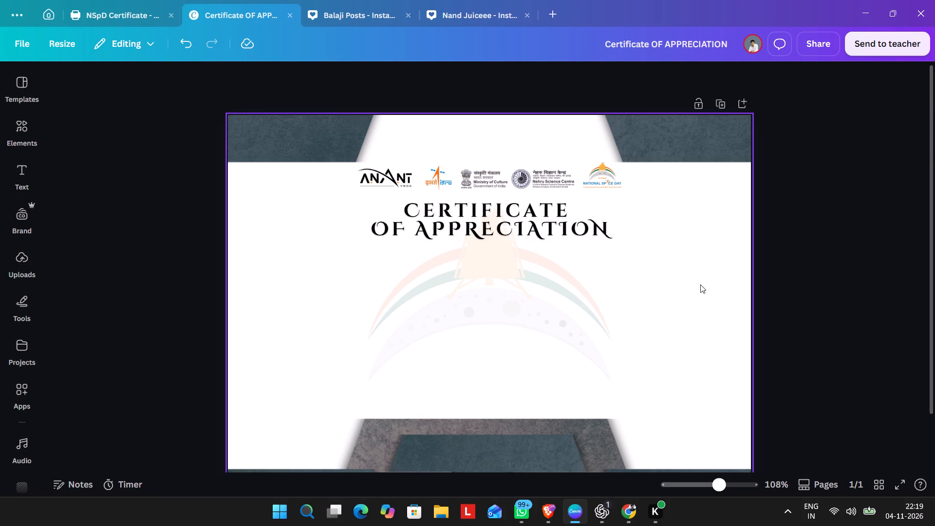
Enlarge the logo strip to about 11.5 by 1.2 and centre it horizontally between the top corner shapes and the title.
left_click(591, 173)
left_click_drag(623, 192, 651, 213)
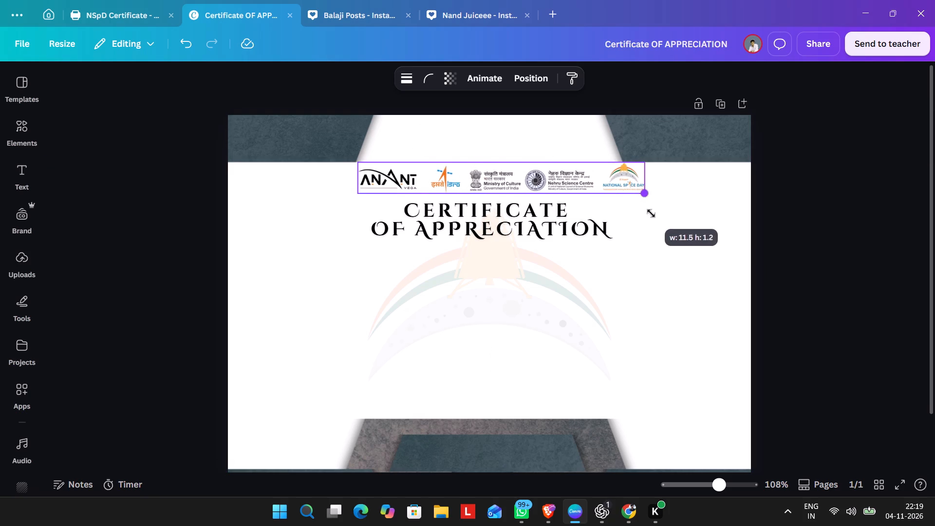
left_click_drag(651, 213, 653, 214)
left_click_drag(641, 179, 623, 181)
Move the title down slightly to leave a small gap below the logo strip, keeping it horizontally centred.
left_click(562, 209)
left_click_drag(562, 212, 562, 219)
Reduce the bottom shapes' height to slightly under 6.9 and move them up, horizontally centred, so more of the lower band shows.
scroll(678, 252, "down", 1)
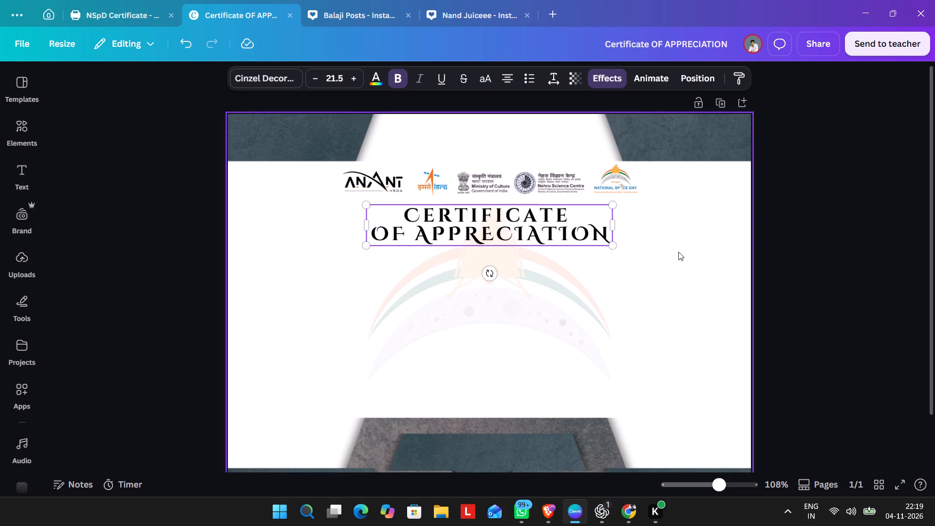
scroll(678, 252, "down", 1)
left_click(537, 385)
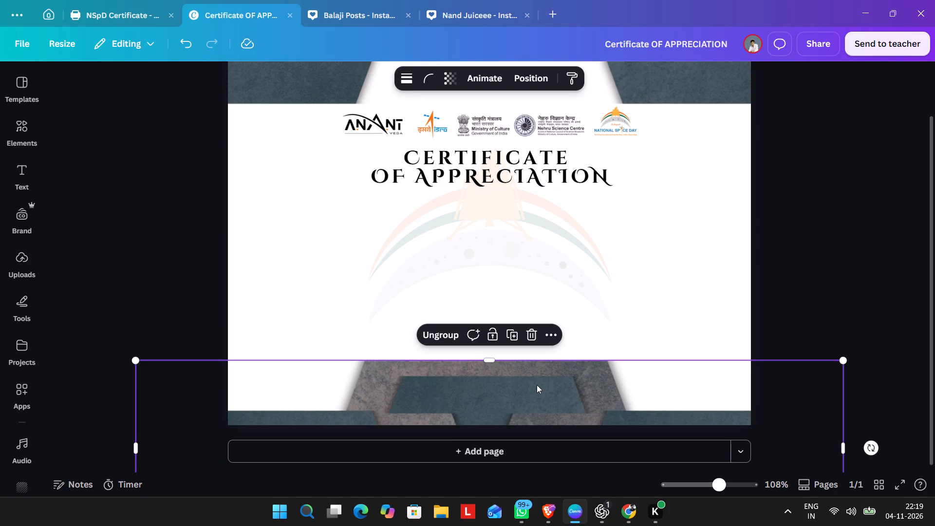
left_click_drag(545, 360, 545, 365)
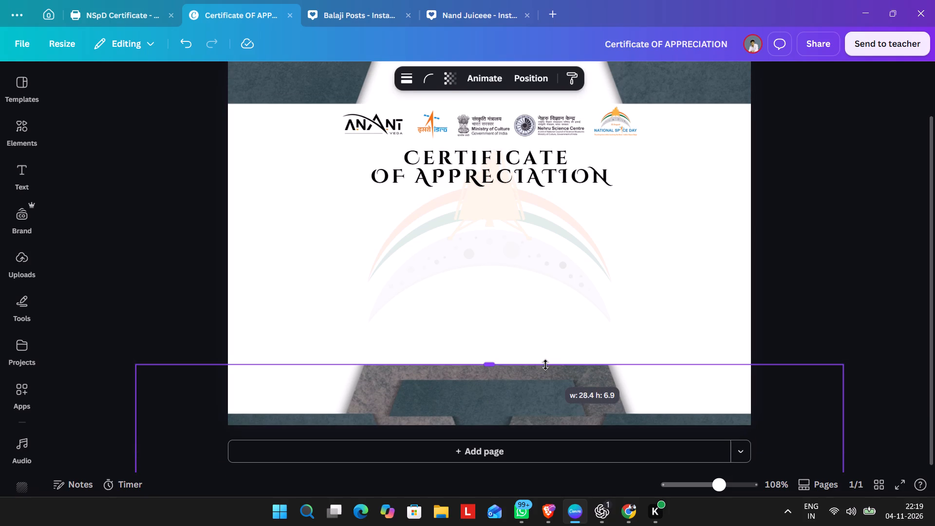
left_click_drag(545, 365, 545, 374)
left_click_drag(560, 393, 560, 376)
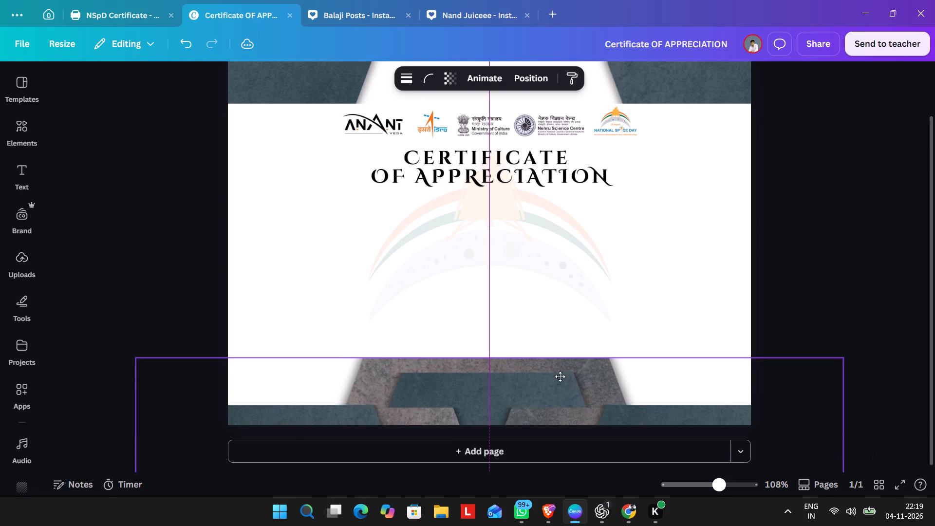
left_click_drag(560, 376, 560, 378)
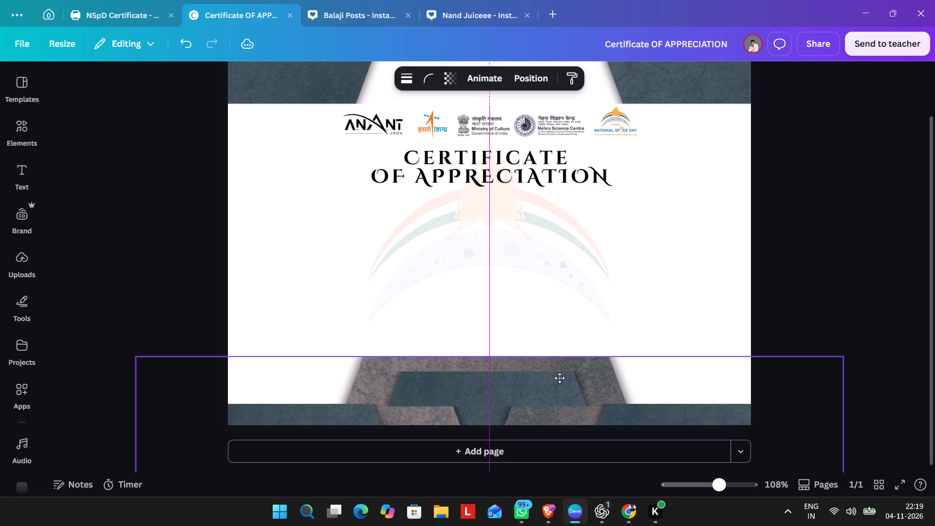
left_click_drag(560, 378, 559, 378)
left_click(864, 220)
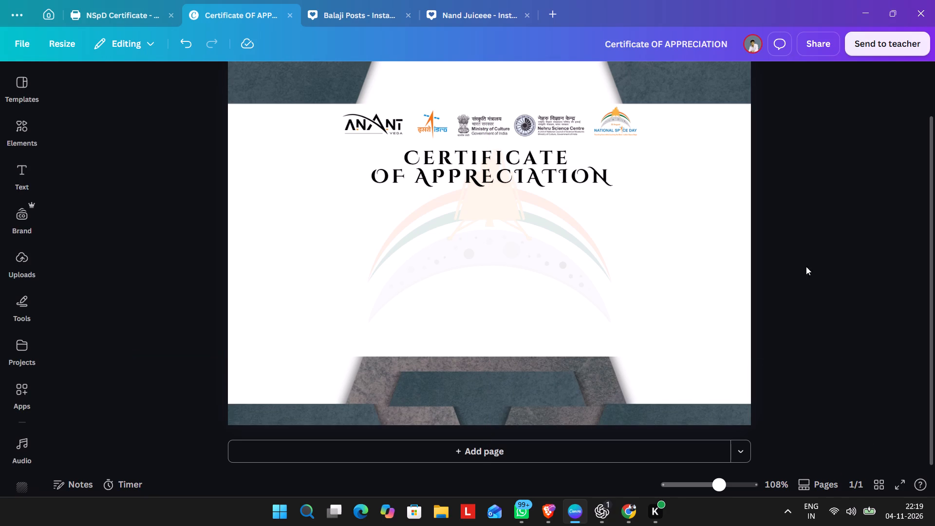
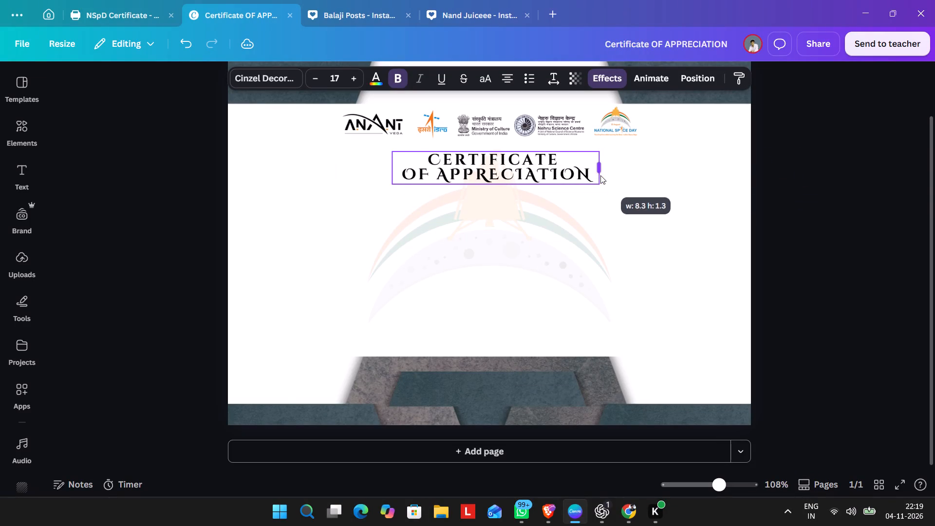
Remove the title's line break and widen its text box so CERTIFICATE OF APPRECIATION fits on a single line.
left_click(395, 174)
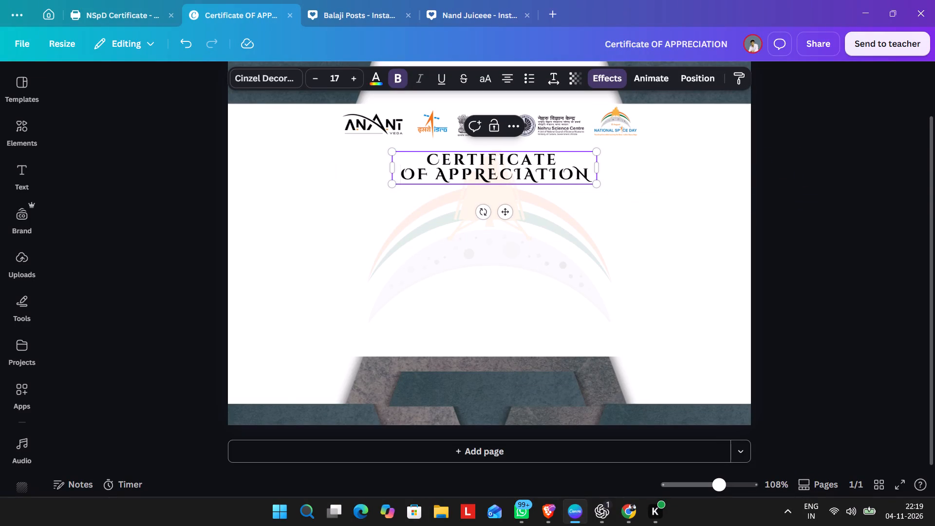
key("BackSpace")
left_click_drag(602, 170, 669, 170)
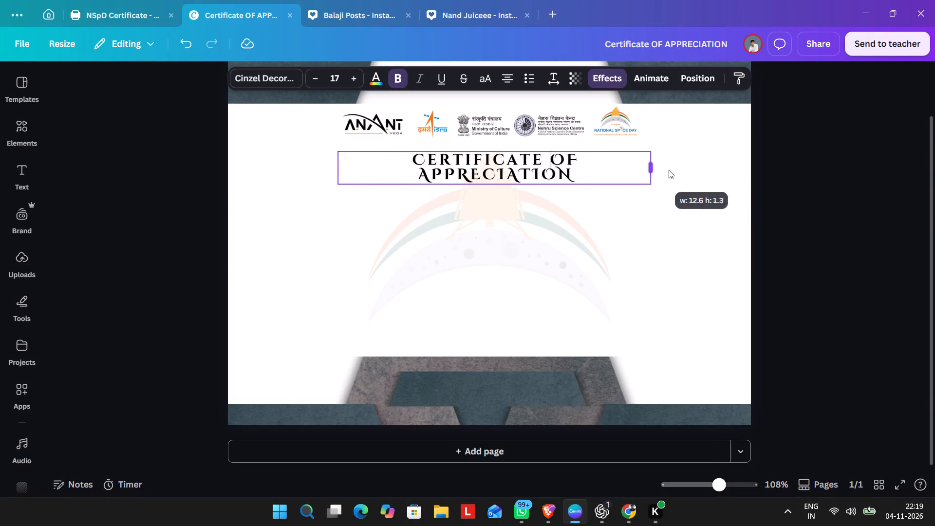
left_click_drag(669, 170, 670, 175)
left_click_drag(794, 174, 799, 173)
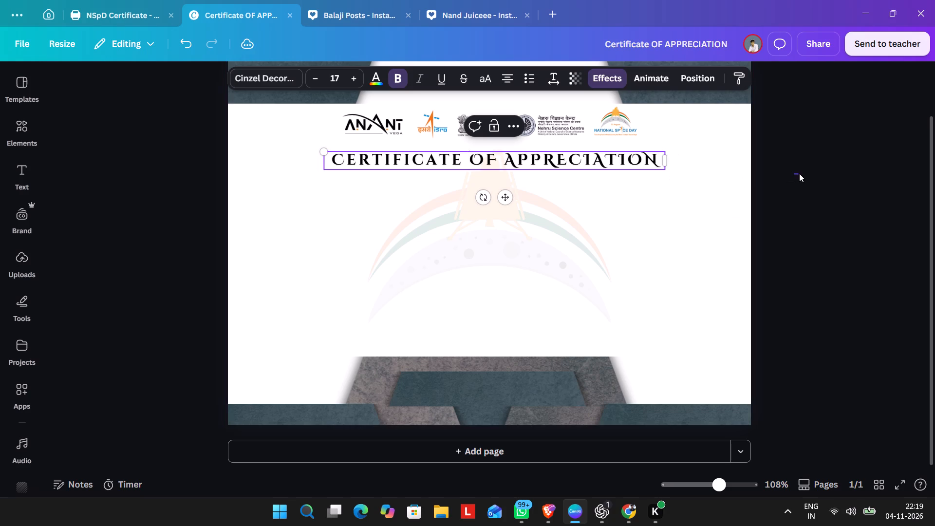
left_click_drag(799, 173, 800, 173)
Scale the single-line title down to font size 15.2 so its text matches the width of the logo strip above.
left_click(657, 166)
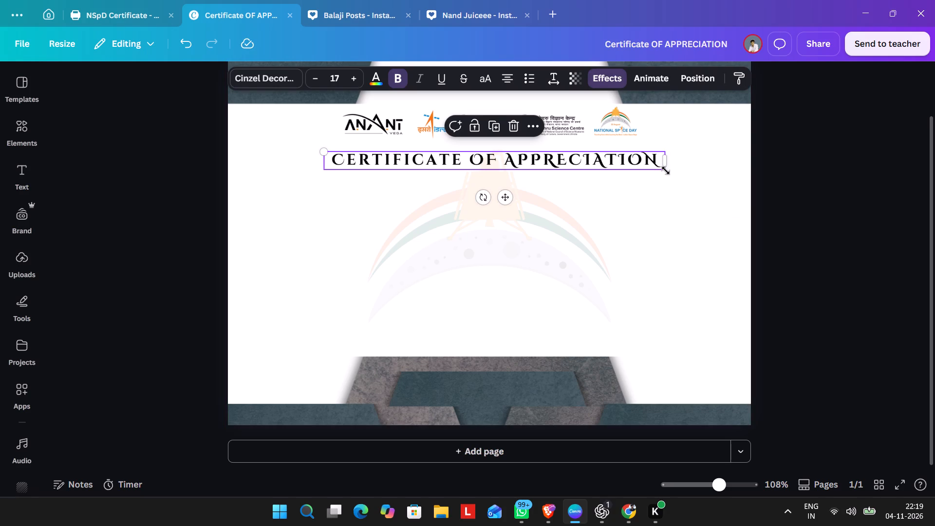
left_click_drag(666, 170, 649, 166)
left_click_drag(635, 162, 630, 162)
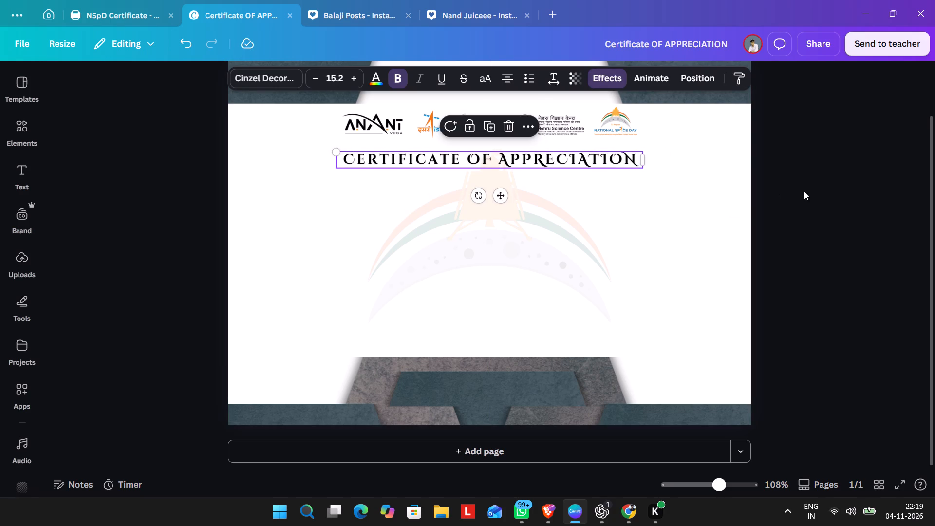
left_click(804, 191)
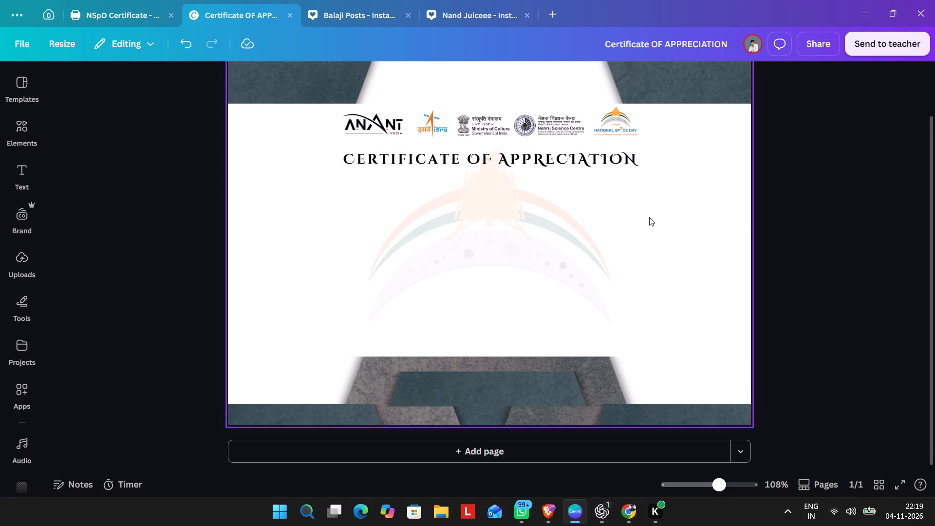
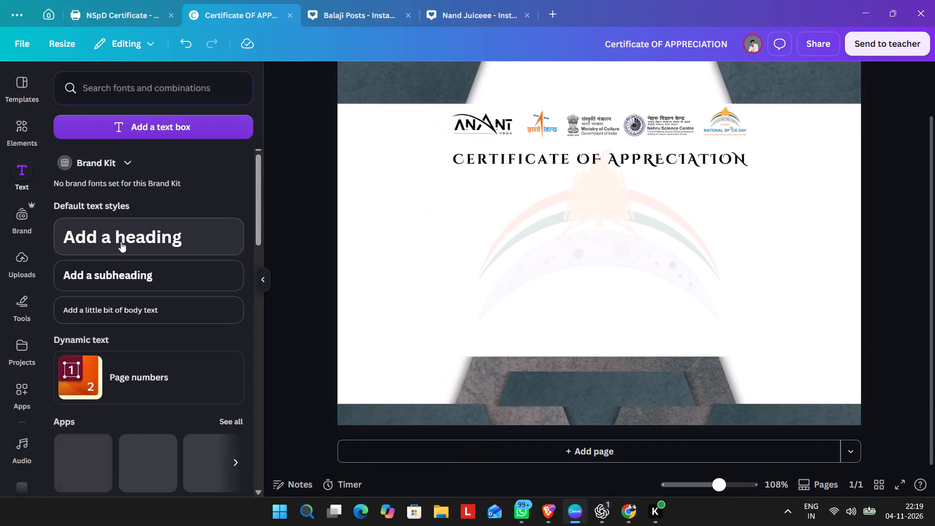
Add a subheading text box below the certificate title reading "presented to".
left_click(125, 275)
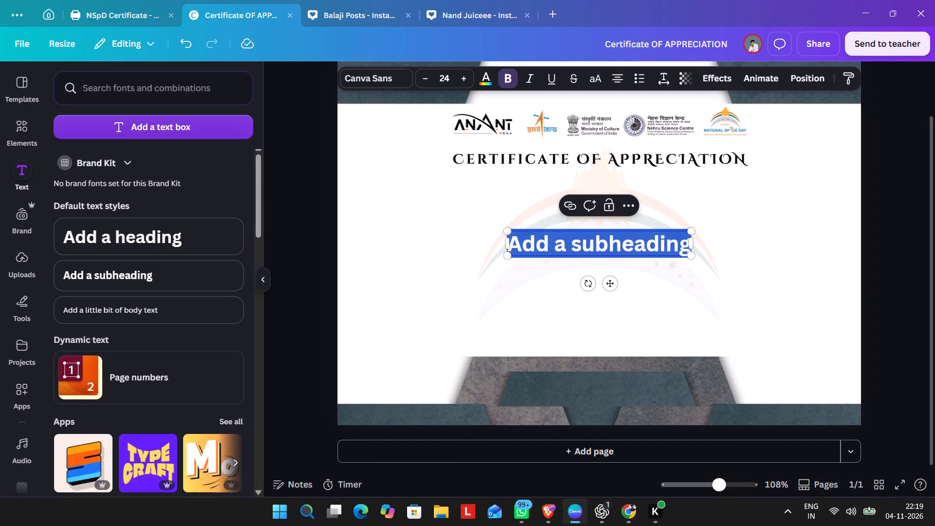
type("pRE")
key("BackSpace")
key("BackSpace")
key("BackSpace")
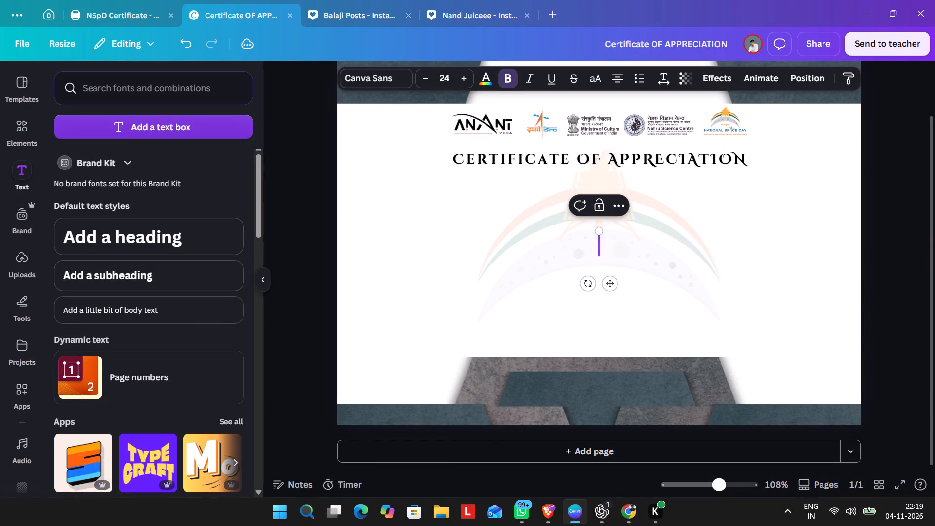
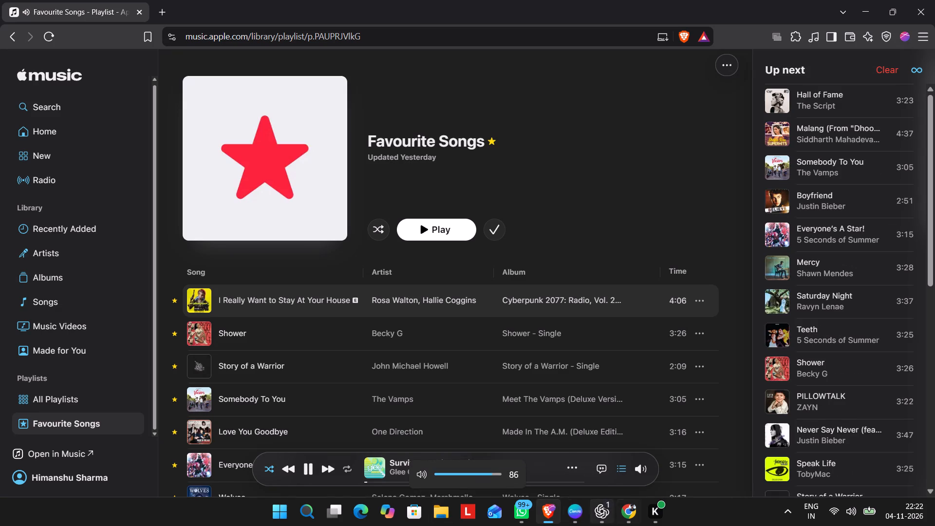
Switch to the Pinterest results for green valley lpu in Chrome and browse the campus and valley photos.
left_click(584, 512)
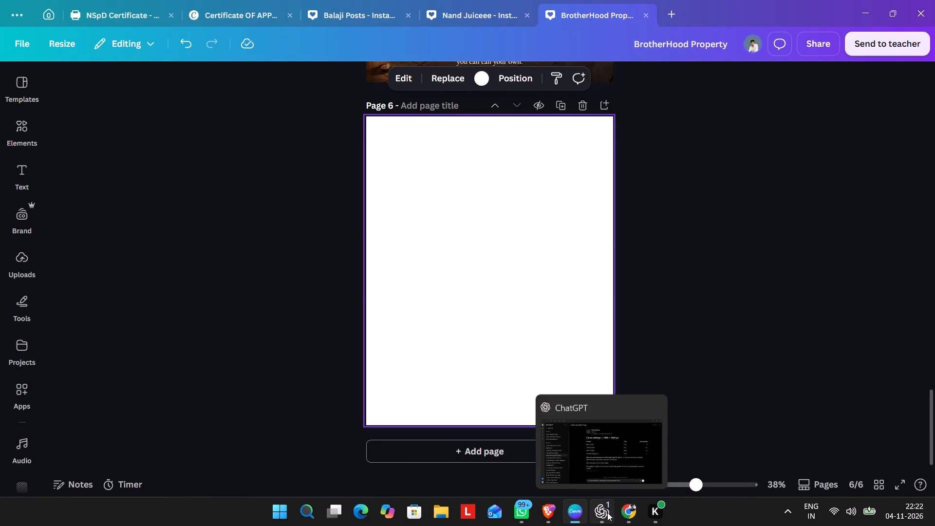
left_click(607, 512)
left_click(624, 516)
scroll(548, 424, "down", 1)
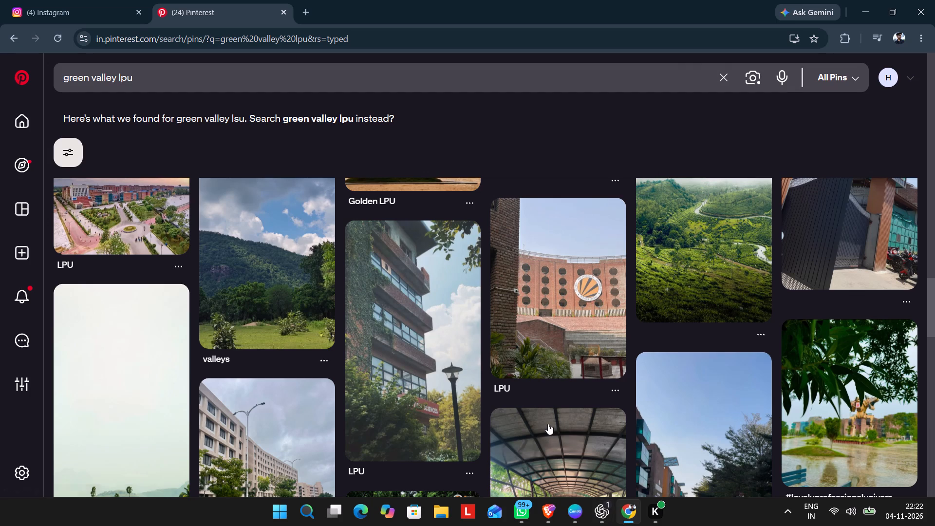
scroll(548, 424, "down", 2)
scroll(548, 420, "up", 3)
scroll(549, 420, "down", 3)
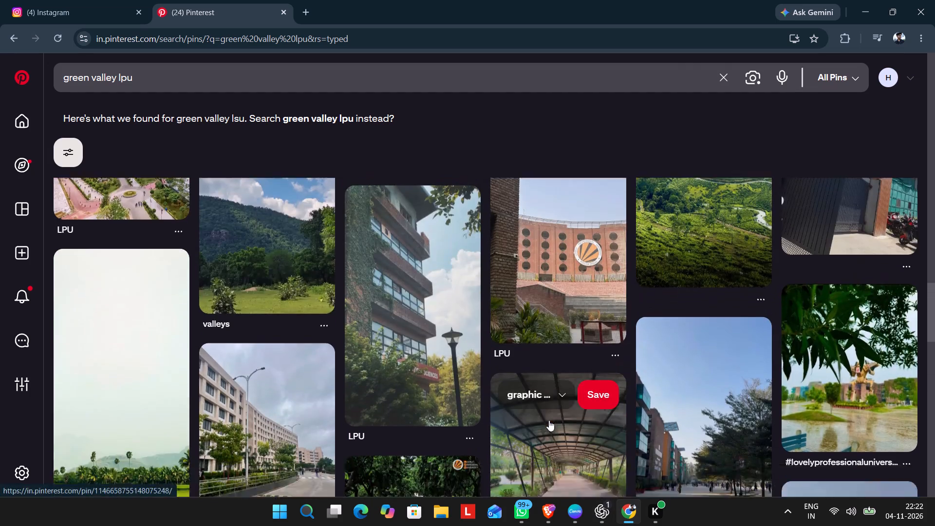
scroll(549, 420, "down", 5)
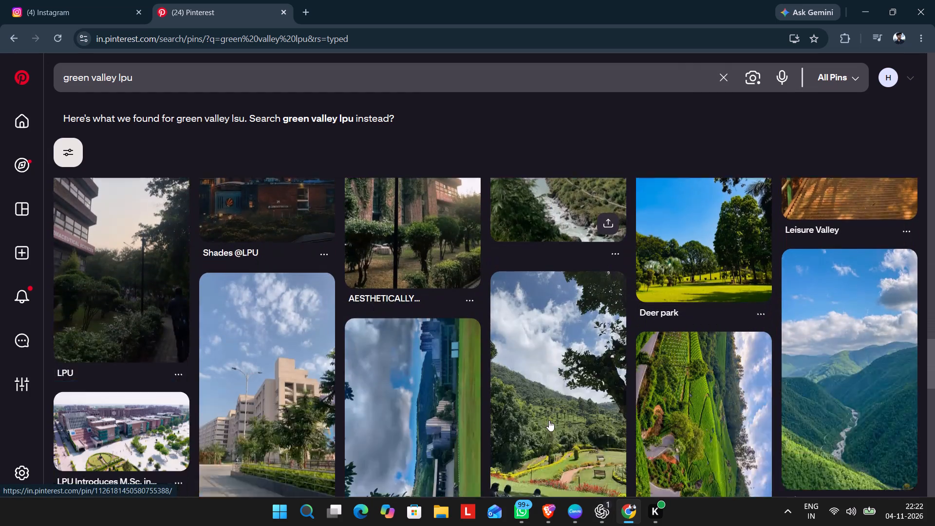
scroll(549, 420, "up", 2)
Search Google Images for "green valley lpu" in a new browser tab.
left_click(289, 6)
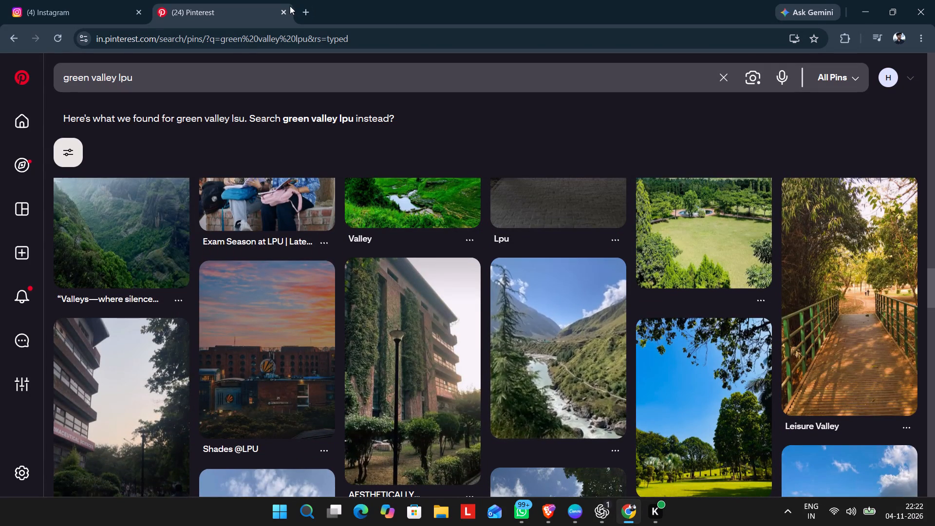
left_click(297, 5)
key("ctrl+t")
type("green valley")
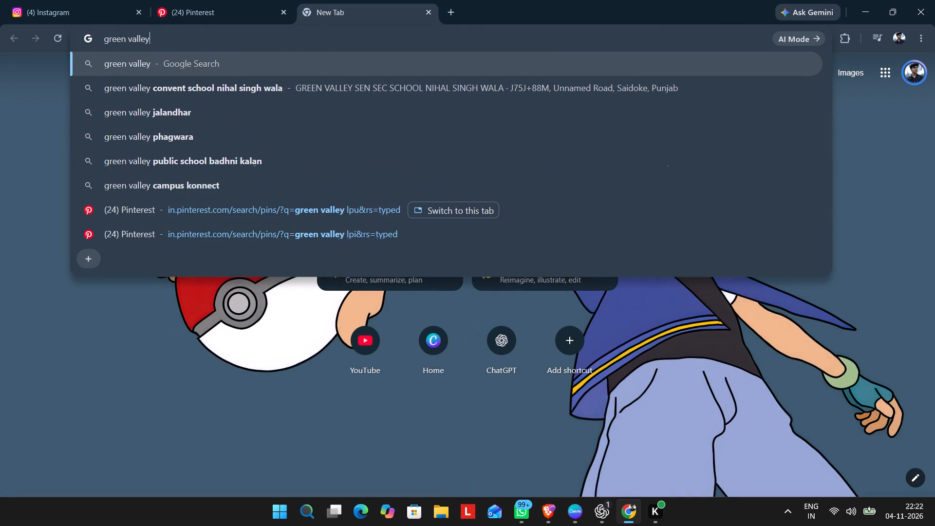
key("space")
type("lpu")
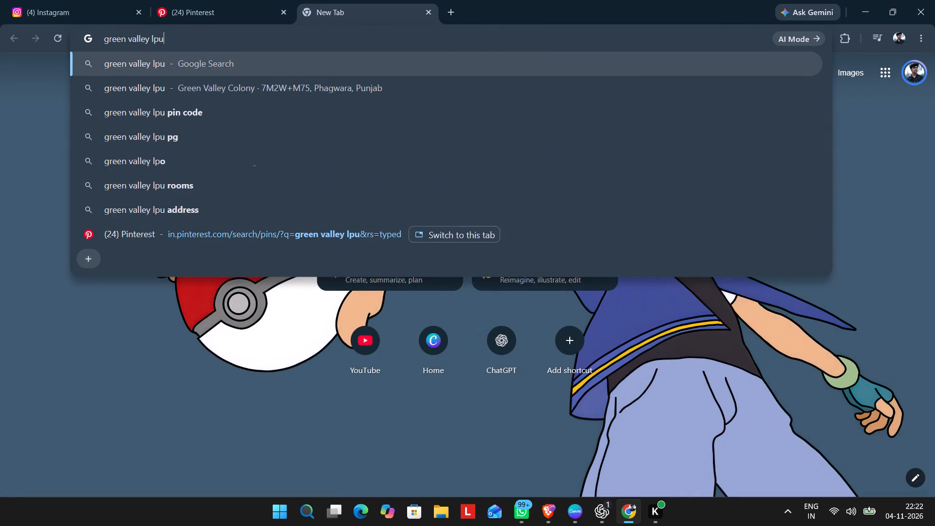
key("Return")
left_click(210, 119)
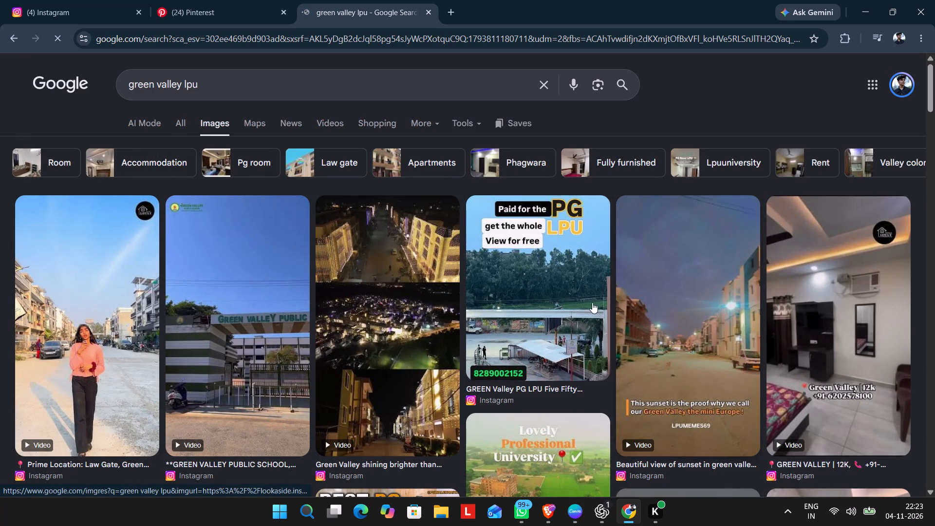
Browse the Google image results for photos of Green Valley streets, buildings and rooms near LPU.
scroll(512, 292, "down", 1)
scroll(565, 287, "down", 1)
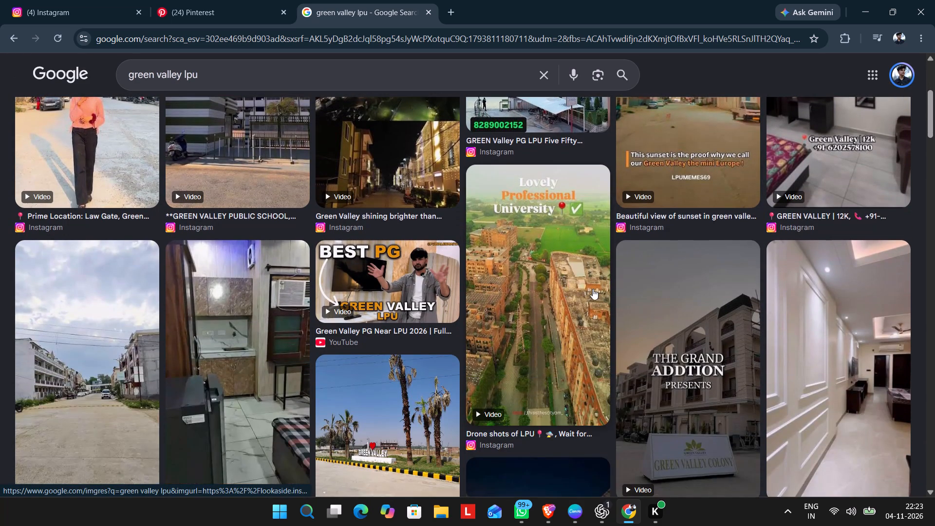
scroll(385, 207, "down", 2)
scroll(475, 246, "down", 1)
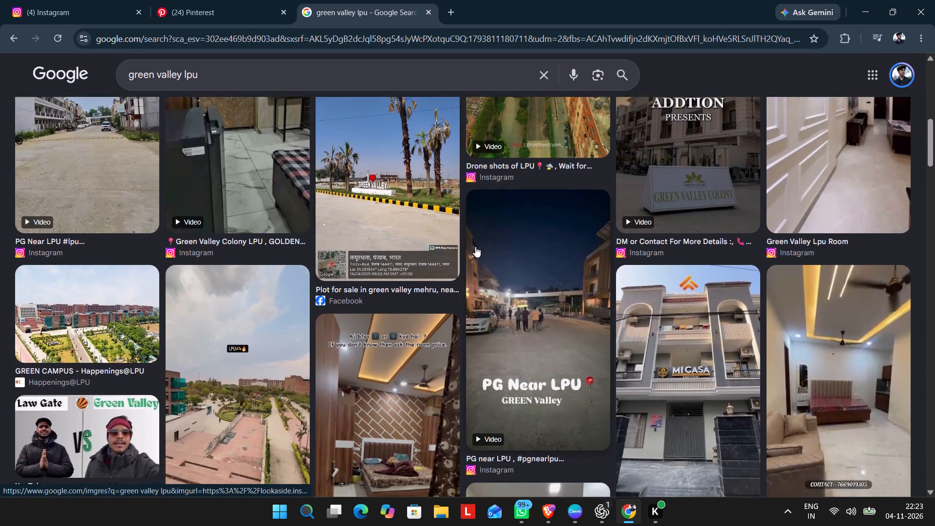
scroll(475, 246, "down", 2)
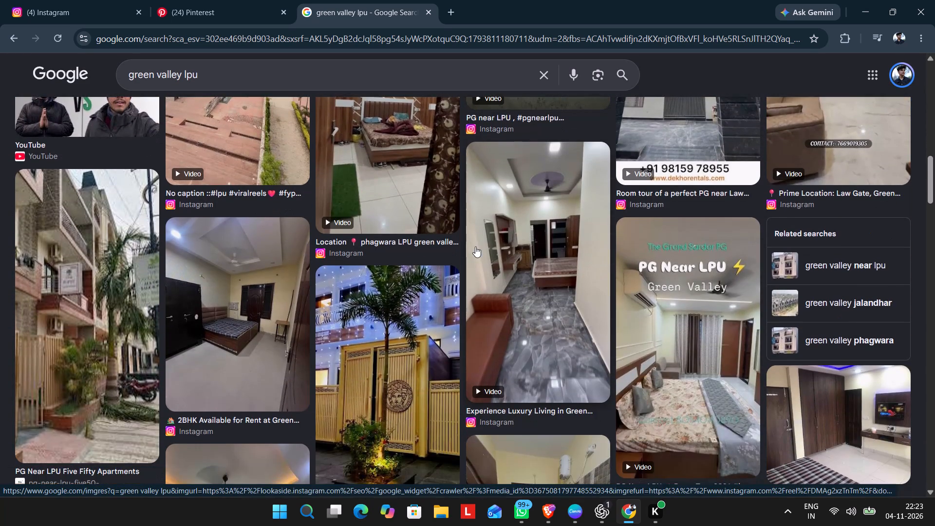
scroll(475, 246, "down", 3)
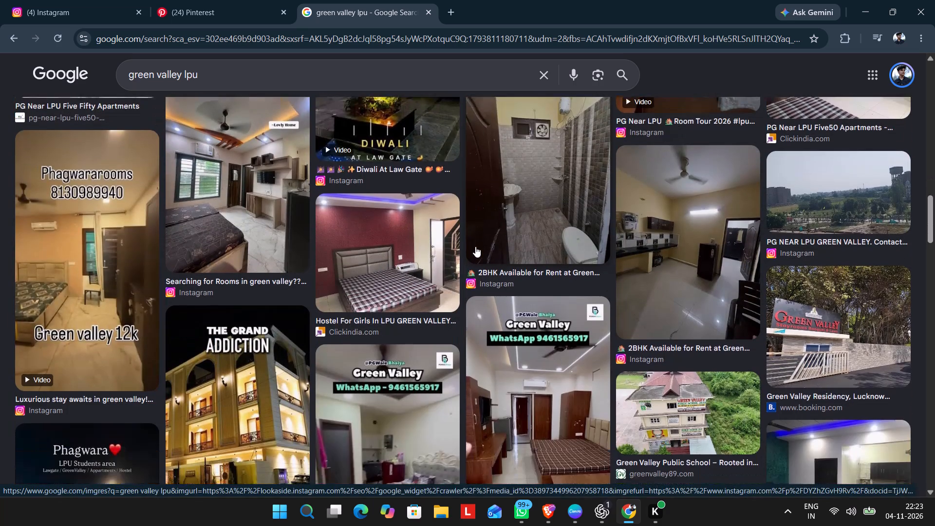
scroll(475, 246, "down", 3)
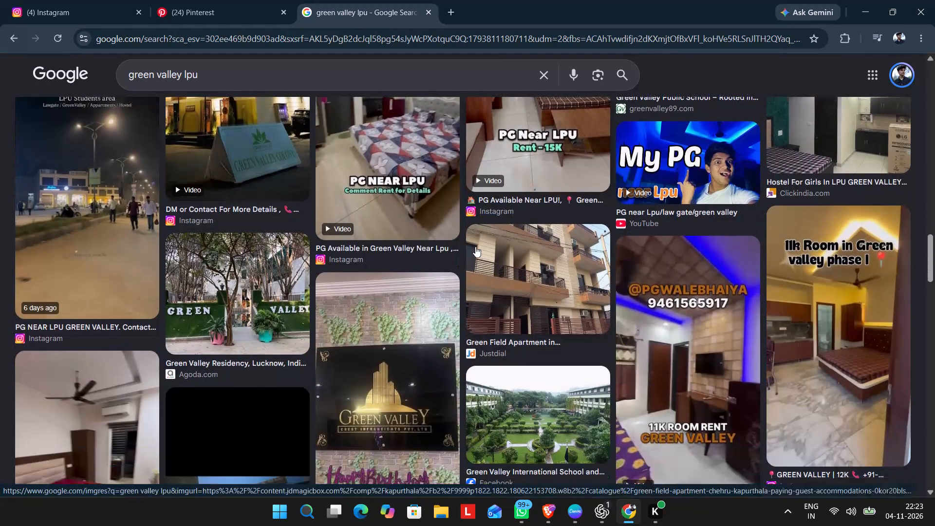
scroll(475, 246, "down", 1)
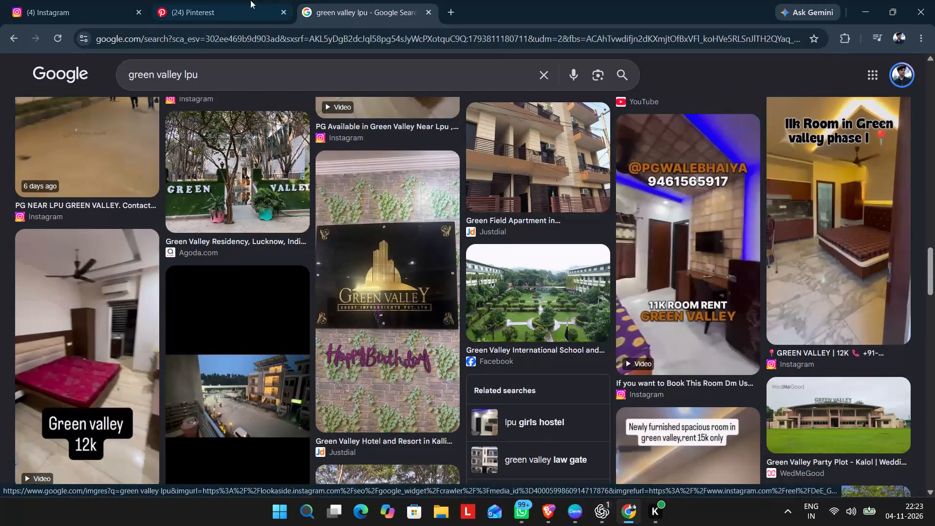
Reply to the newest unread Instagram chat with the recent dog sticker making a shaka hand, and close the messages.
left_click(132, 0)
left_click(830, 473)
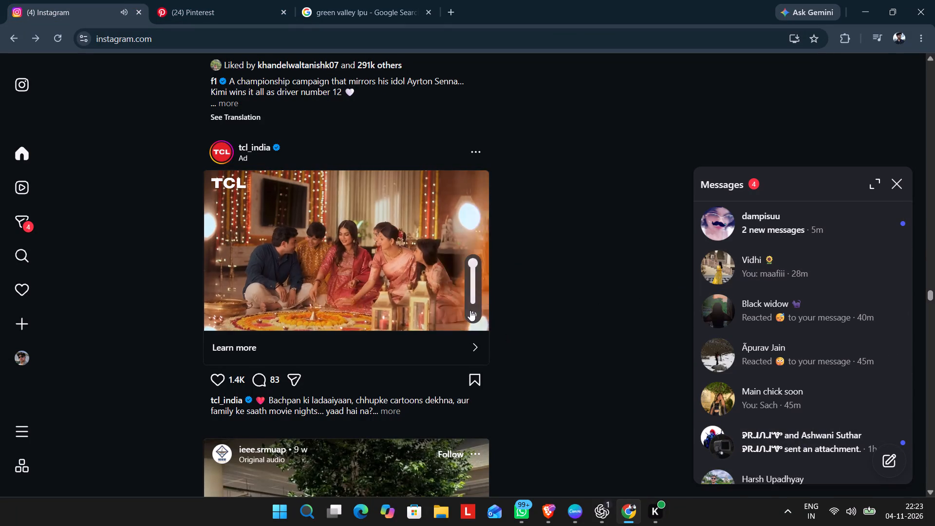
left_click(470, 310)
scroll(804, 307, "down", 1)
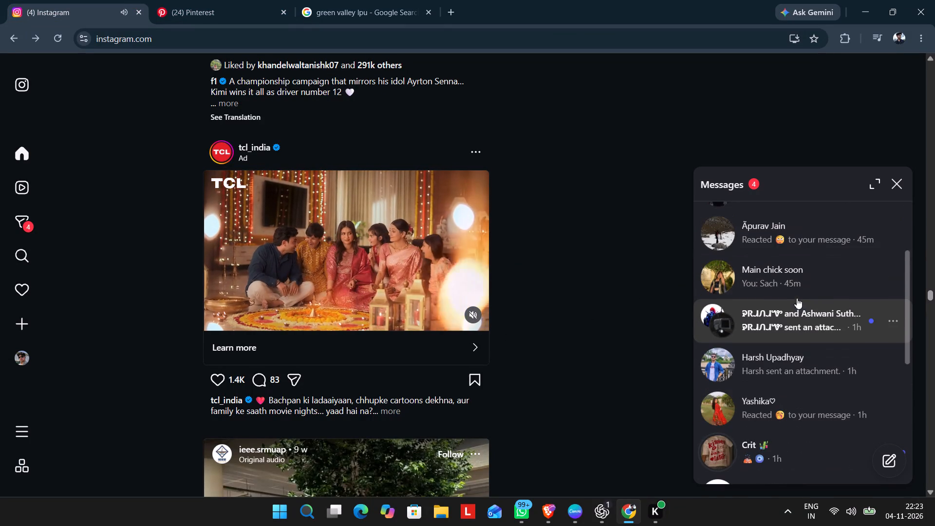
scroll(793, 294, "up", 3)
left_click(796, 225)
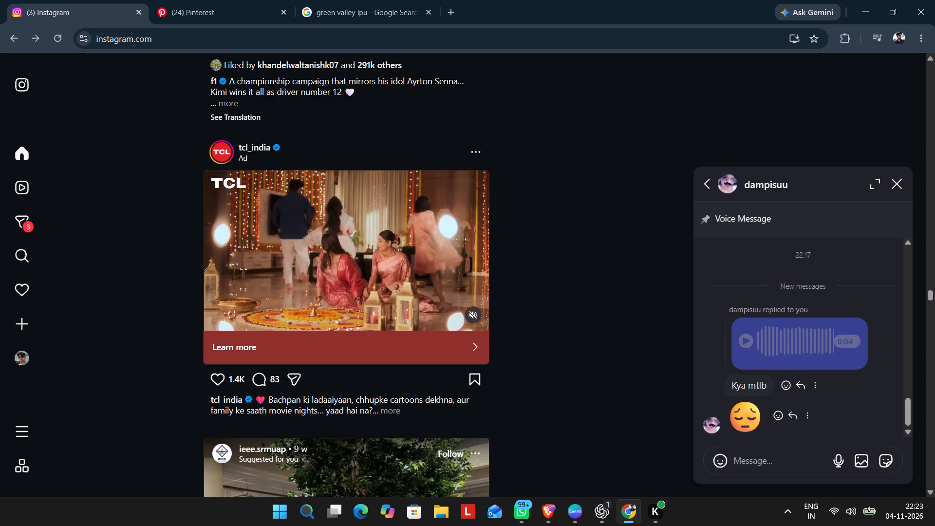
left_click(883, 461)
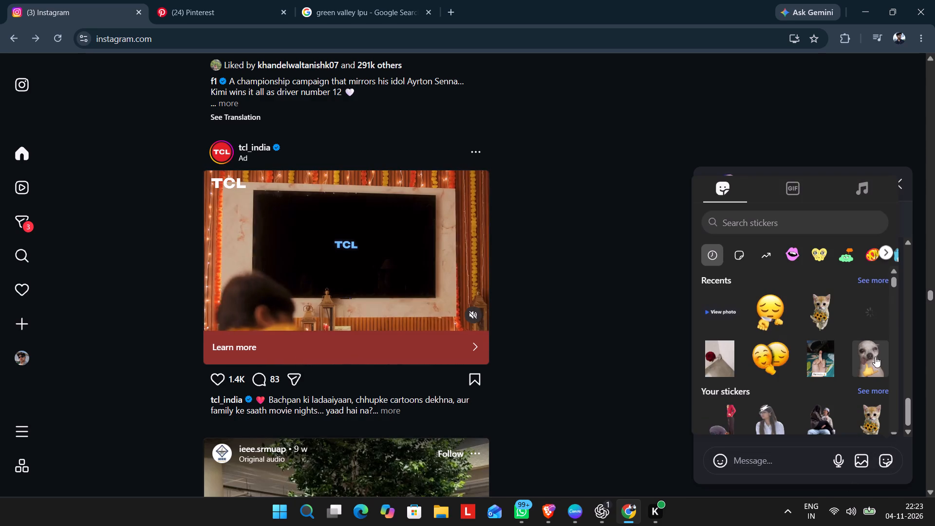
left_click(869, 363)
left_click(663, 331)
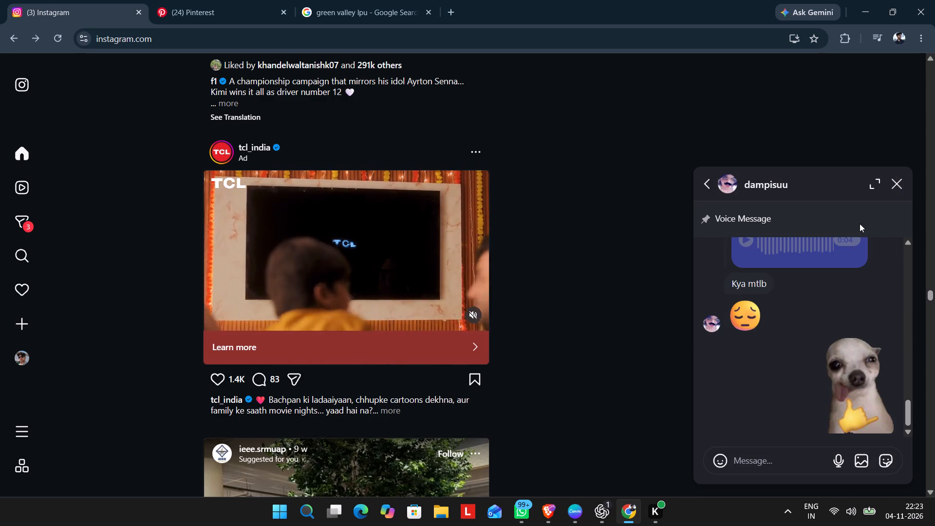
left_click(905, 177)
Browse the Instagram home feed from the ieee.srmuap Genesis reel to the rvcjinsta cricket post.
scroll(691, 327, "down", 3)
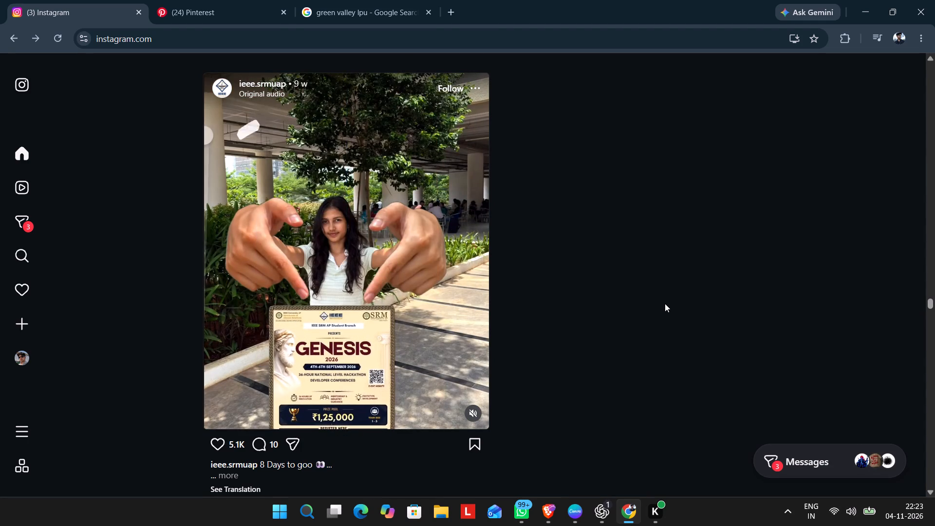
scroll(665, 303, "up", 1)
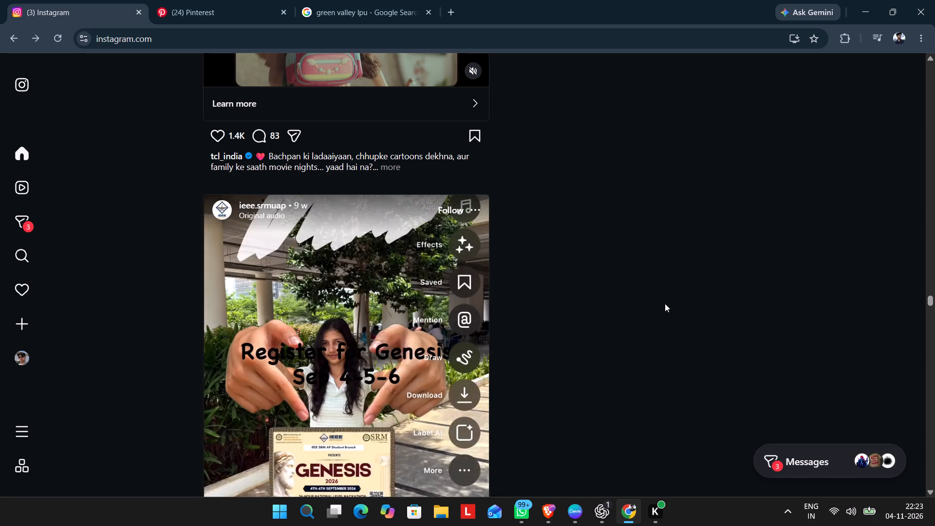
scroll(665, 303, "down", 1)
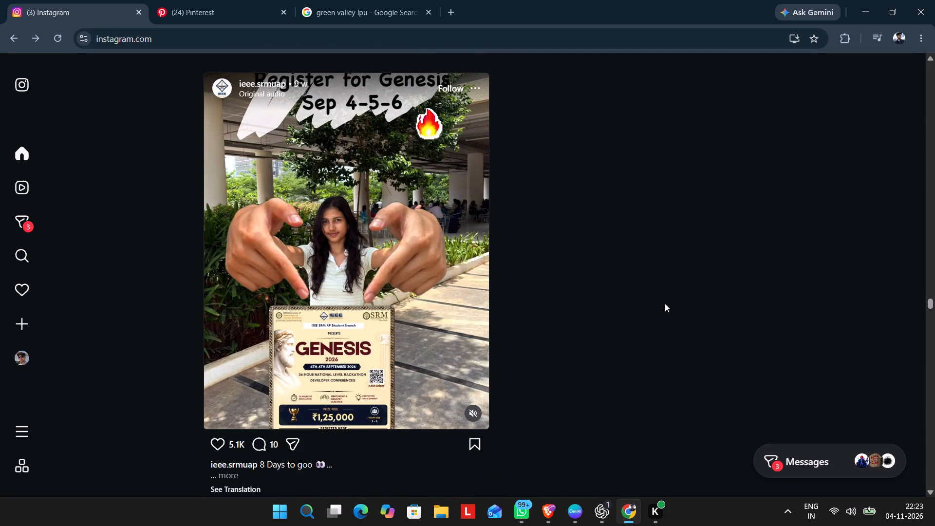
scroll(665, 303, "down", 1)
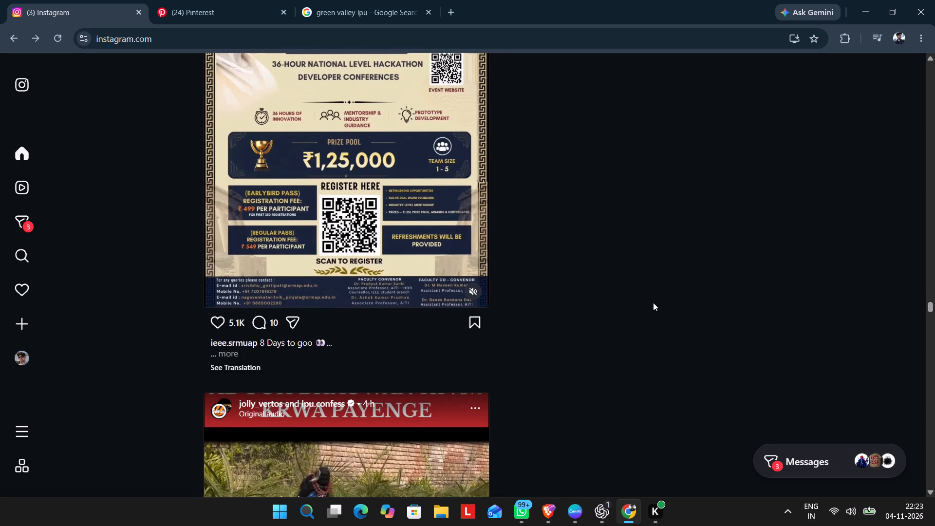
scroll(317, 340, "up", 2)
scroll(317, 340, "down", 5)
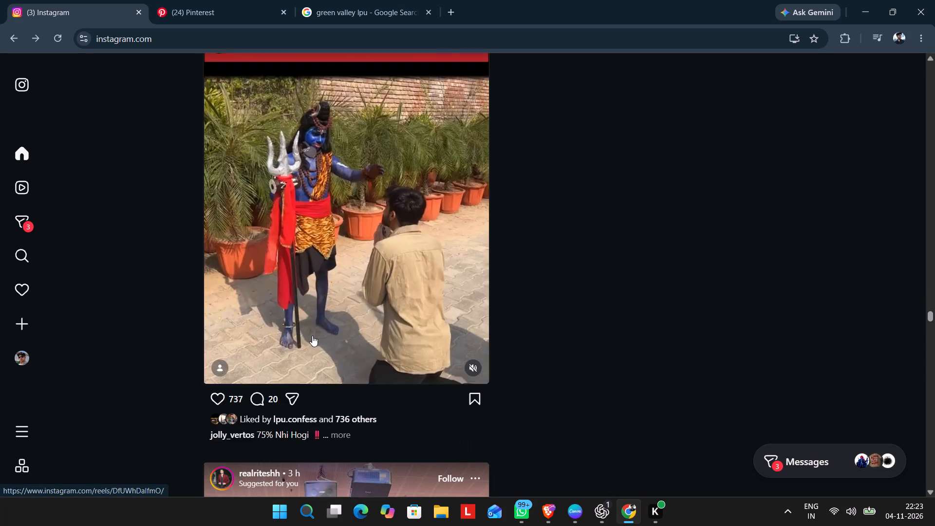
scroll(312, 336, "up", 1)
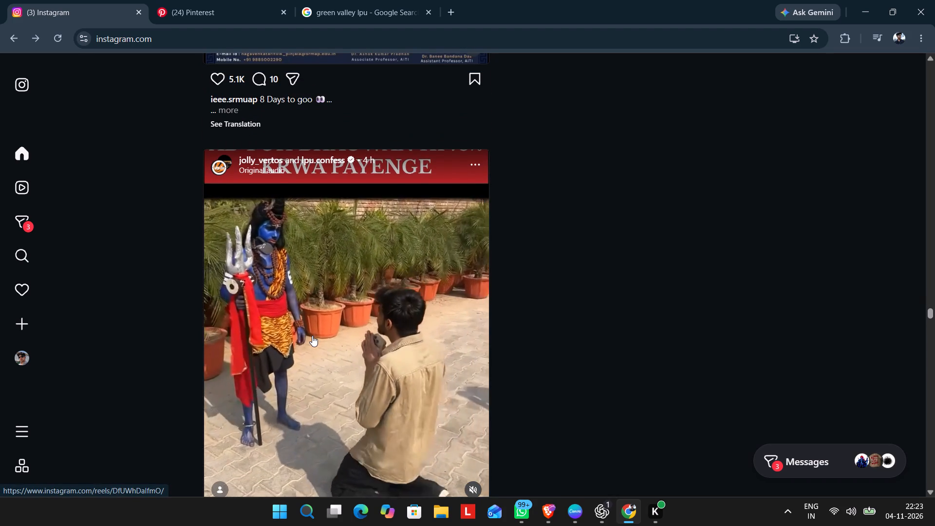
scroll(312, 336, "down", 2)
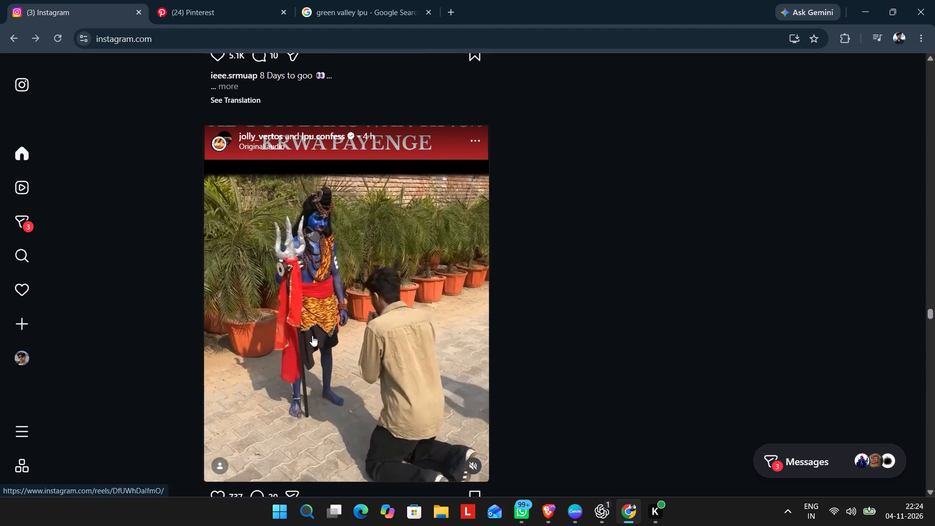
scroll(312, 336, "down", 2)
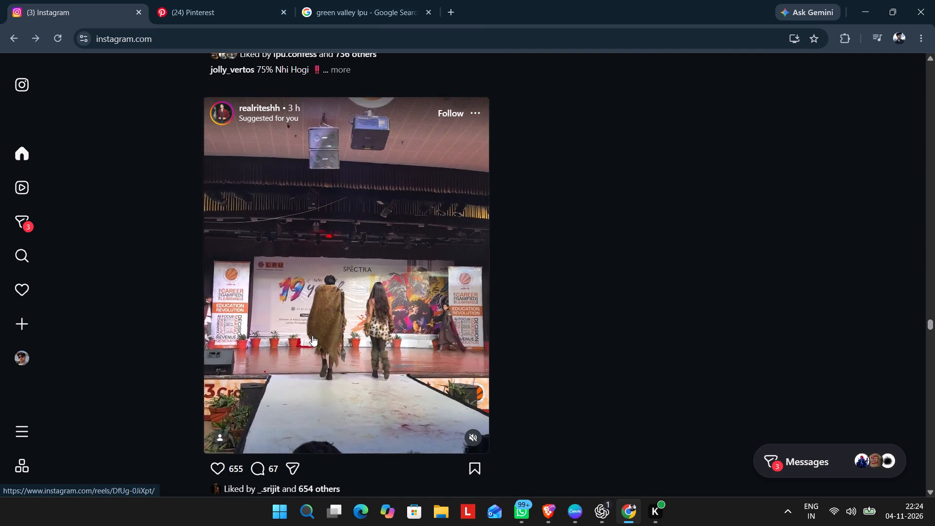
scroll(312, 336, "down", 3)
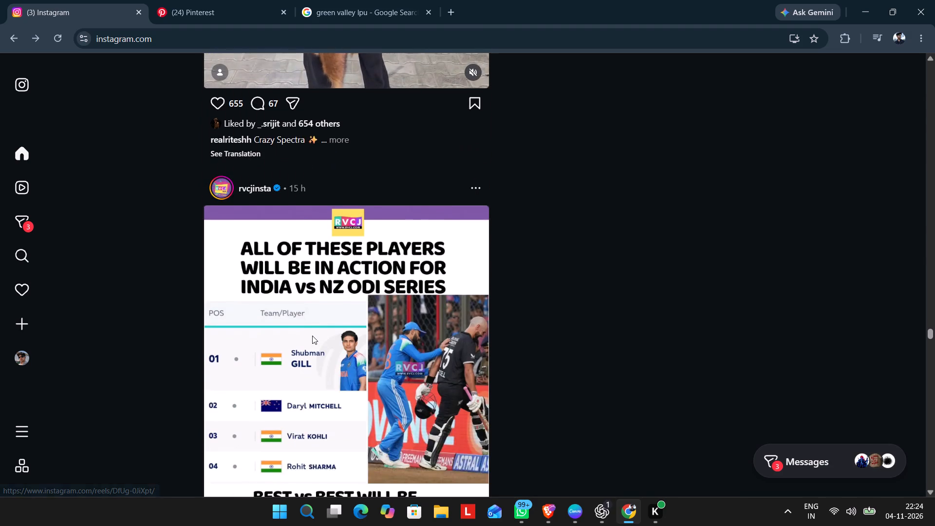
scroll(312, 336, "down", 1)
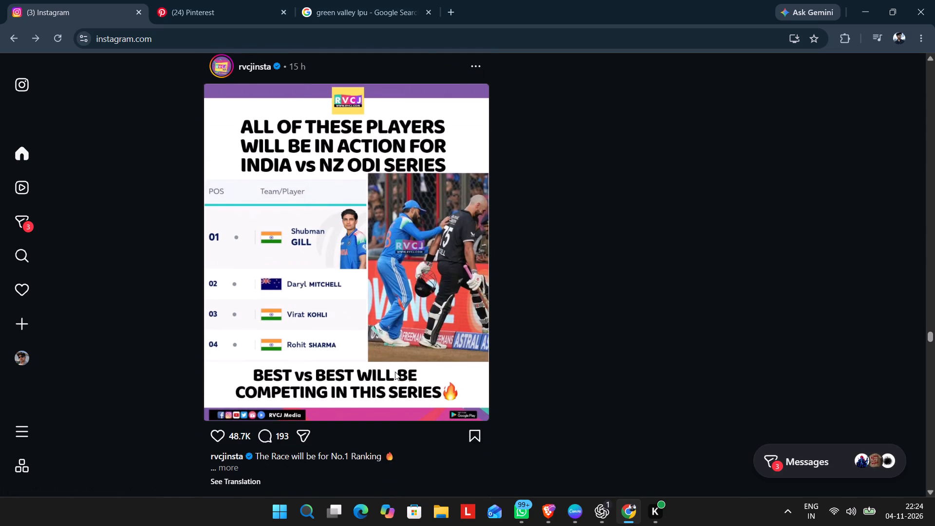
scroll(439, 379, "down", 1)
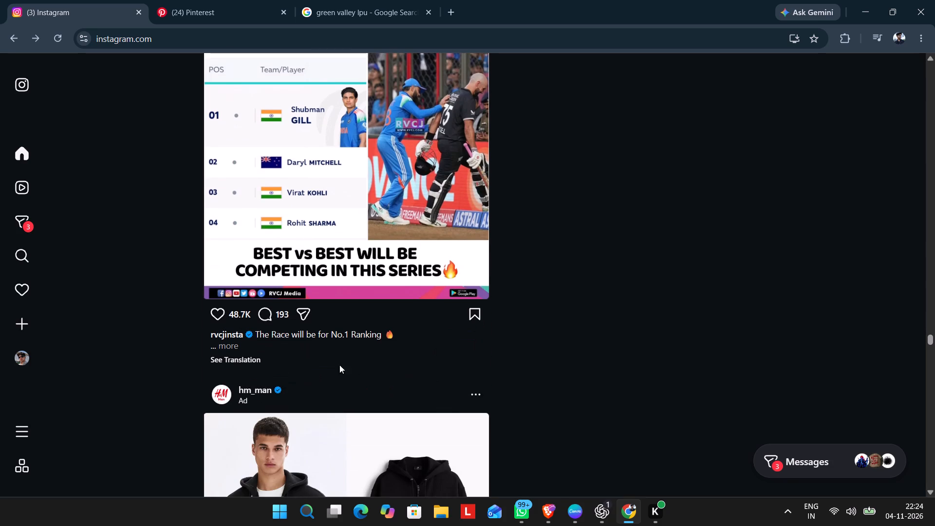
Read the comments and the first comment's replies on rvcjinsta's India vs NZ ODI series post.
left_click(269, 308)
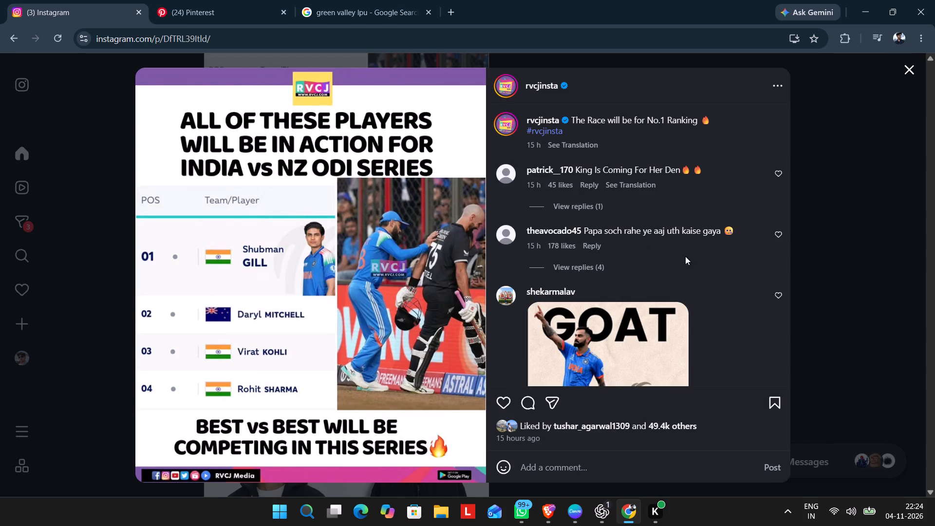
left_click(592, 206)
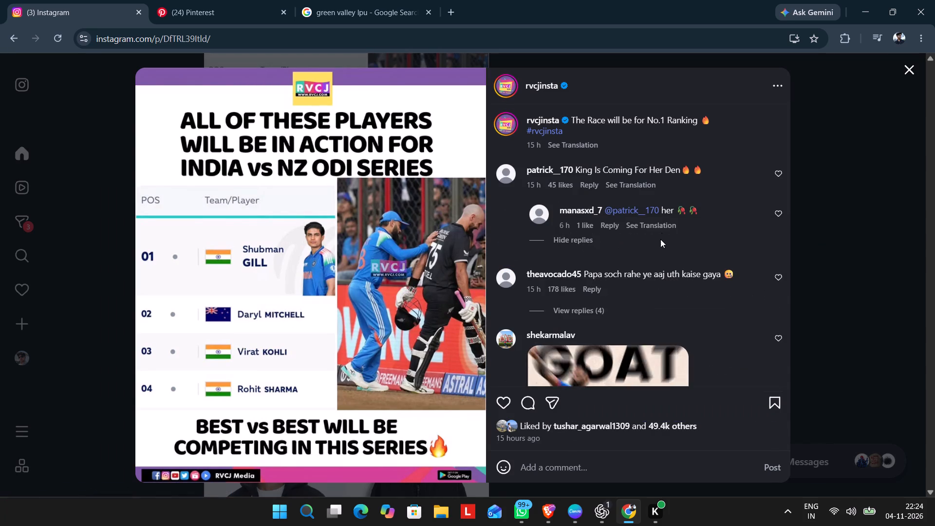
scroll(660, 244, "down", 3)
left_click(840, 220)
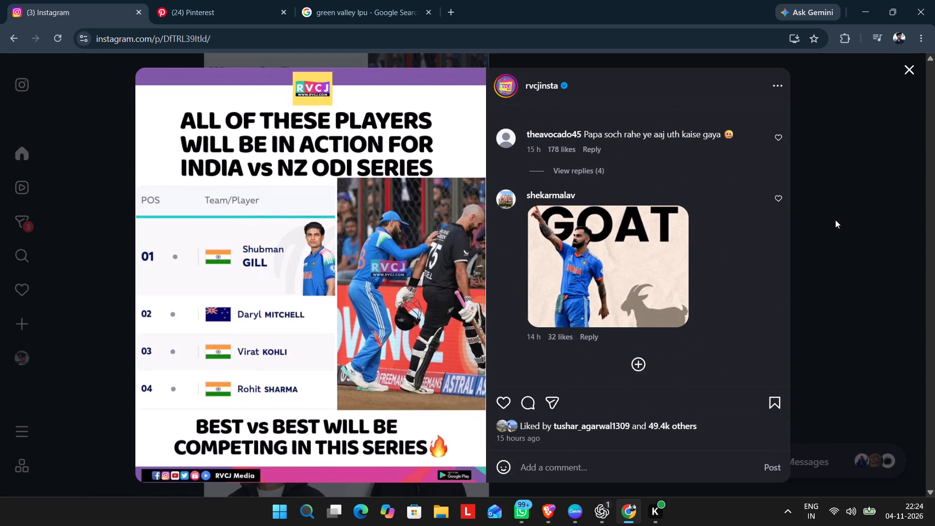
left_click(916, 69)
Browse further down the Instagram home feed past the H&M ad and the AI prompt reel.
scroll(676, 186, "down", 5)
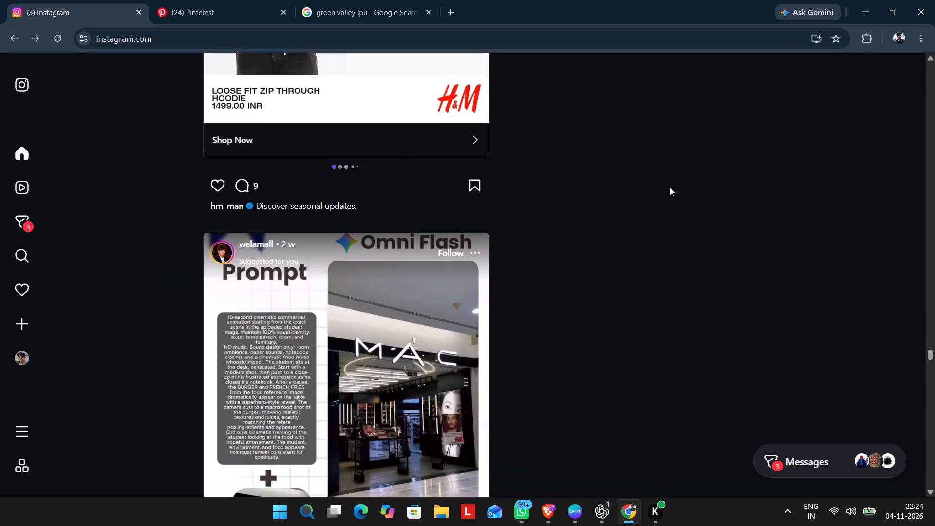
scroll(651, 184, "down", 1)
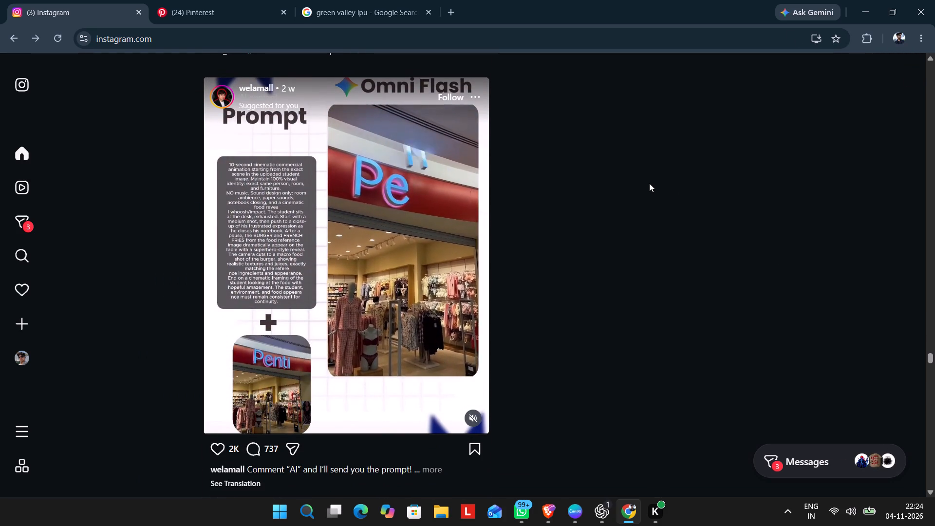
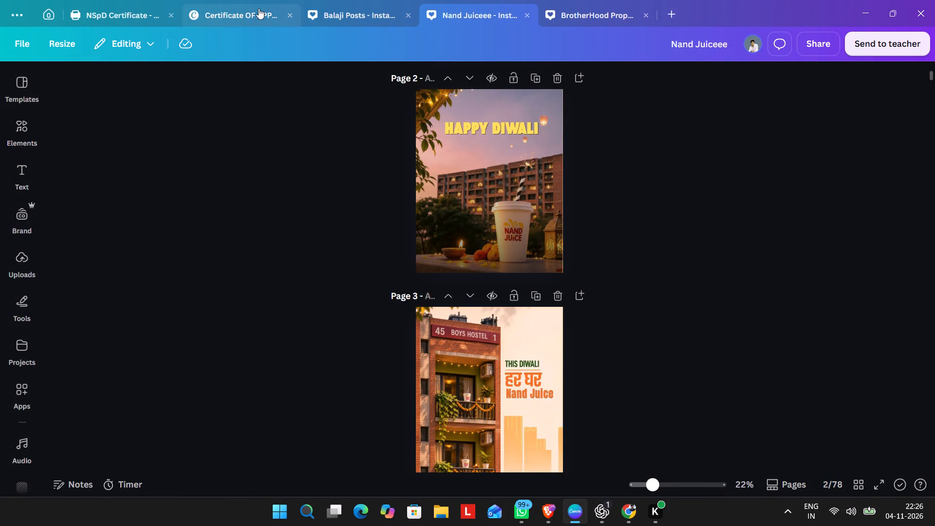
left_click(259, 8)
left_click(96, 8)
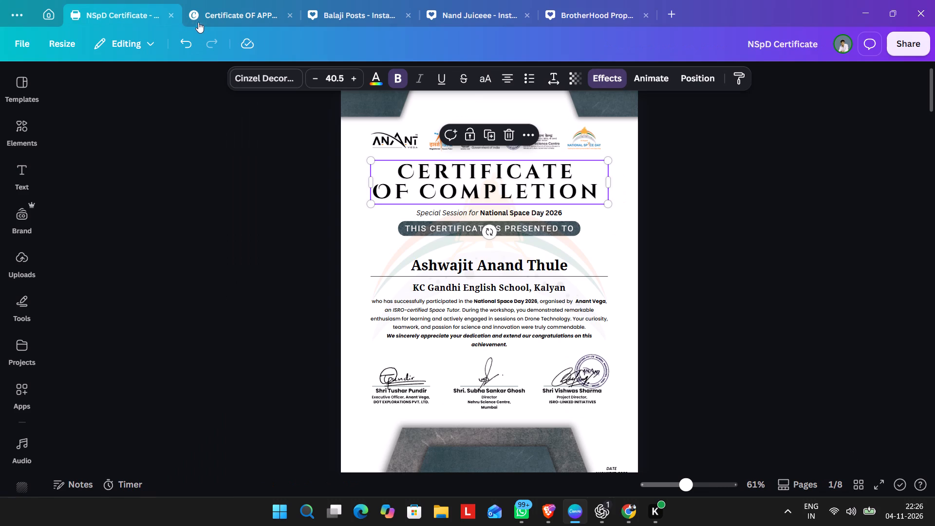
left_click(464, 322)
key("ctrl+c")
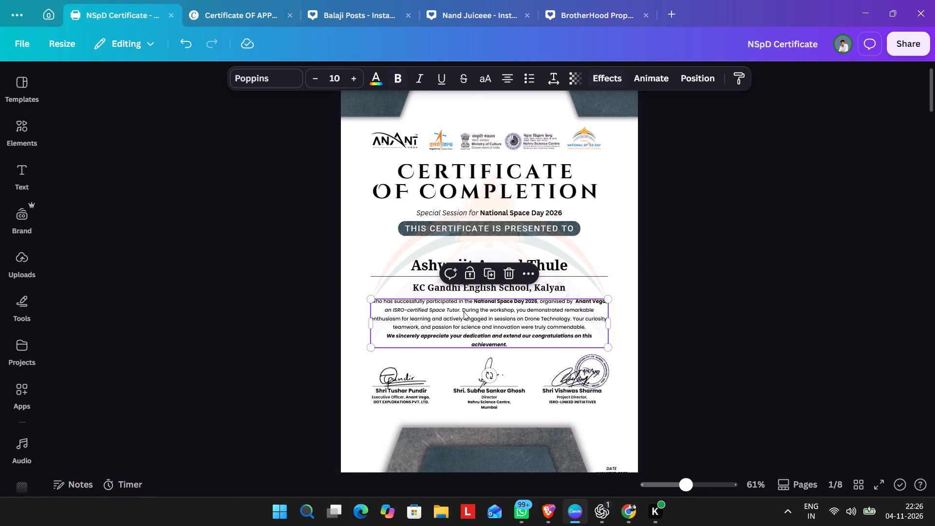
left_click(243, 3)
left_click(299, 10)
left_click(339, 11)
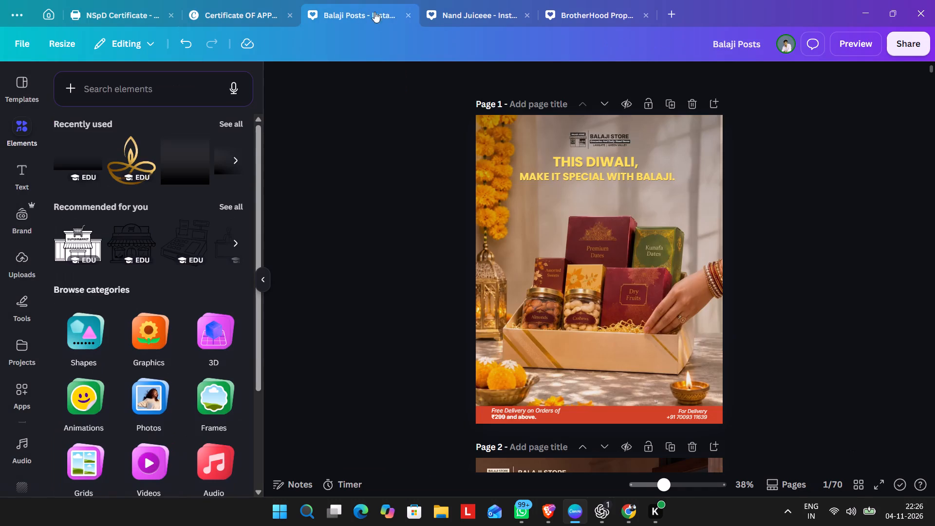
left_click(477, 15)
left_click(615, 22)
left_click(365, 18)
Paste the body paragraph into the Certificate OF APPRECIATION design, widen it to five lines, and centre it below "presented to".
left_click(286, 11)
key("ctrl+shift+t")
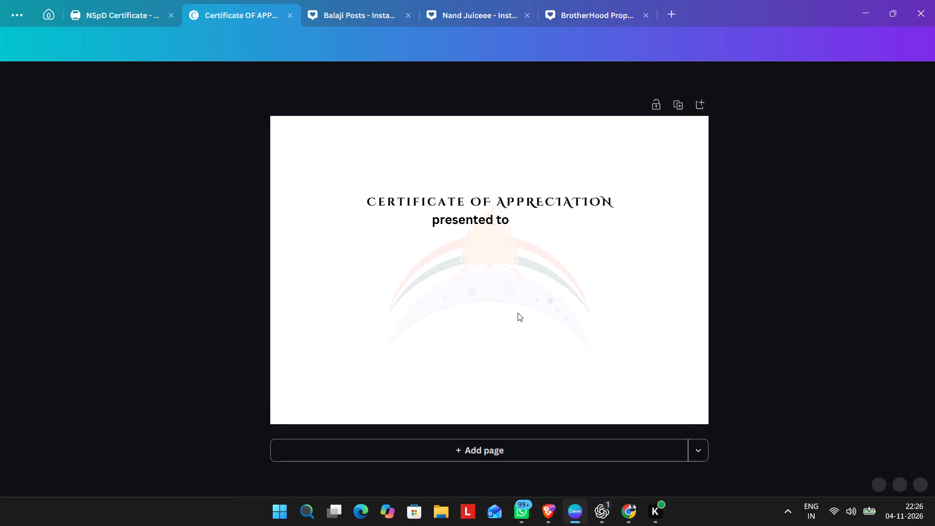
left_click(659, 303)
triple_click(494, 223)
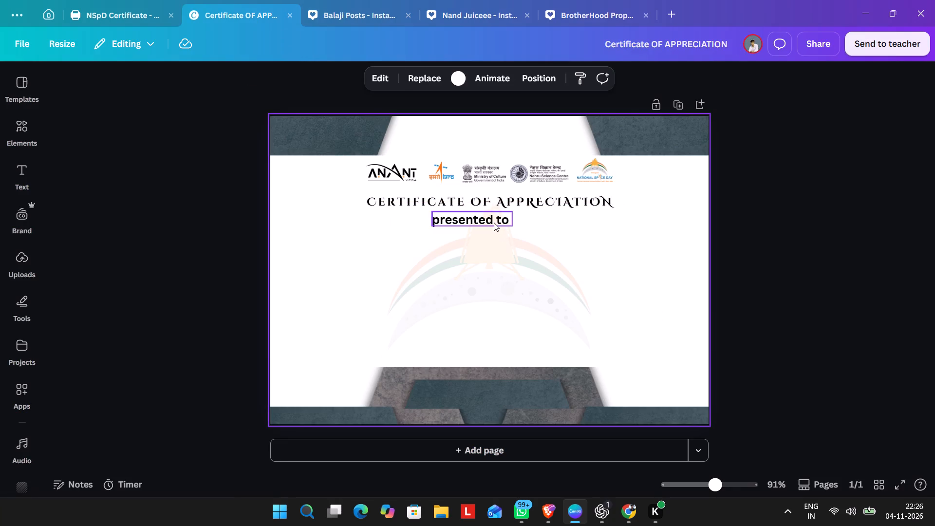
left_click(609, 240)
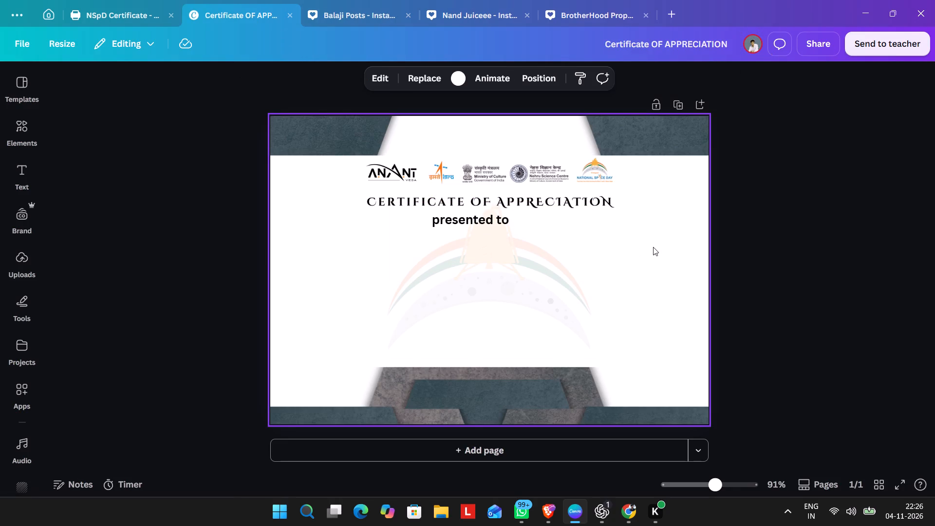
key("ctrl+v")
left_click_drag(592, 141, 594, 159)
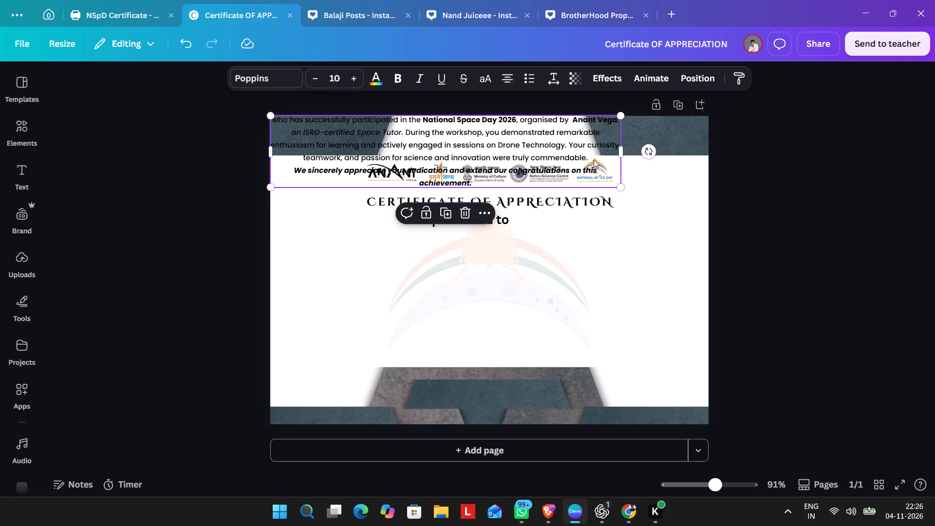
left_click_drag(594, 159, 628, 272)
left_click_drag(662, 264, 686, 265, "alt")
left_click_drag(623, 257, 637, 254)
left_click_drag(694, 257, 681, 258)
left_click(806, 238)
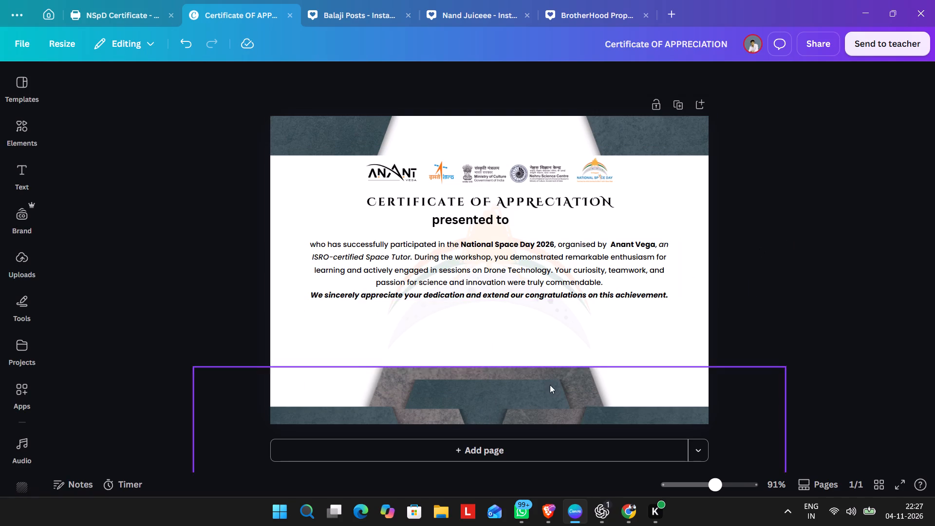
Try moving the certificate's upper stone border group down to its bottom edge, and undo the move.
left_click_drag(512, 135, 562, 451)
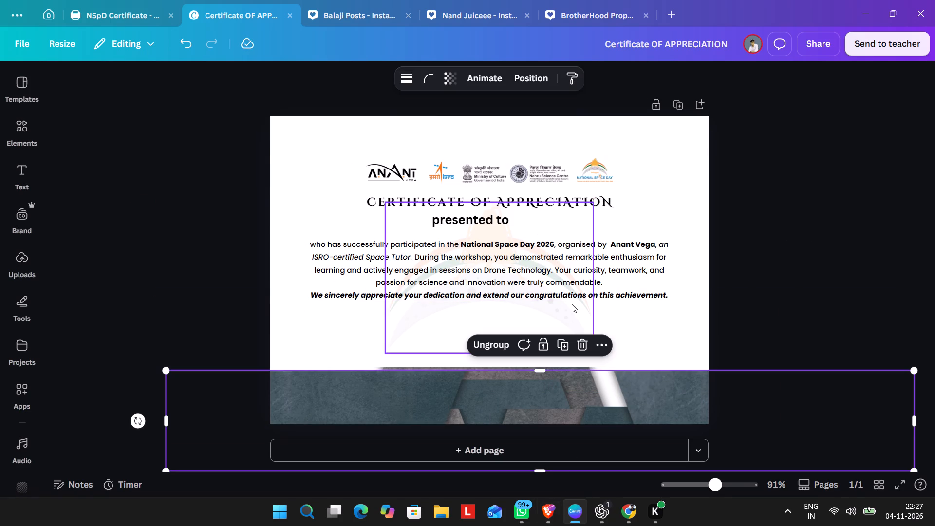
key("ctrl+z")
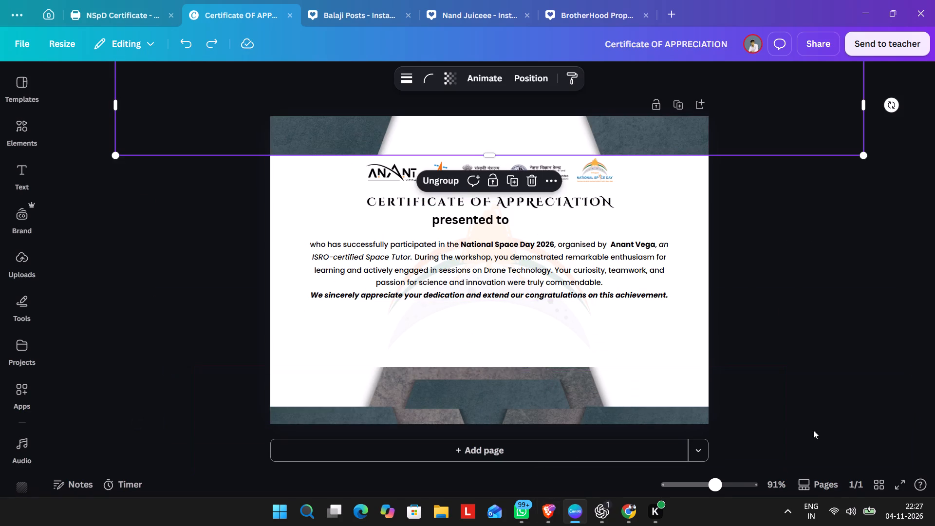
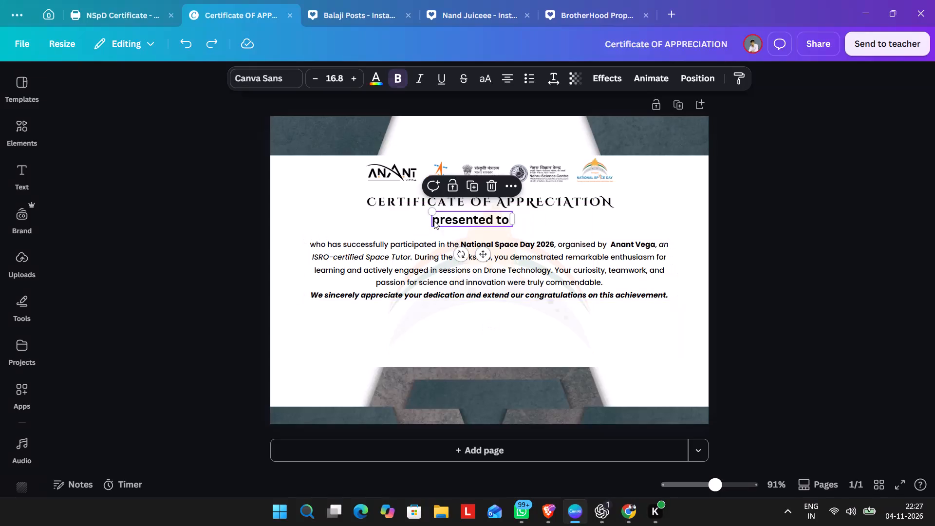
Change the "presented to" line to non-bold Poppins and capitalise its first letter so it reads "Presented to".
left_click(293, 87)
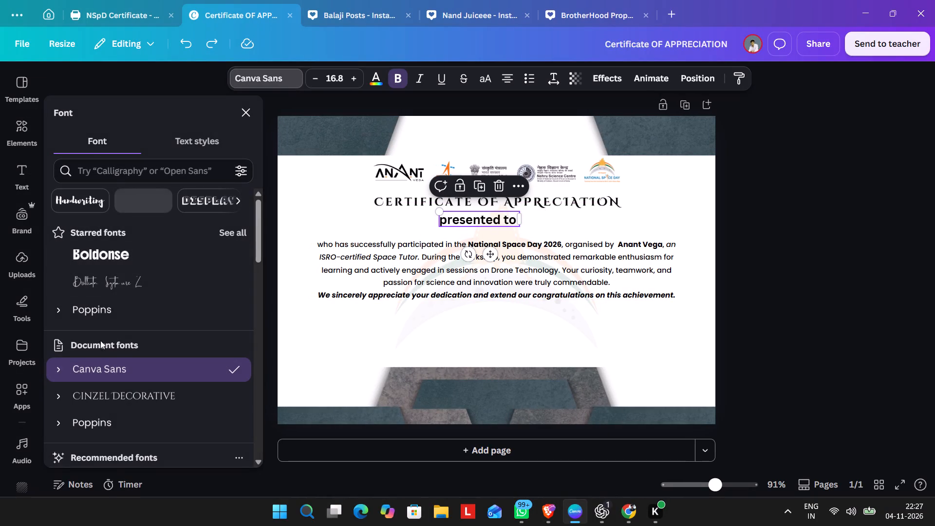
left_click(137, 416)
left_click(400, 76)
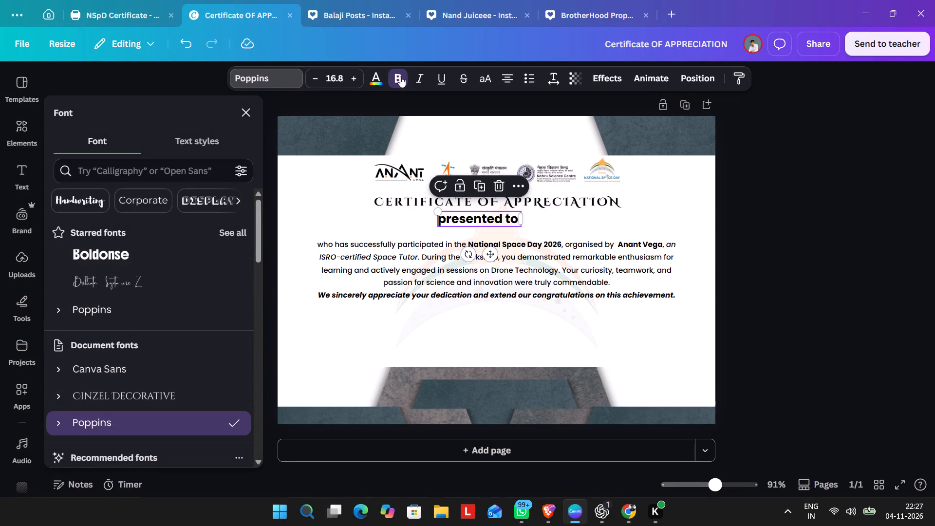
scroll(489, 240, "up", 6, "ctrl")
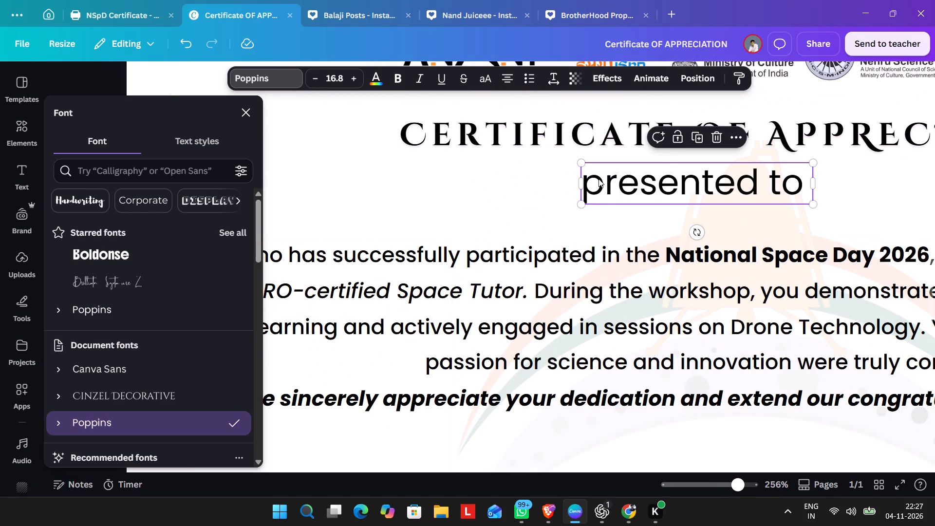
left_click(598, 178)
key("BackSpace")
key("shift+braceleft")
key("shift+BackSpace")
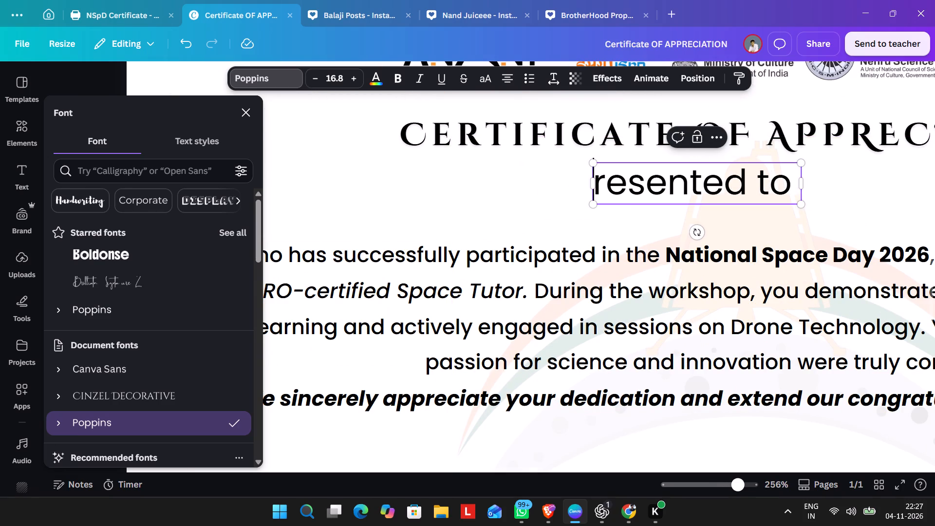
key("shift+p")
Nudge the CERTIFICATE OF APPRECIATION heading slightly up towards the logo row.
scroll(644, 210, "down", 2, "ctrl")
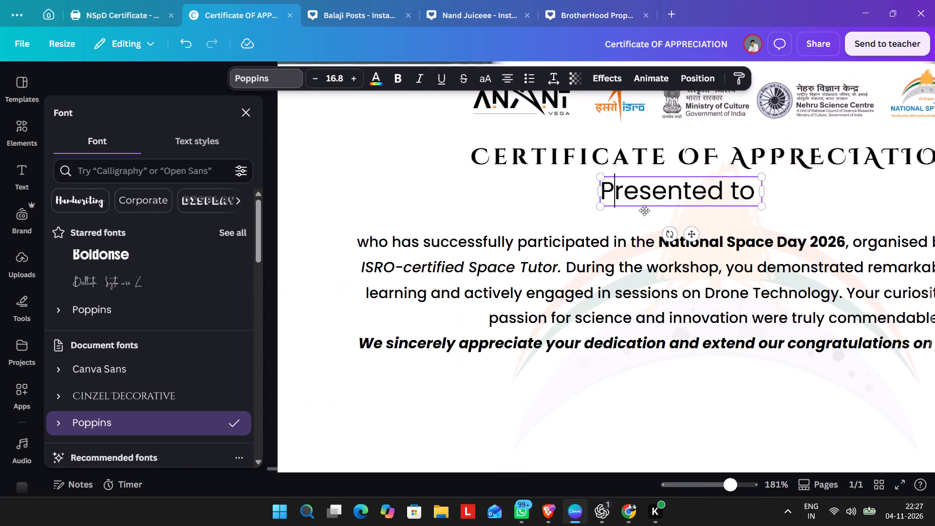
scroll(644, 210, "down", 3, "ctrl")
left_click(817, 186)
left_click(614, 185)
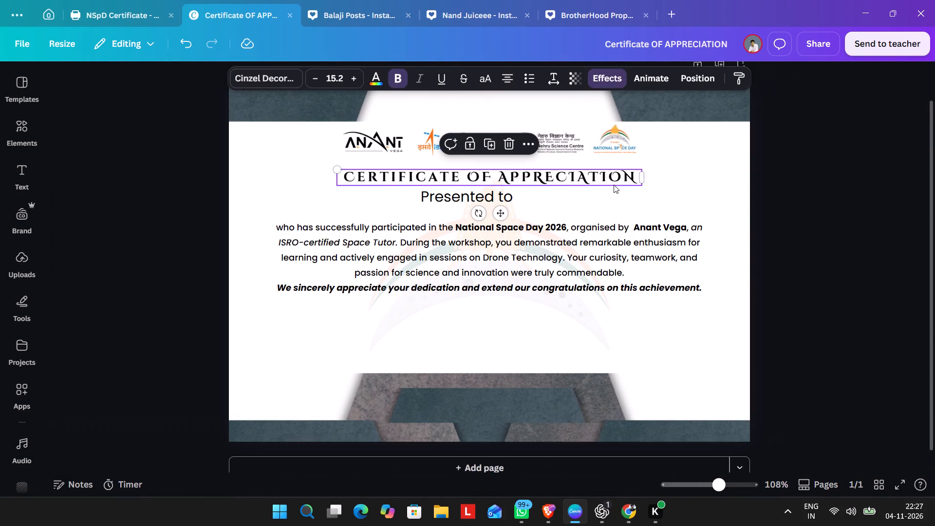
key("Up")
key("Up")
Shrink the "Presented to" line to size 11.7 and centre it directly below the certificate heading.
scroll(614, 185, "up", 4, "ctrl")
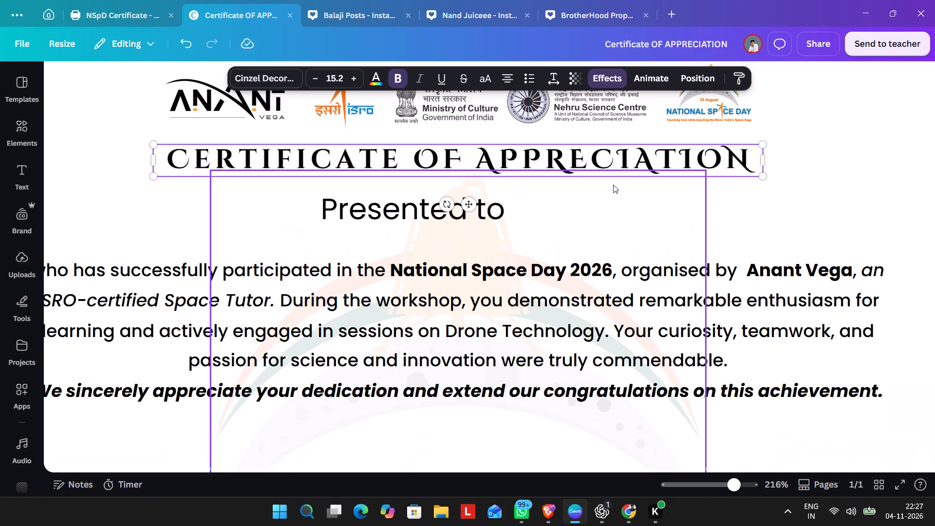
left_click(477, 218)
left_click_drag(514, 227, 486, 217)
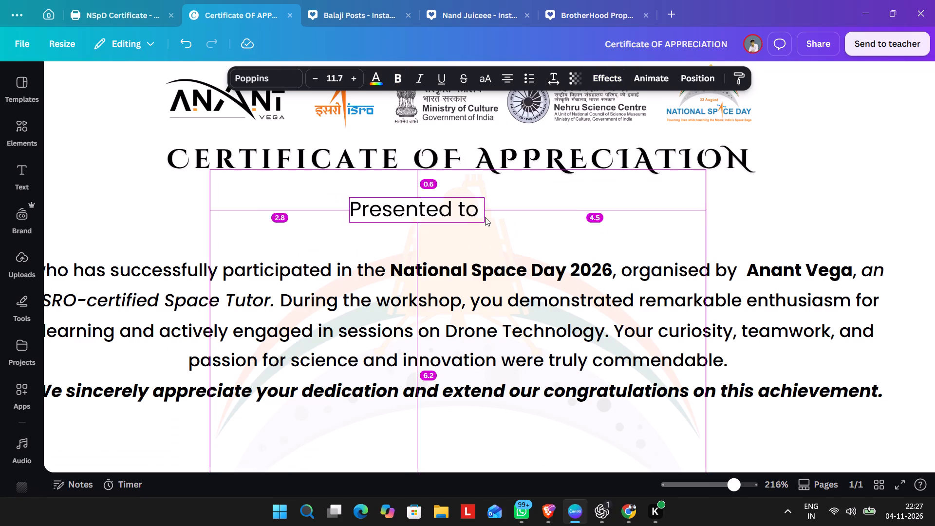
left_click_drag(467, 216, 500, 199)
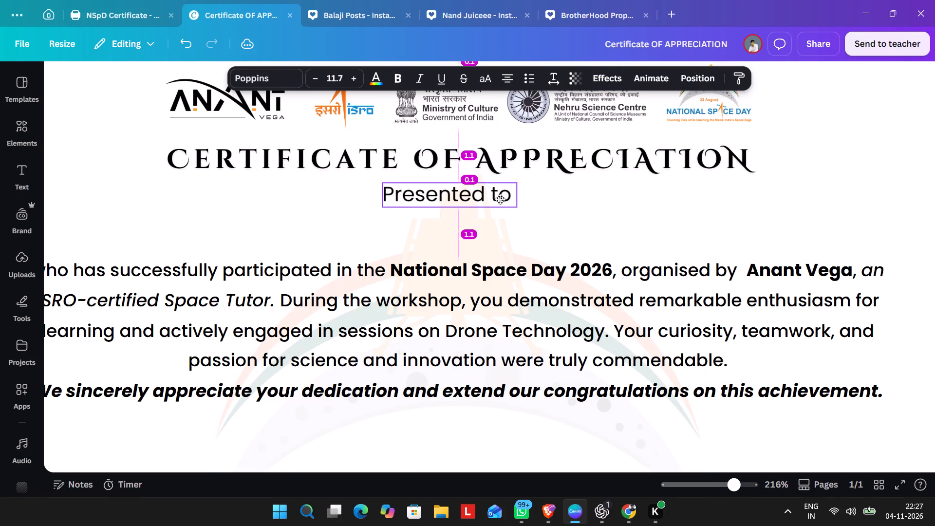
left_click_drag(500, 199, 505, 199)
Move the "who has successfully participated" paragraph straight down, keeping it centred, to leave room for a recipient name.
scroll(505, 201, "down", 3, "ctrl")
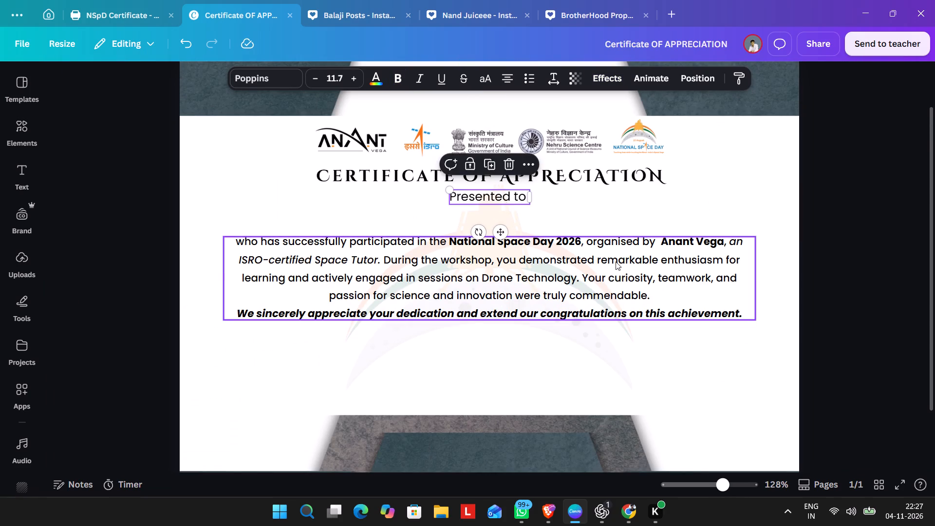
left_click_drag(616, 262, 613, 275)
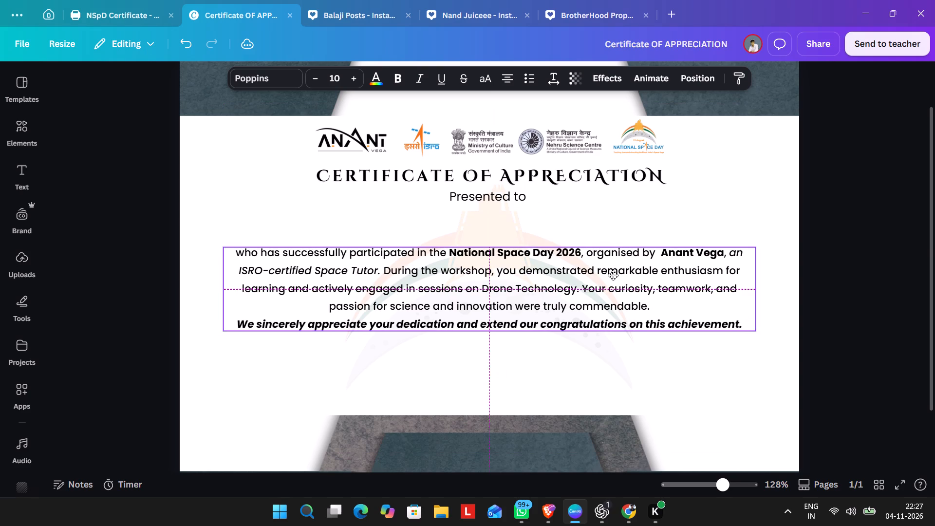
left_click_drag(613, 275, 616, 277)
left_click(861, 211)
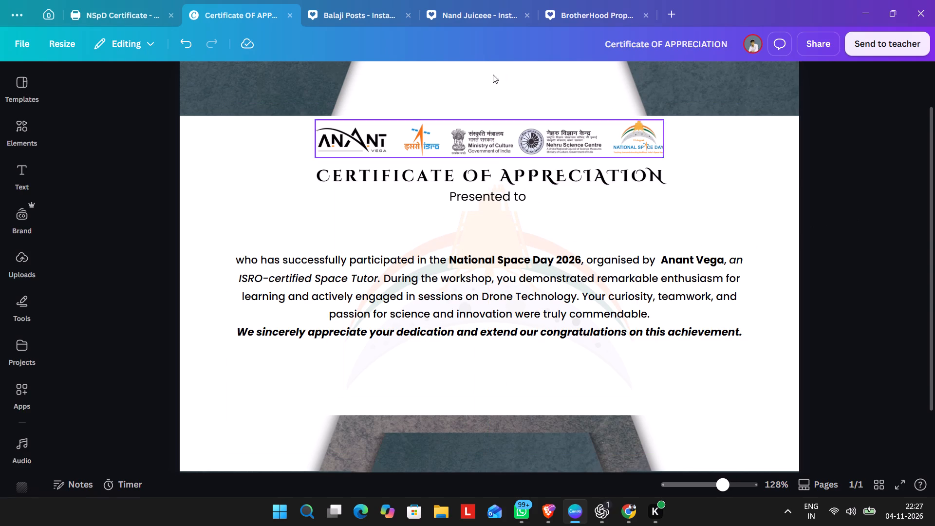
Copy the recipient name together with its underline from page 1 of the NSpD Certificate design.
left_click(147, 11)
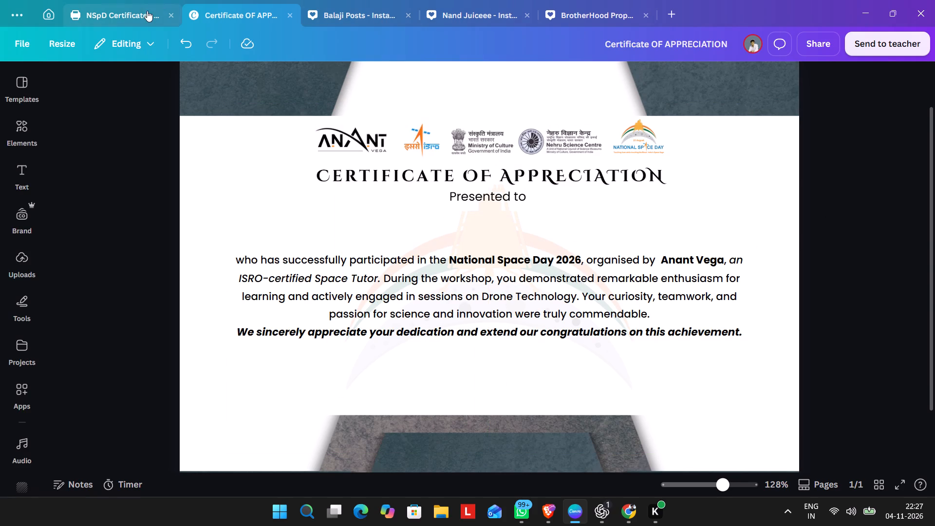
left_click(380, 277)
left_click(415, 268, "shift")
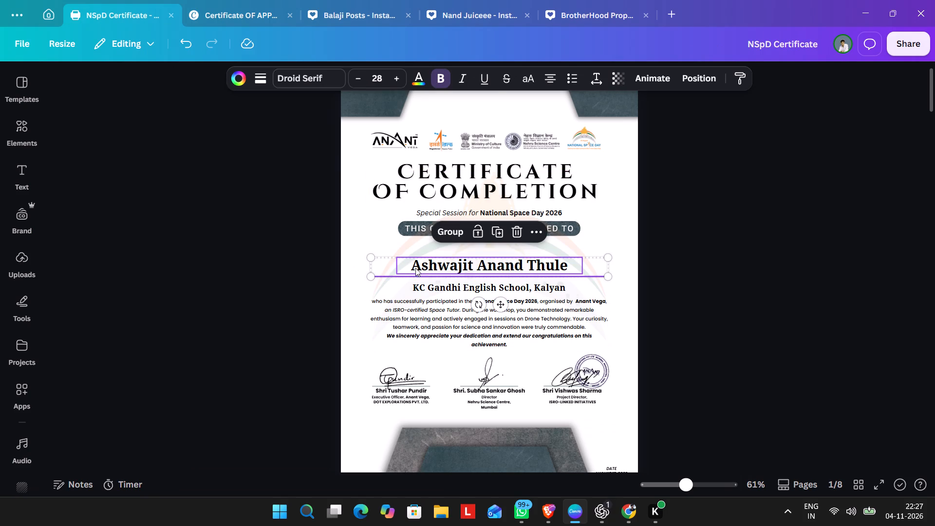
key("ctrl+c")
Paste the recipient name and underline into the Certificate OF APPRECIATION design, placing them between "Presented to" and the body paragraph.
left_click(239, 11)
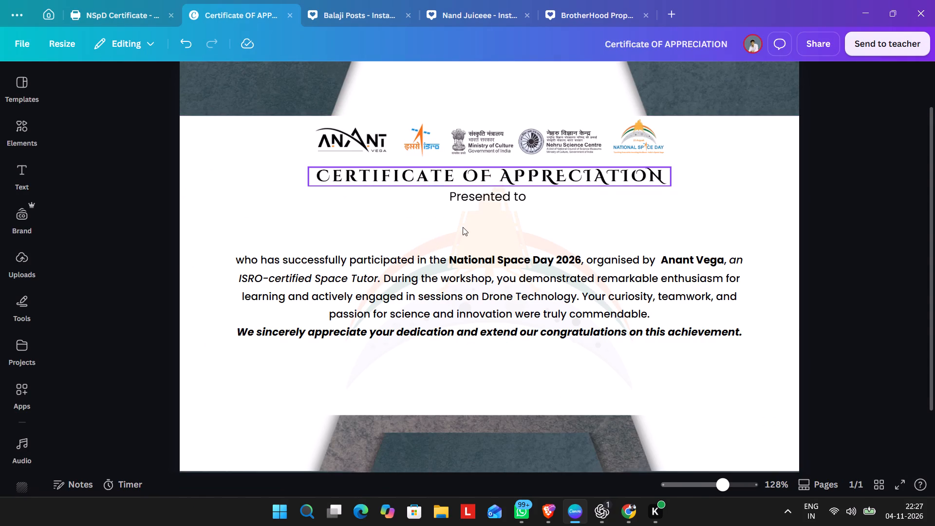
left_click(766, 220)
key("ctrl+v")
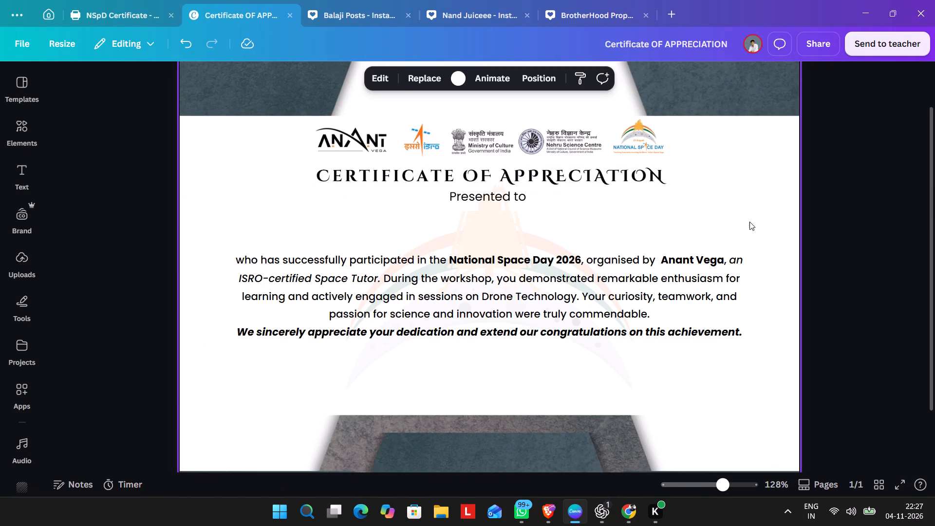
left_click_drag(699, 434, 701, 230)
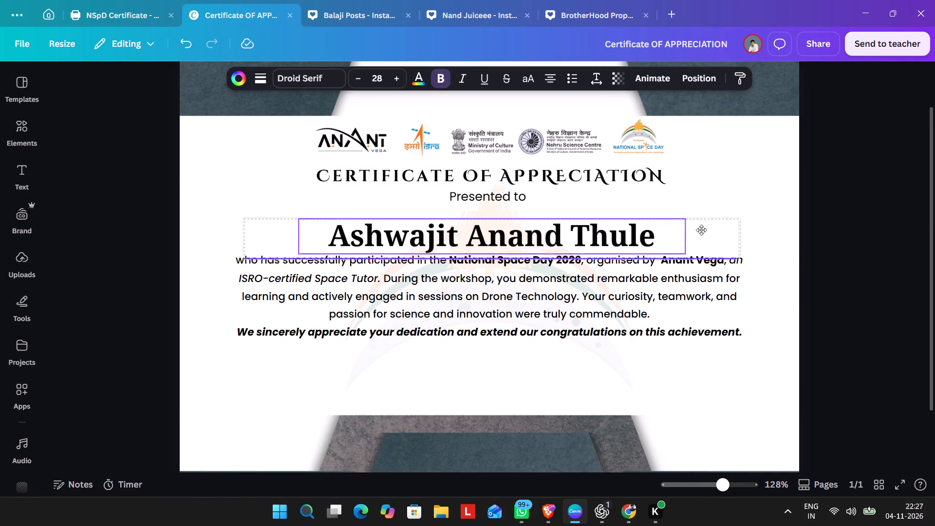
left_click_drag(701, 230, 705, 224)
Nudge the body paragraph slightly down, away from the recipient name's underline.
scroll(715, 244, "down", 1, "ctrl")
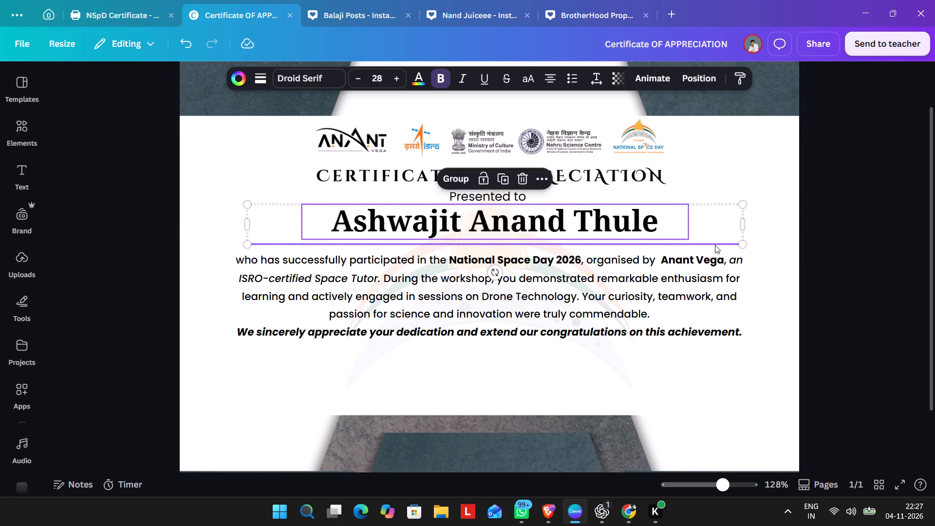
scroll(715, 245, "down", 1, "ctrl")
left_click(636, 277)
key("Down")
key("Down")
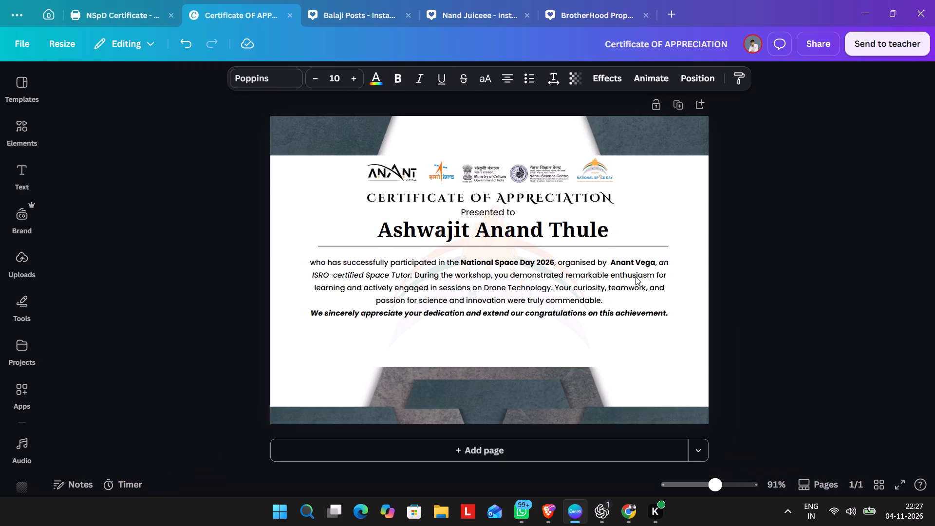
Nudge the recipient name and its underline together slightly down, away from the "Presented to" line.
scroll(613, 280, "up", 2, "ctrl")
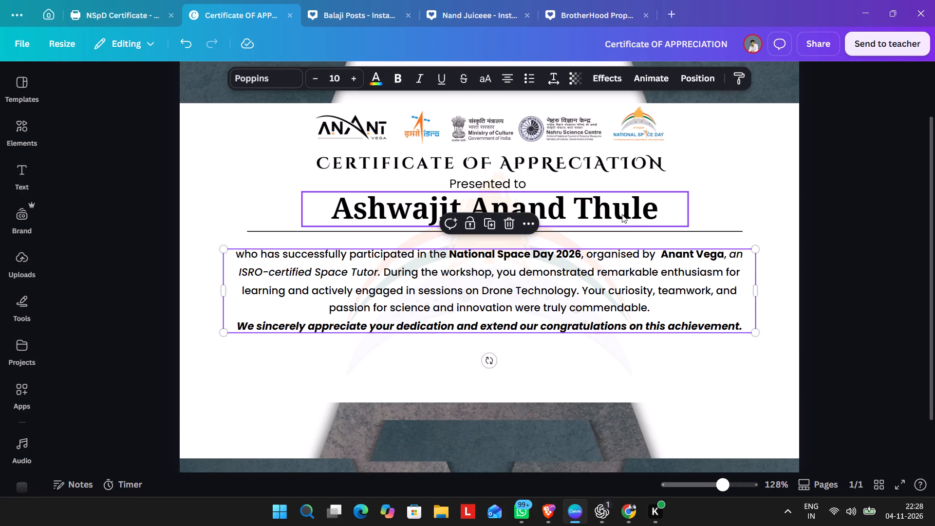
left_click(622, 207)
left_click(640, 232, "shift")
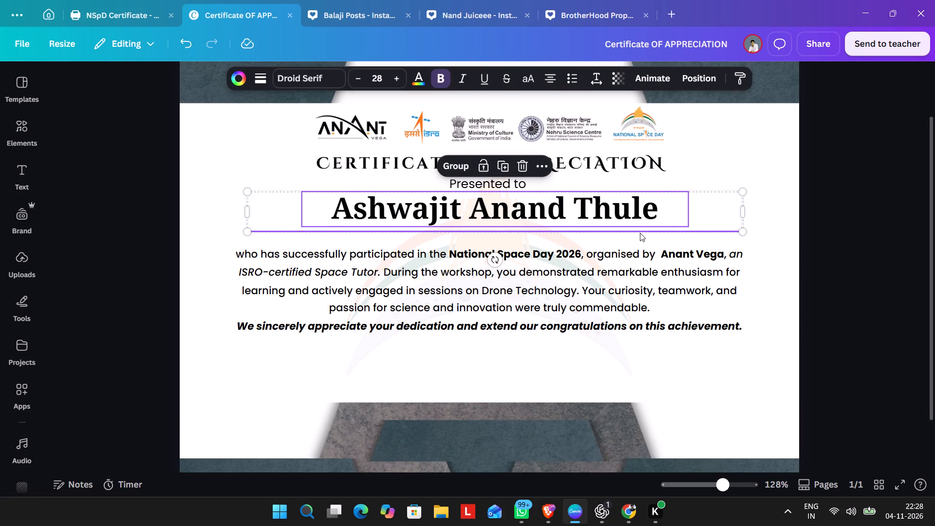
key("Down")
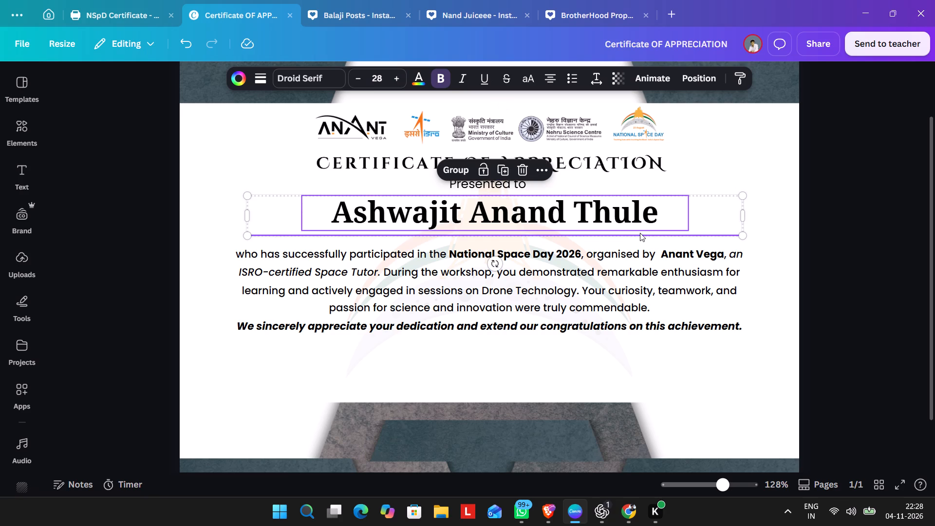
key("Down")
key("Up")
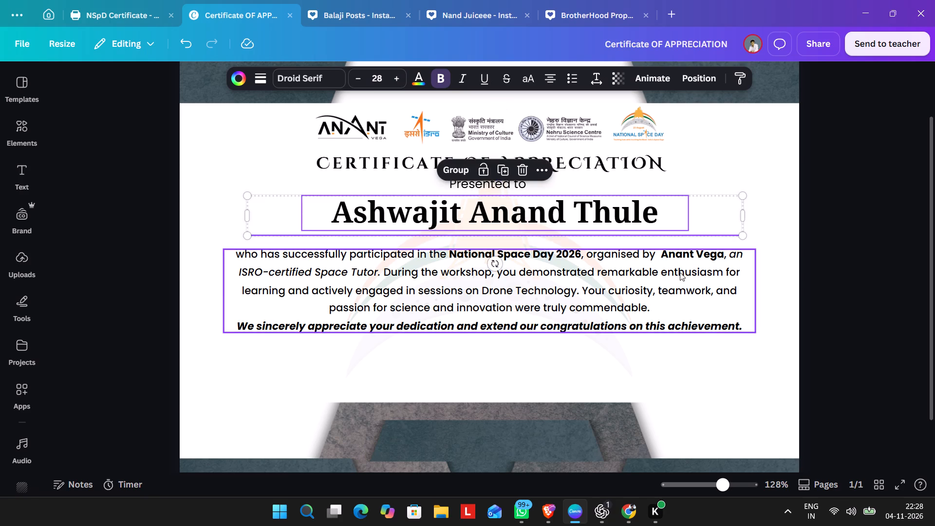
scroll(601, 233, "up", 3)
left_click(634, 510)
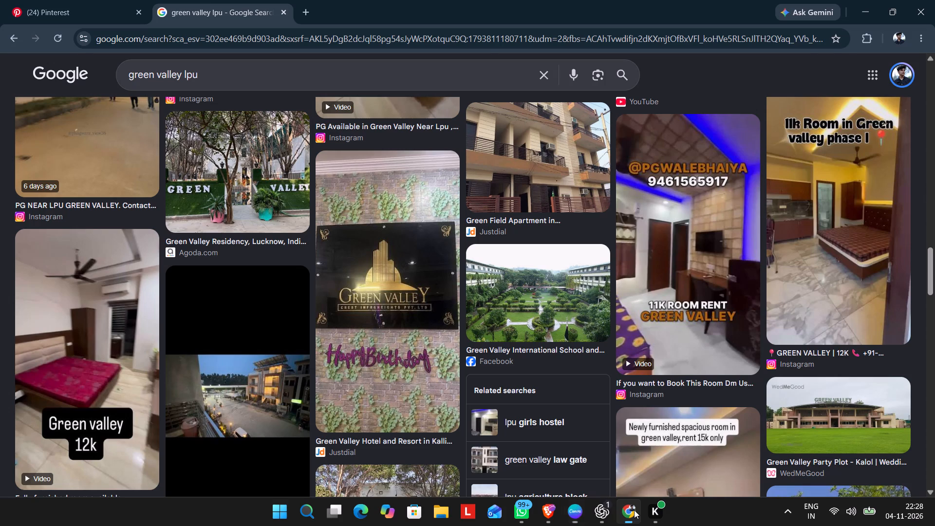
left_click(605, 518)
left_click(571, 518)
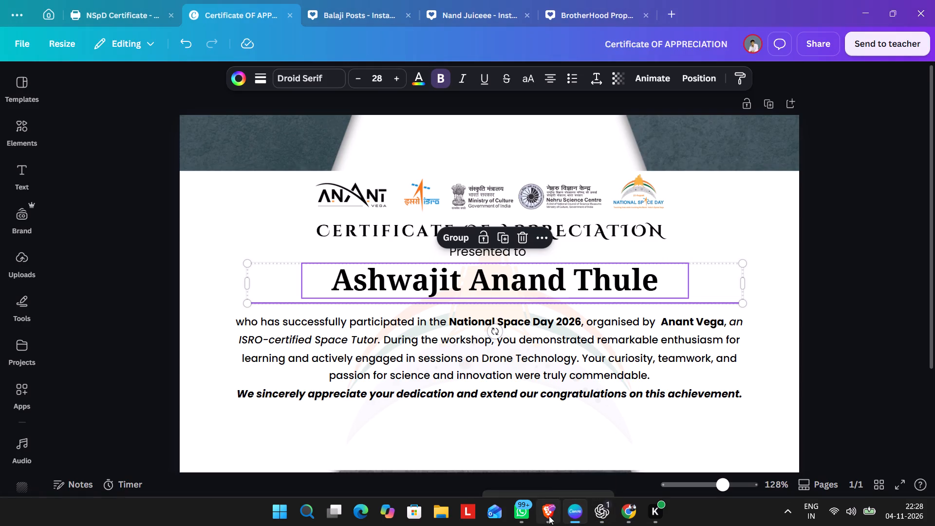
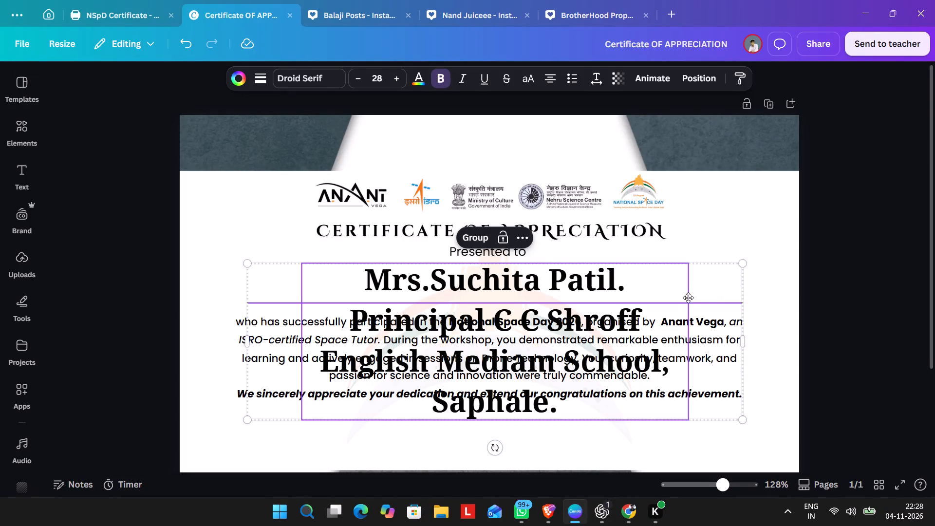
Widen the recipient text box until its text fits on two lines, and scale it down to about font size 18.9.
left_click(801, 303)
left_click(620, 291)
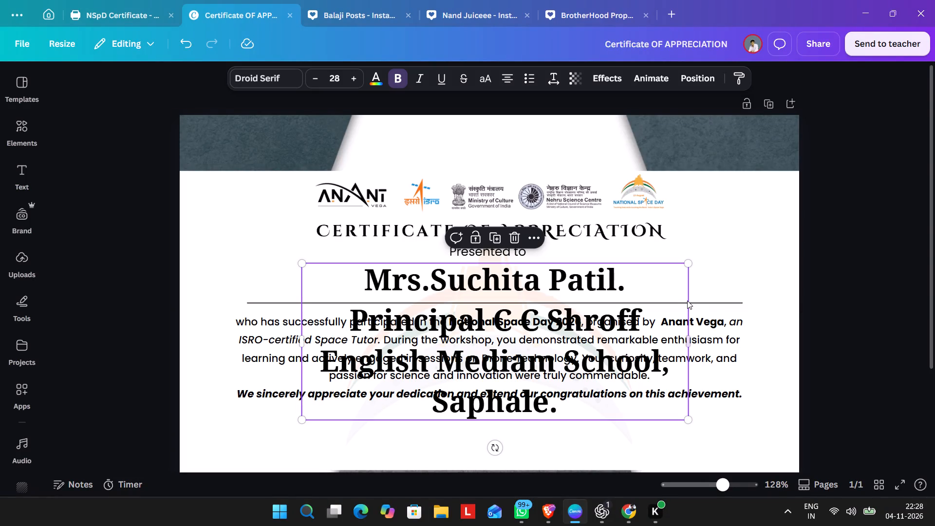
left_click_drag(689, 301, 730, 294)
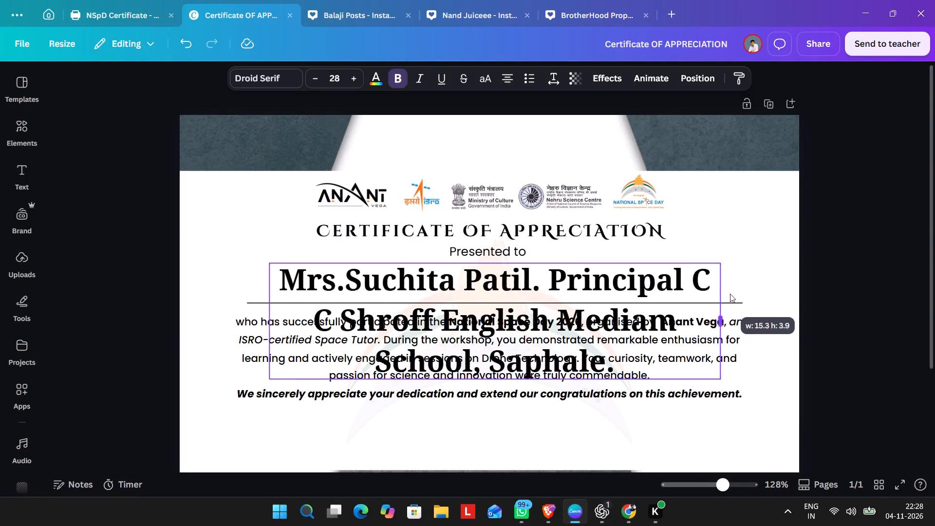
left_click_drag(730, 294, 801, 289)
left_click_drag(801, 339, 760, 327)
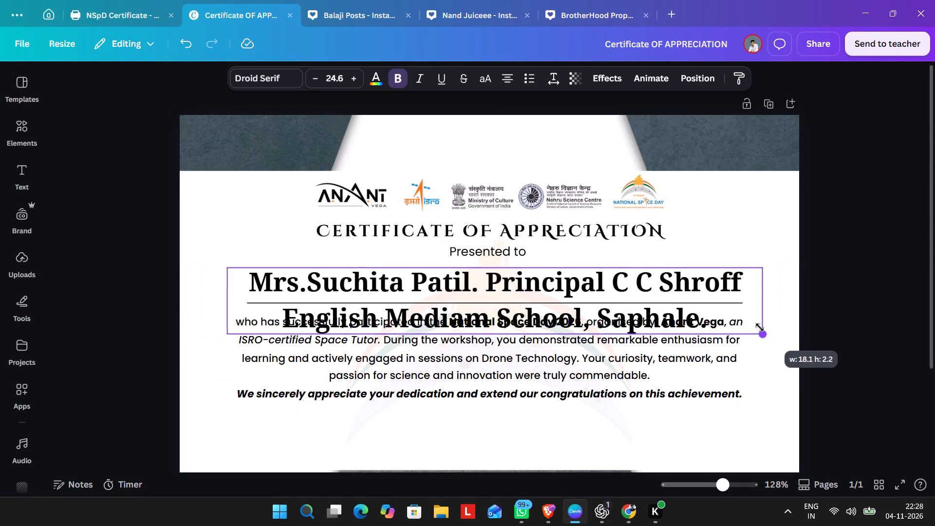
left_click_drag(760, 327, 703, 317)
left_click(703, 305)
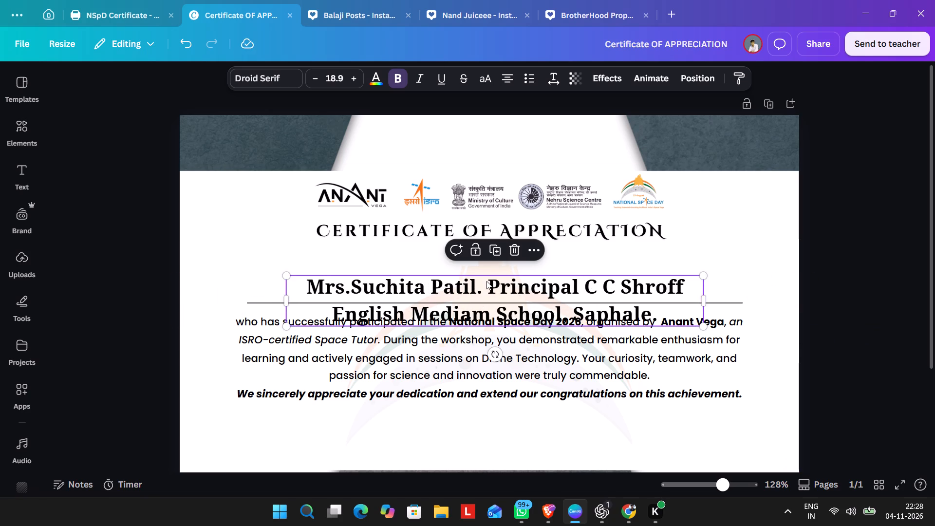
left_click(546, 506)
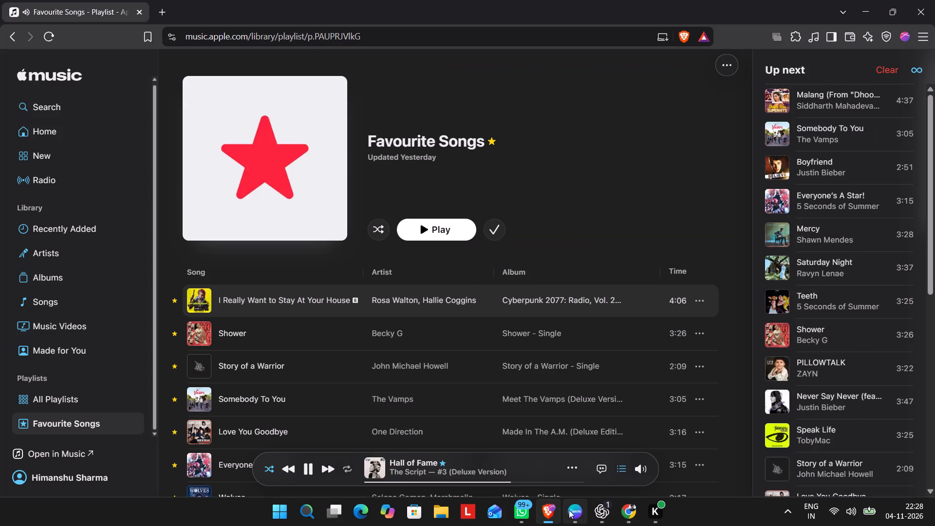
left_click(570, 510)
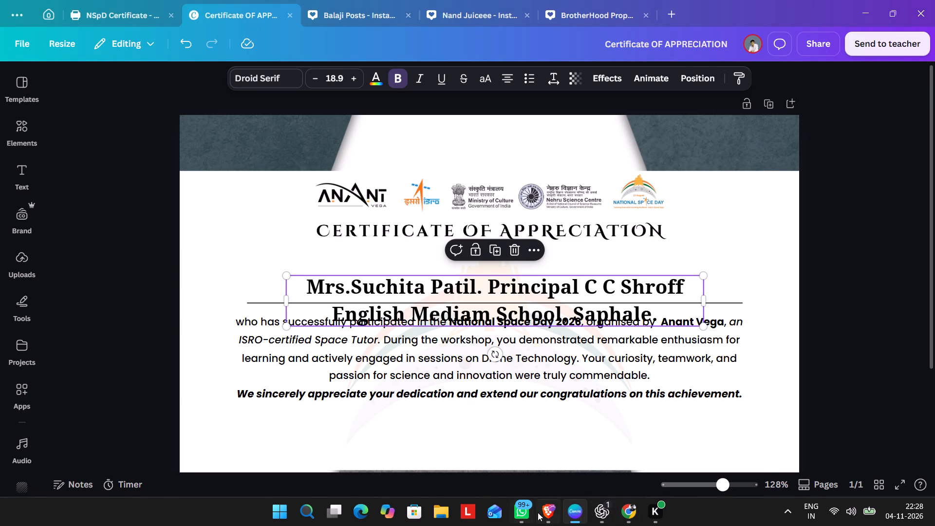
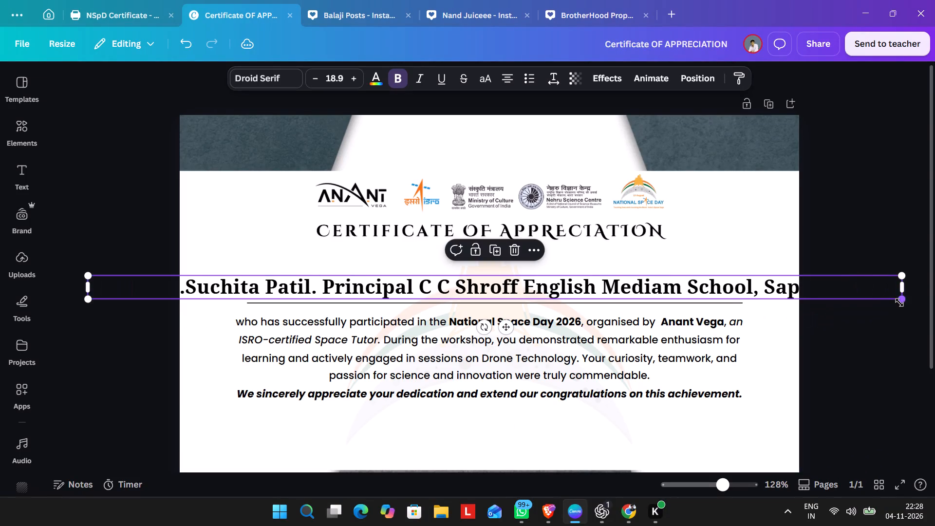
Scale the recipient name and school line down to about size 12.4 so it fits within the certificate's width.
left_click_drag(906, 303, 780, 296, "alt")
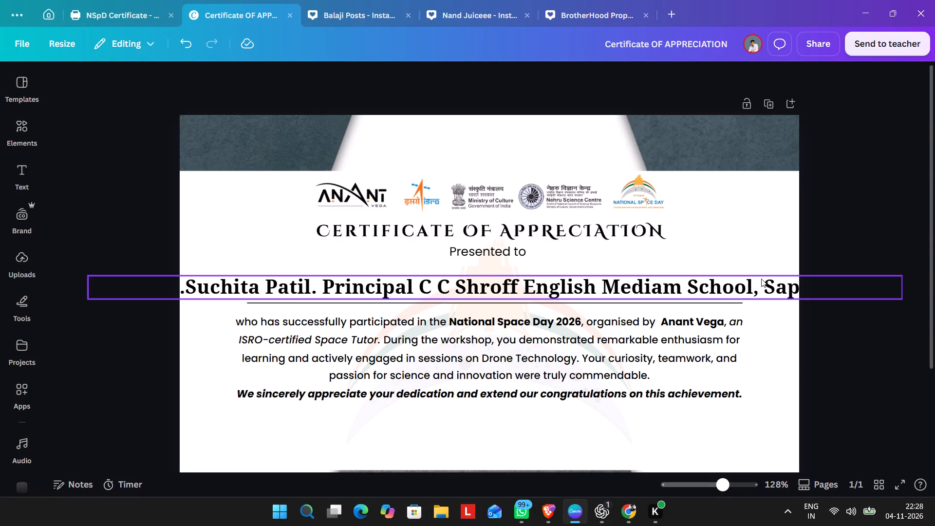
left_click(732, 282)
left_click_drag(904, 300, 750, 290)
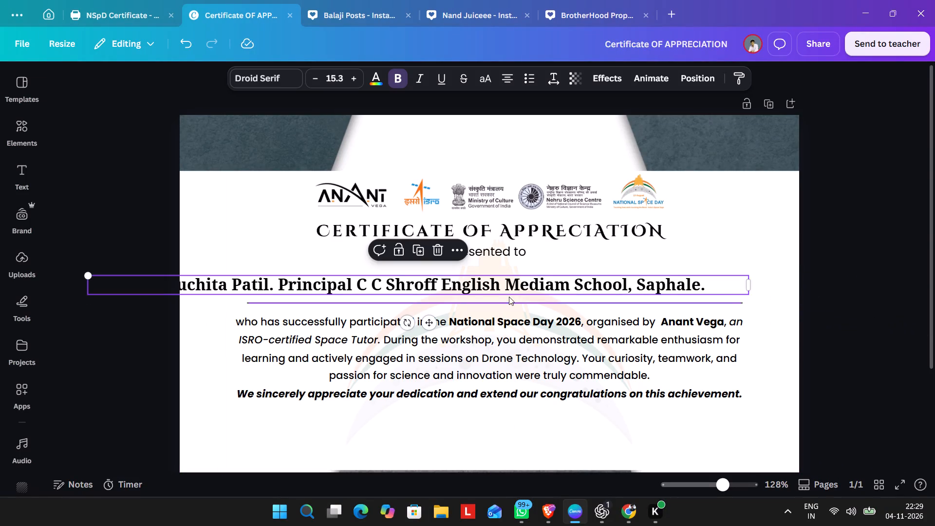
left_click_drag(85, 270, 220, 274)
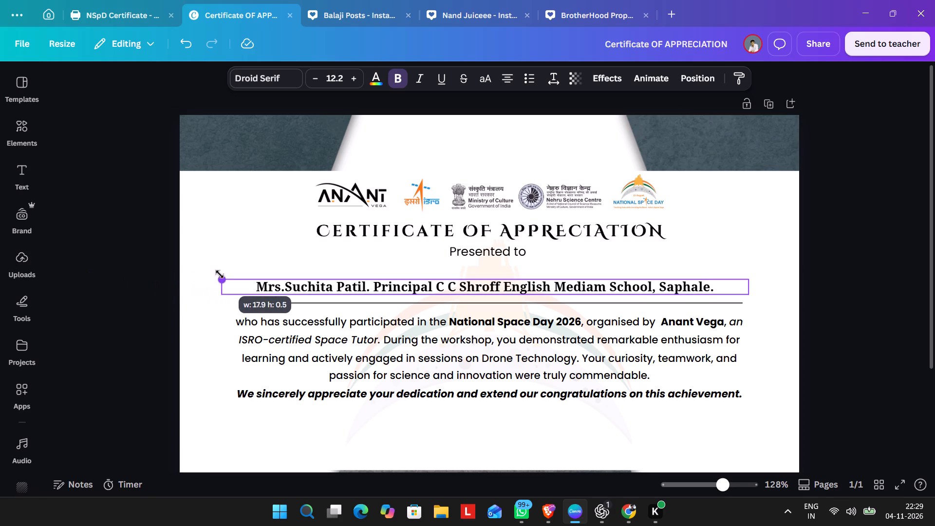
left_click_drag(220, 274, 211, 274)
Correct the spelling of "Mediam" to "Medium" in the recipient's school name.
left_click(585, 283)
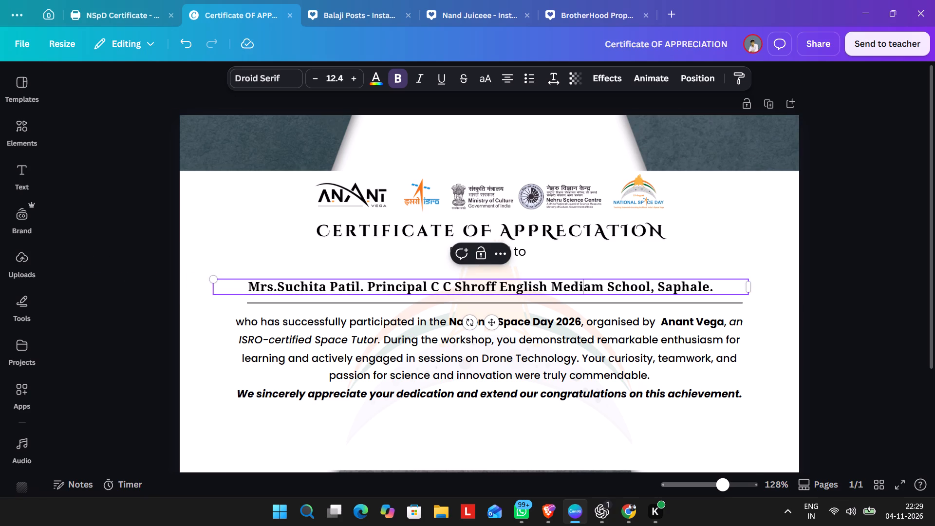
left_click(592, 285)
key("BackSpace")
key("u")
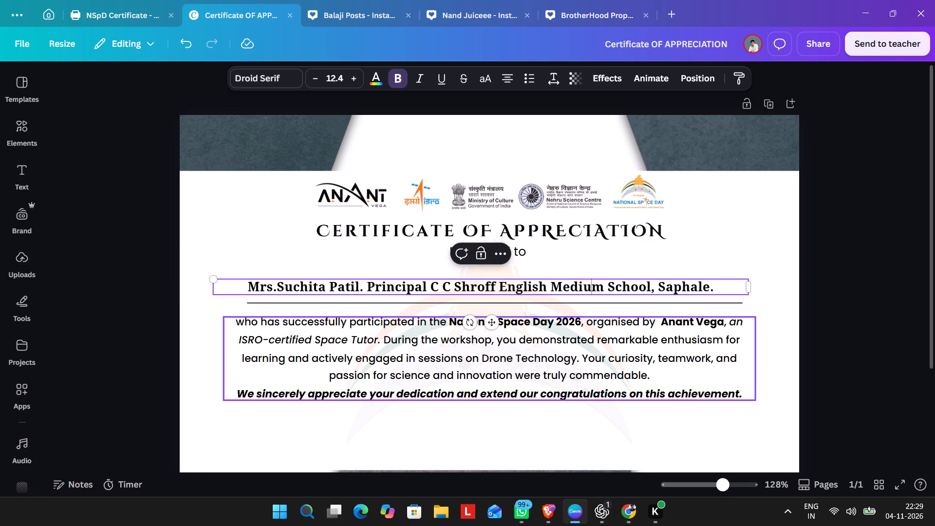
left_click(878, 307)
Narrow the recipient line's text box to fit its text and centre the line just above the underline.
scroll(860, 301, "up", 3, "ctrl")
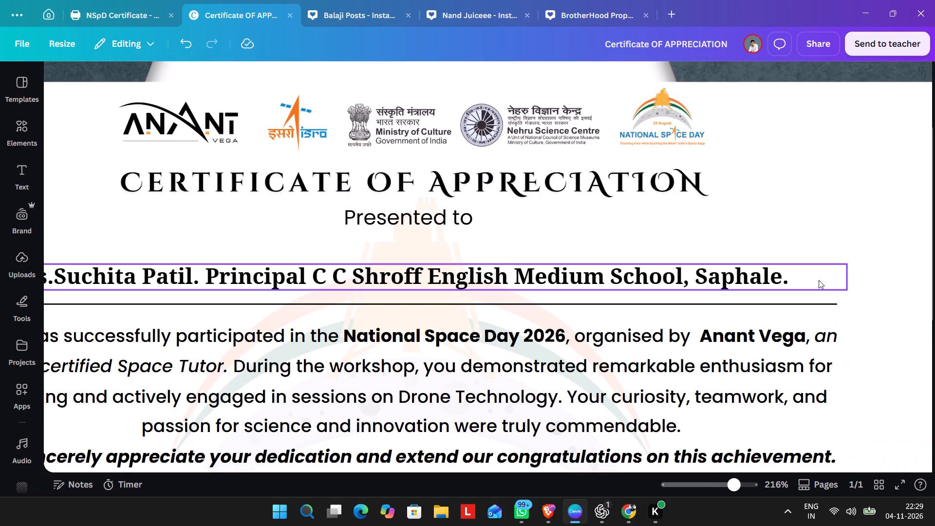
left_click(777, 270)
left_click_drag(849, 274, 795, 274)
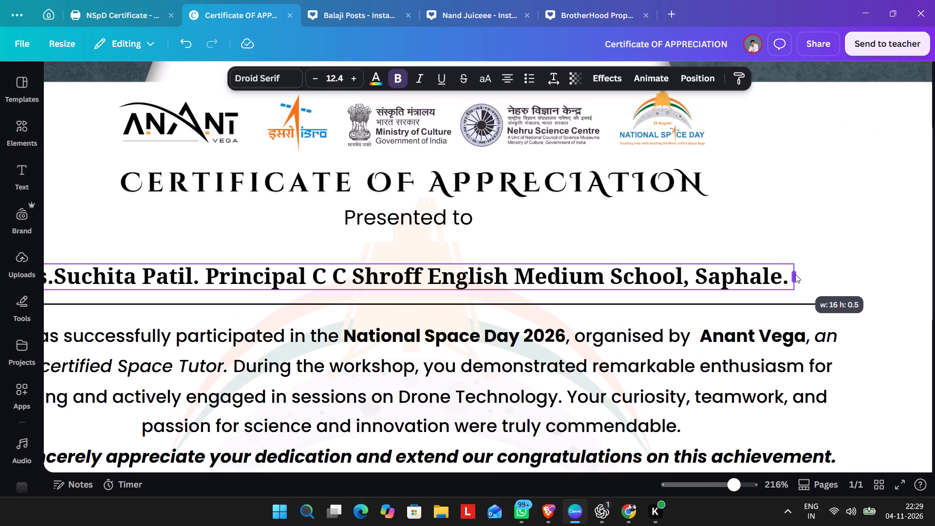
left_click_drag(795, 274, 794, 275)
left_click_drag(749, 277, 790, 282)
scroll(790, 282, "down", 1, "ctrl")
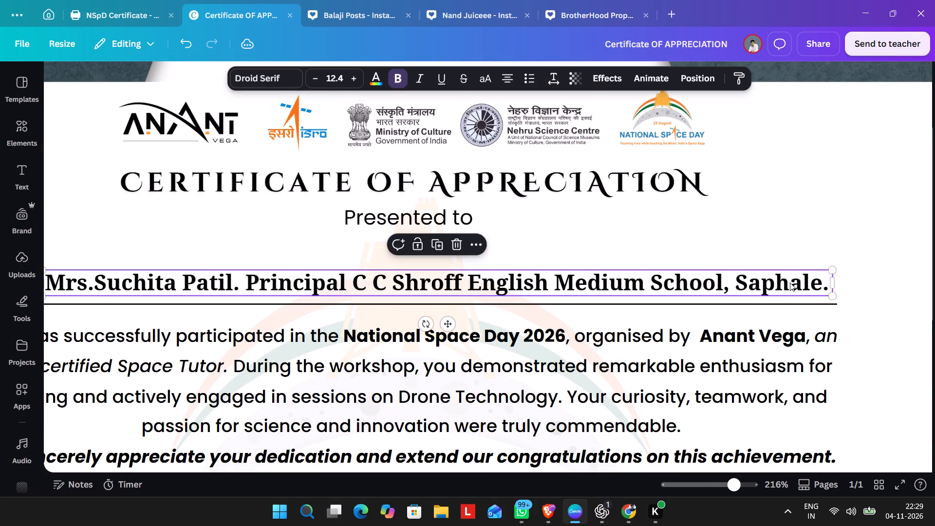
scroll(790, 282, "down", 2, "ctrl")
left_click_drag(693, 285, 682, 282)
Enlarge the recipient line to about size 13.4 so it spans the full length of the underline.
left_click_drag(731, 267, 746, 264, "alt")
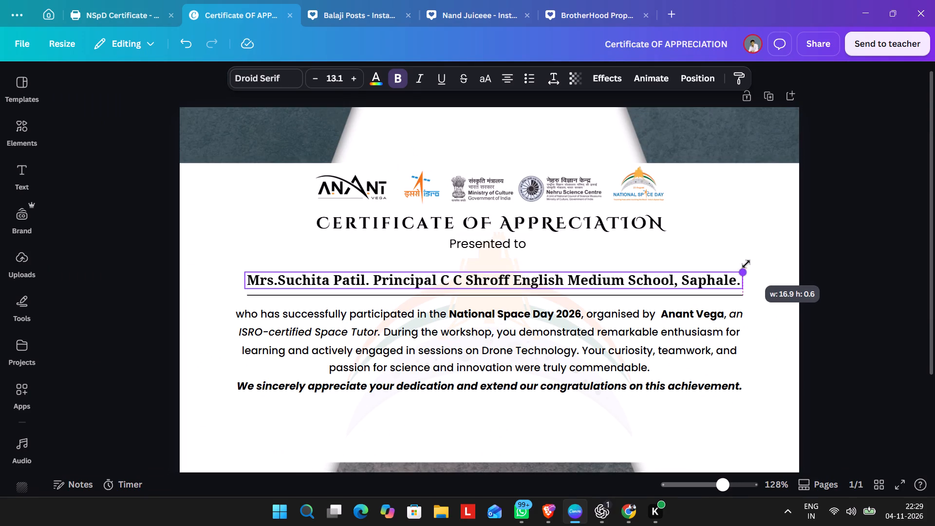
left_click_drag(746, 264, 750, 264, "alt")
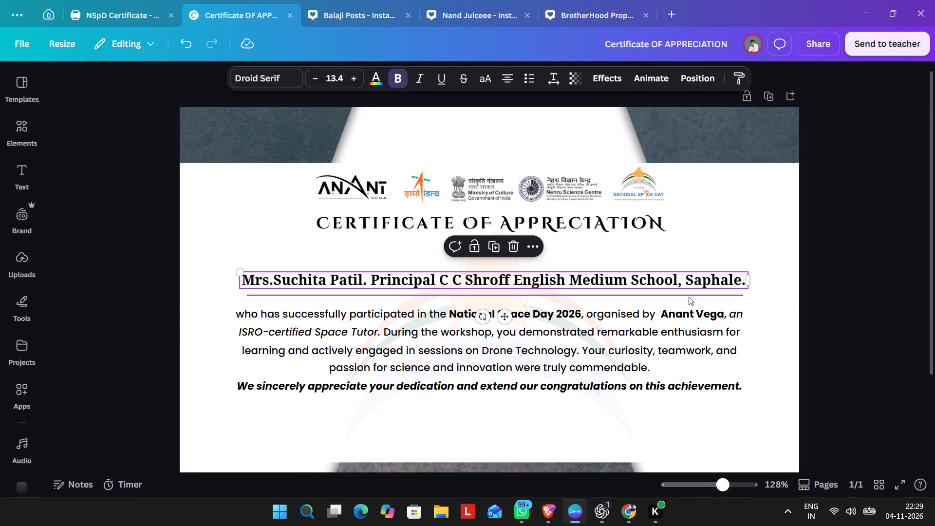
Scale the body paragraph down to about size 9.9 and widen its text box slightly, centred beneath the underline.
left_click(689, 297)
left_click(692, 314)
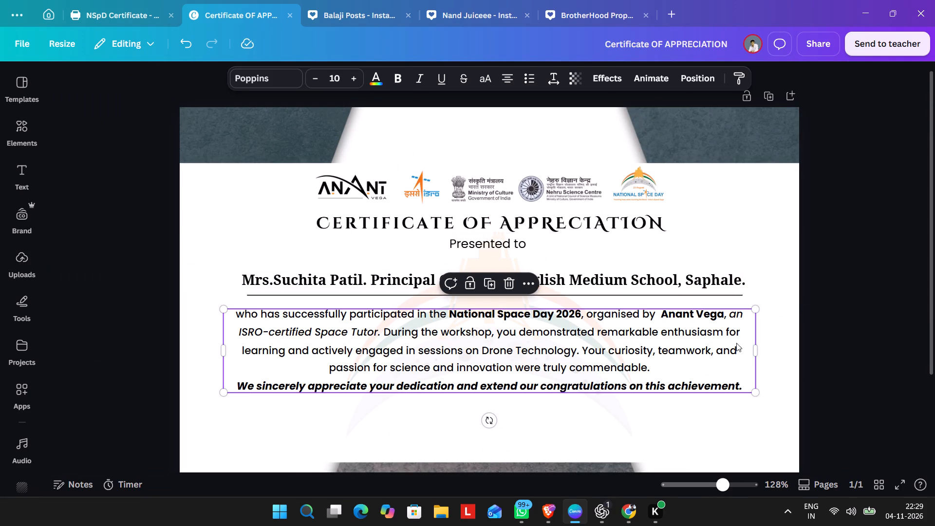
left_click_drag(756, 394, 750, 394)
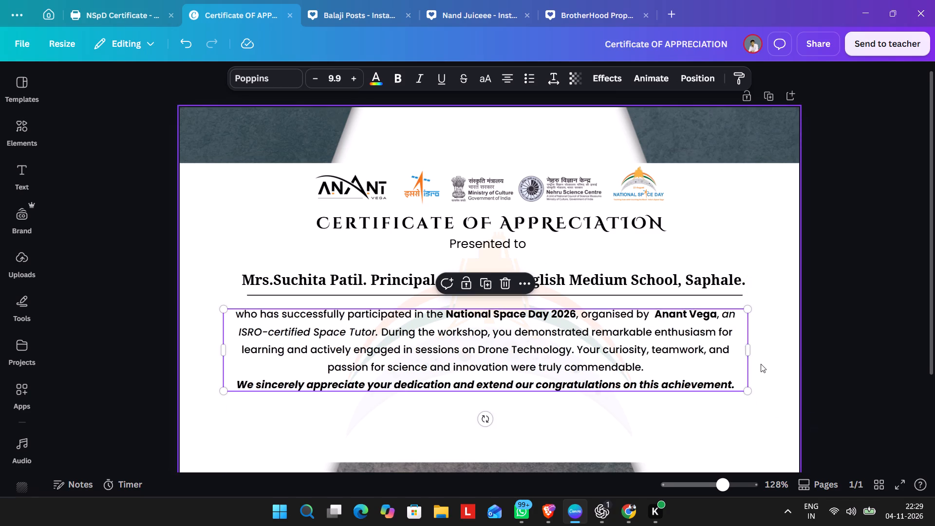
left_click_drag(754, 353, 760, 353)
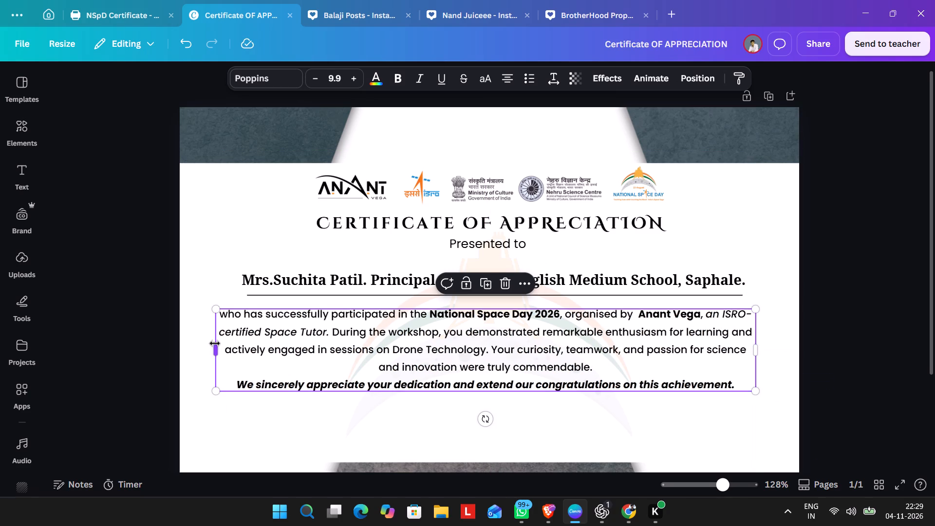
left_click_drag(215, 343, 221, 343)
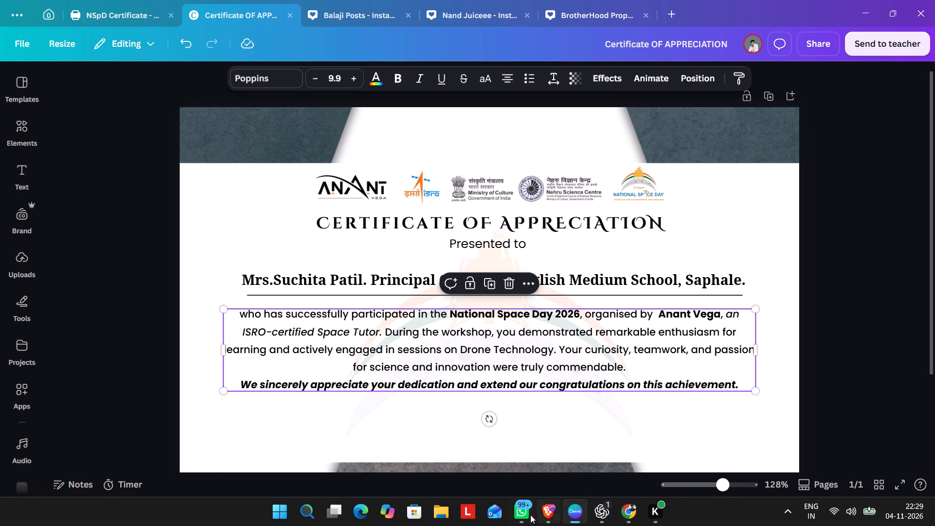
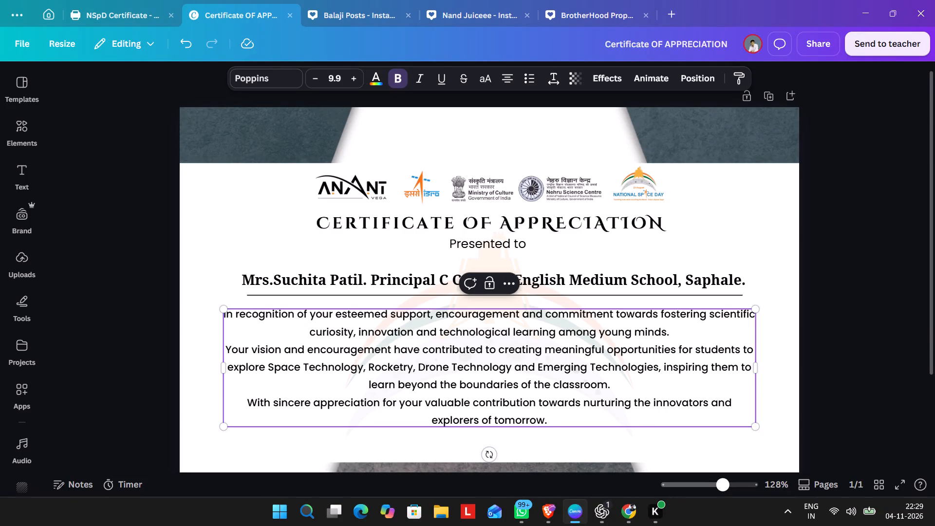
Scale the body paragraph down proportionally to a font size of 9.2.
left_click_drag(757, 429, 721, 411)
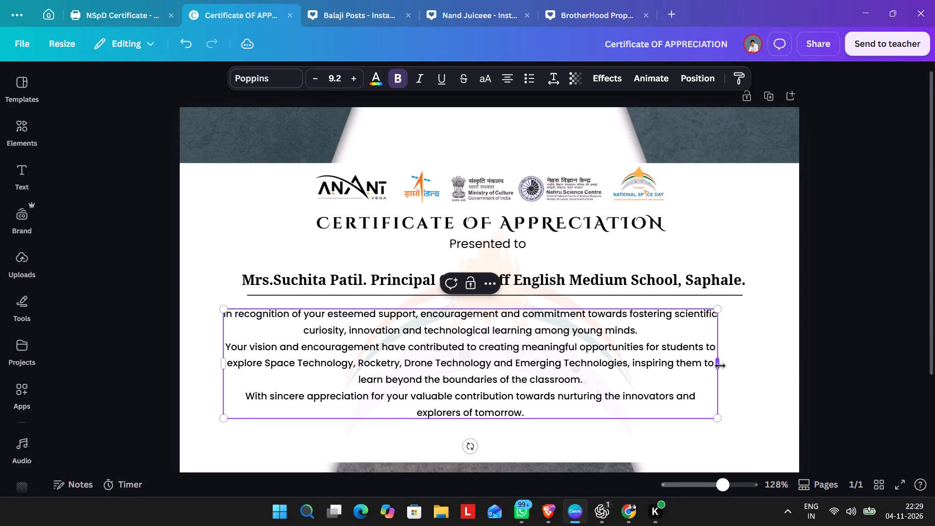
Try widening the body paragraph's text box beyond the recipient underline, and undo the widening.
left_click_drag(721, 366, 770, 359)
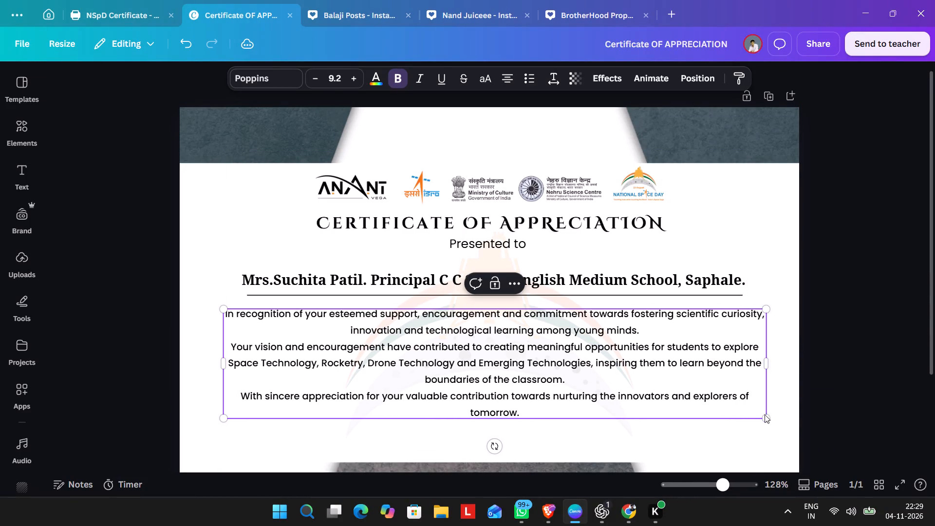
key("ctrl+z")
Remove the line break before "Your vision and encouragement" so that sentence runs on directly after "among young minds.".
left_click(226, 344)
key("BackSpace")
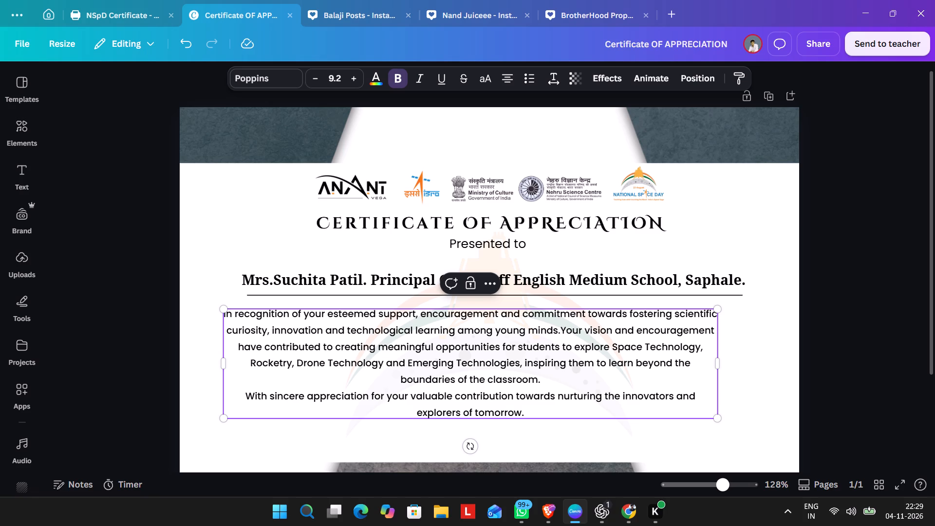
Widen the body paragraph's text box slightly to a width of about 17.4, keeping the 9.2 font size.
left_click_drag(718, 357, 736, 356)
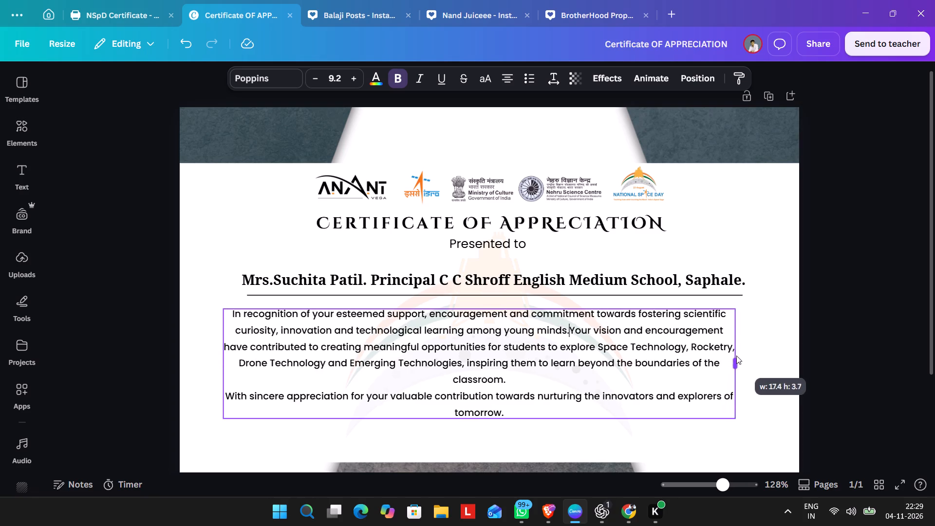
Widen the body paragraph's text box to a width of about 18 so its lines reflow, and deselect it.
left_click_drag(736, 356, 755, 354)
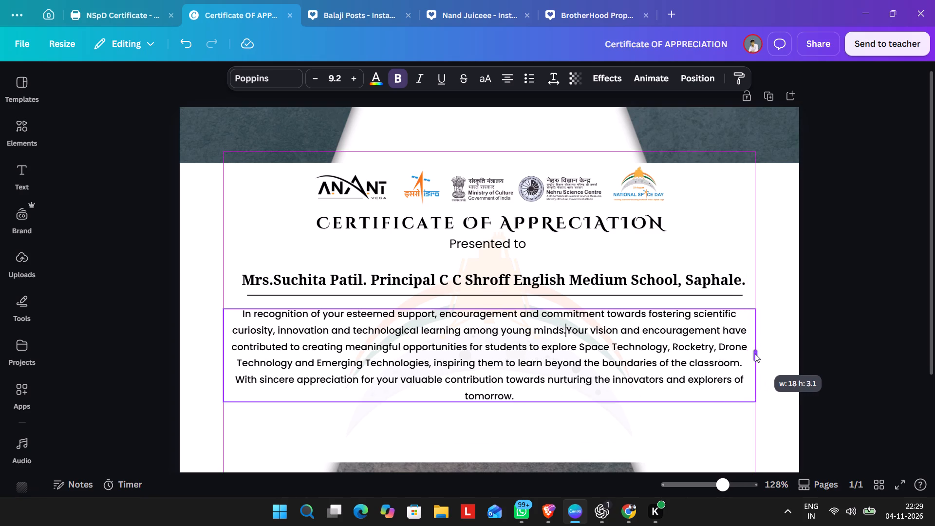
left_click_drag(755, 354, 754, 353)
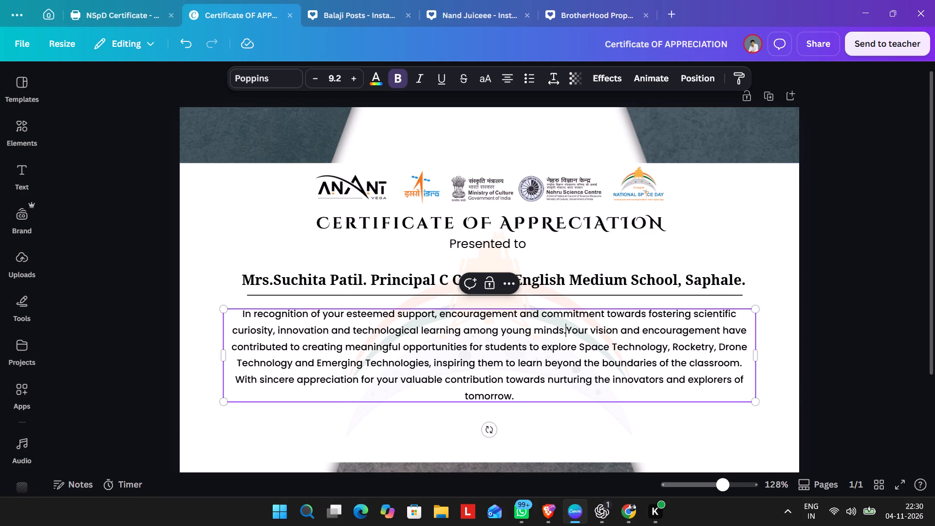
scroll(750, 357, "down", 1)
left_click(846, 262)
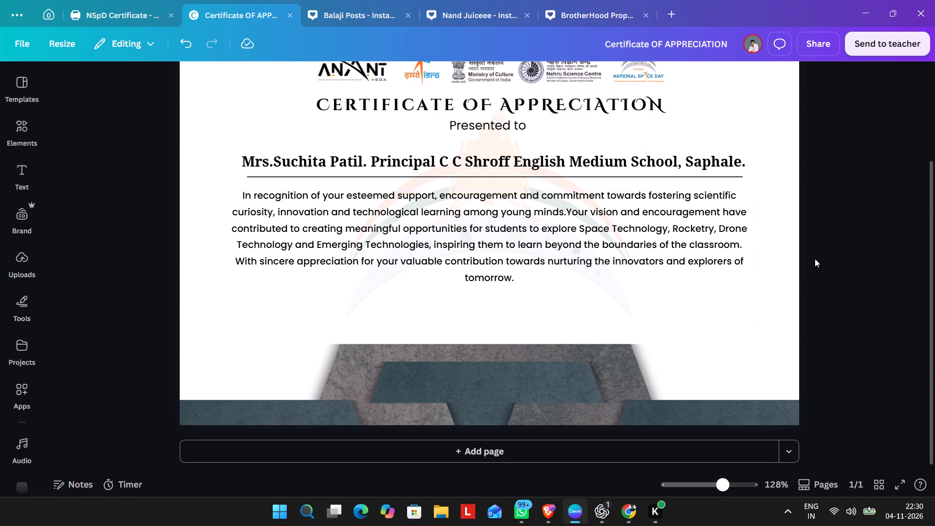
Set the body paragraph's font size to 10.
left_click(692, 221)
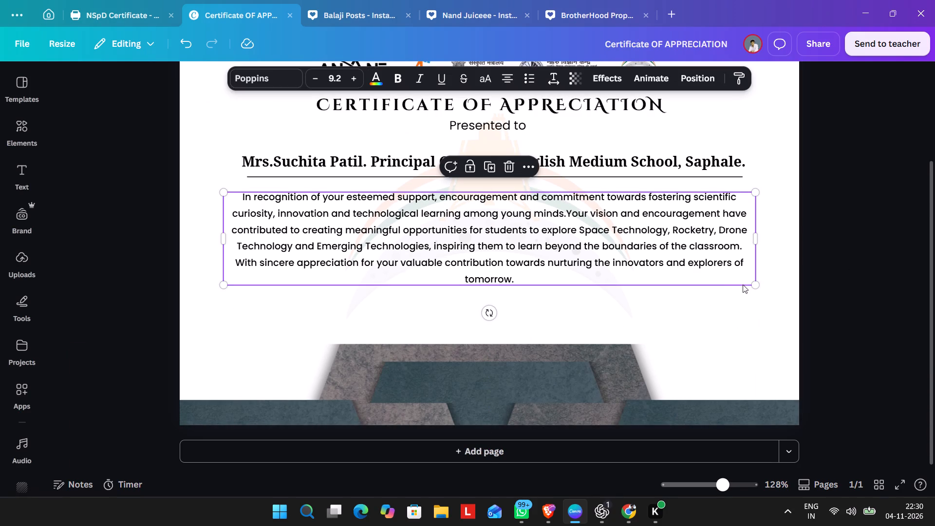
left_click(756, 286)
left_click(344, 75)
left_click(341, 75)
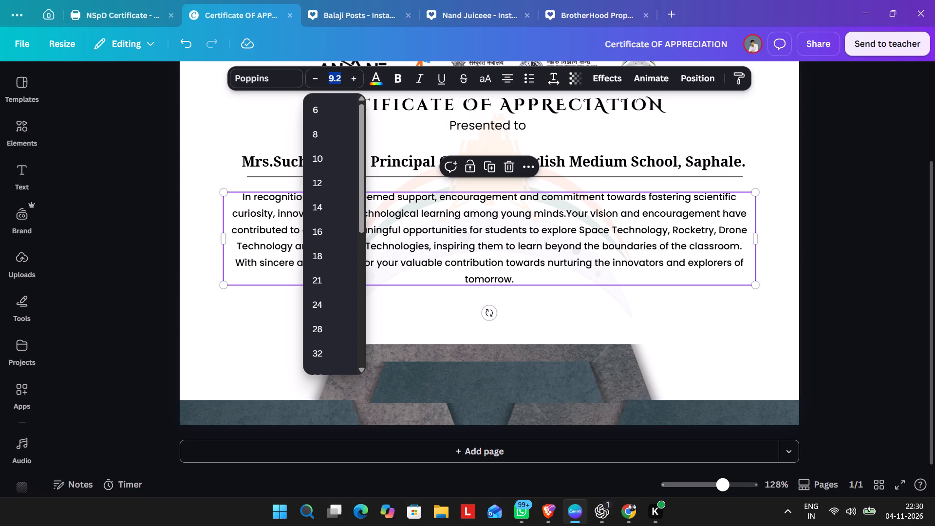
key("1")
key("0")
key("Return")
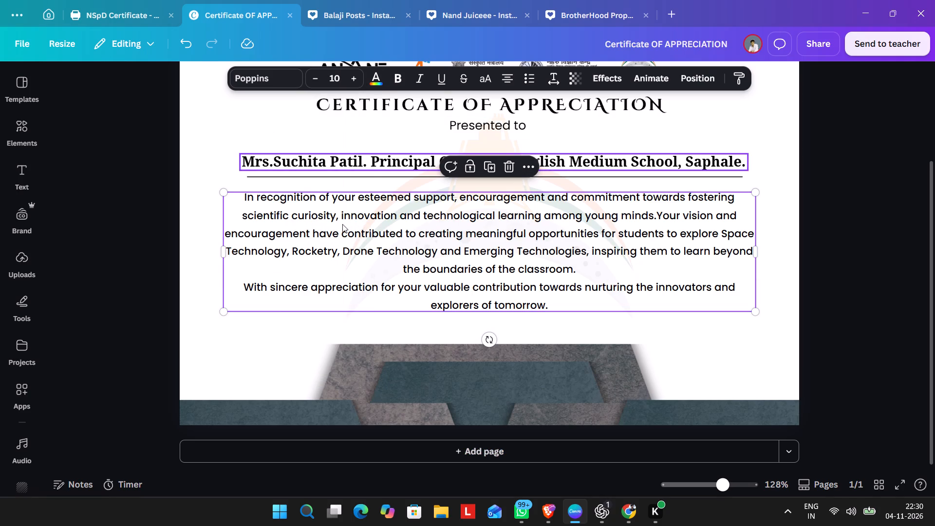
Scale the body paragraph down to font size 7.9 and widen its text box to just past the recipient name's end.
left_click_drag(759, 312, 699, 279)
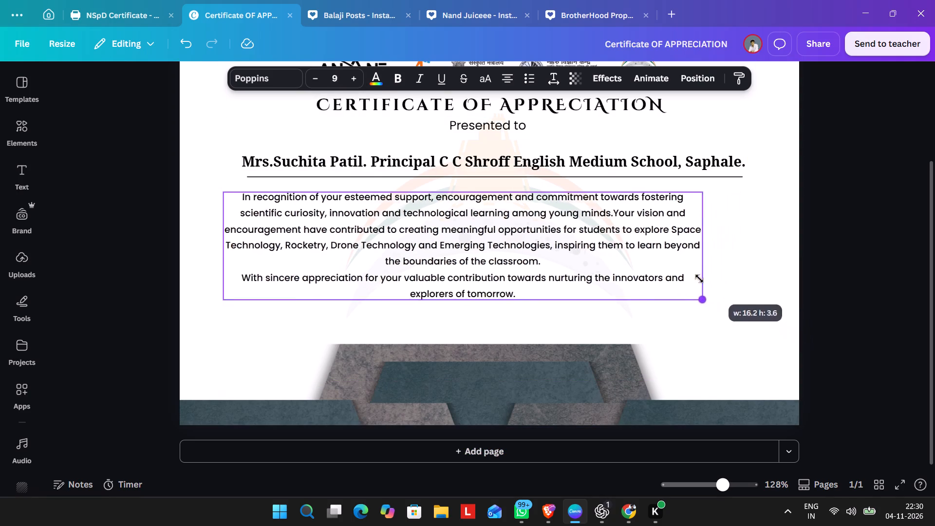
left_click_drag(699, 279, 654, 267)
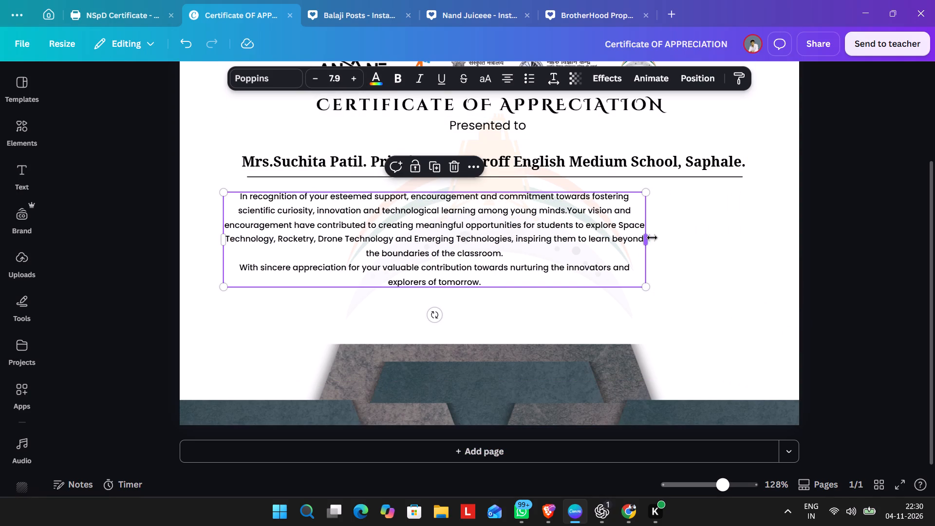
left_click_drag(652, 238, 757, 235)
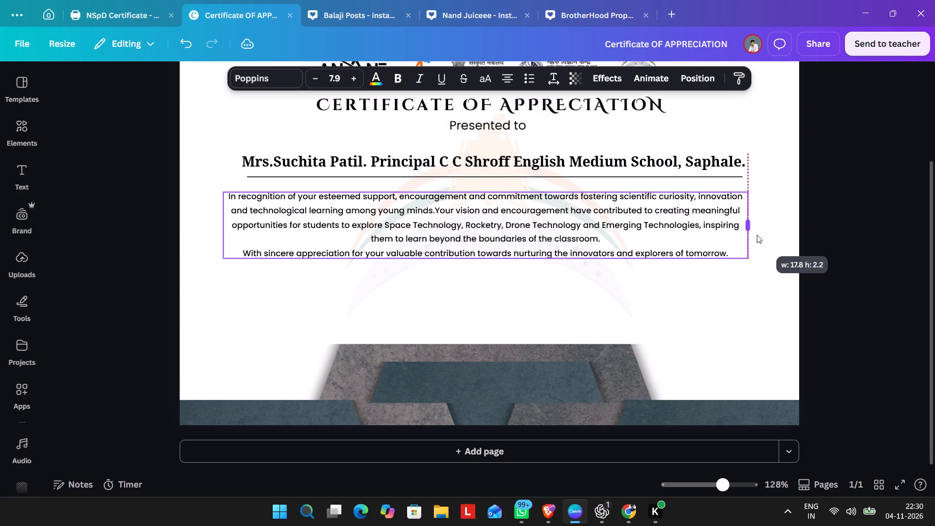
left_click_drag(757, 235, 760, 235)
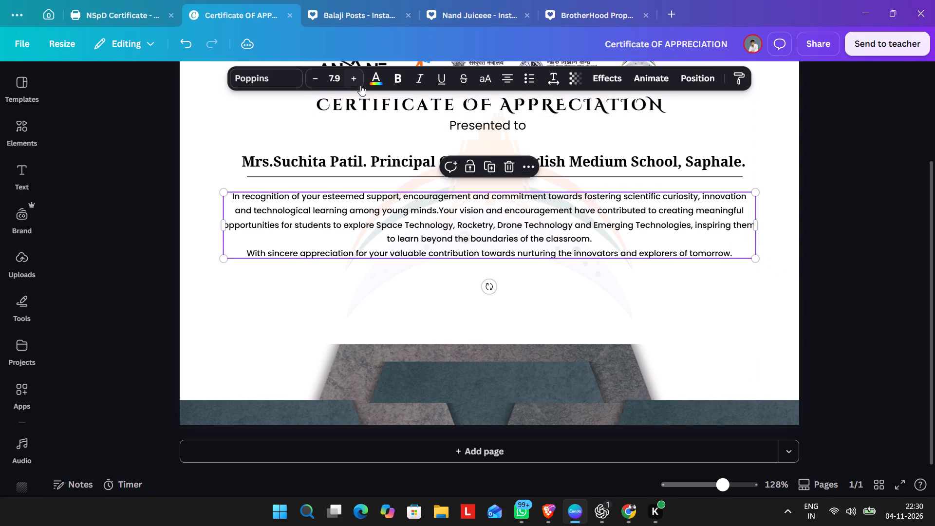
Set the body paragraph's font size to 9.
left_click(355, 81)
left_click(355, 81)
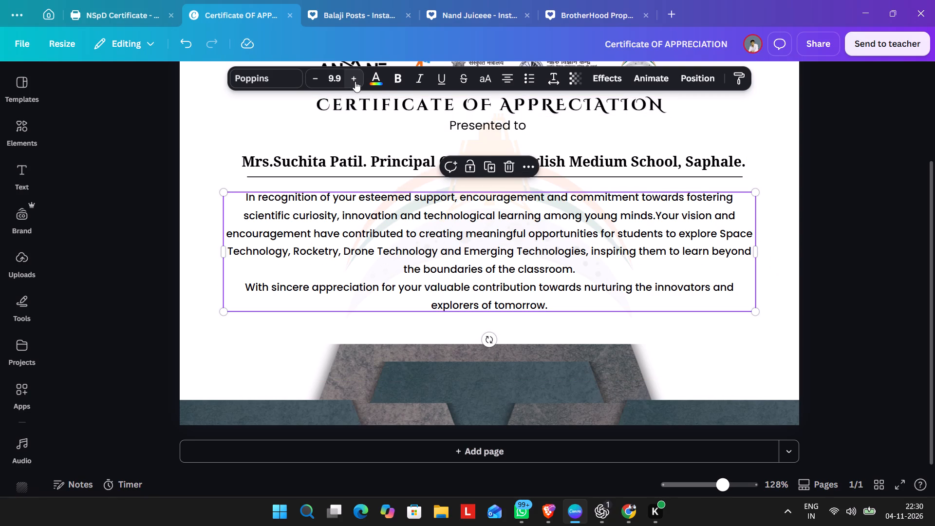
left_click(317, 77)
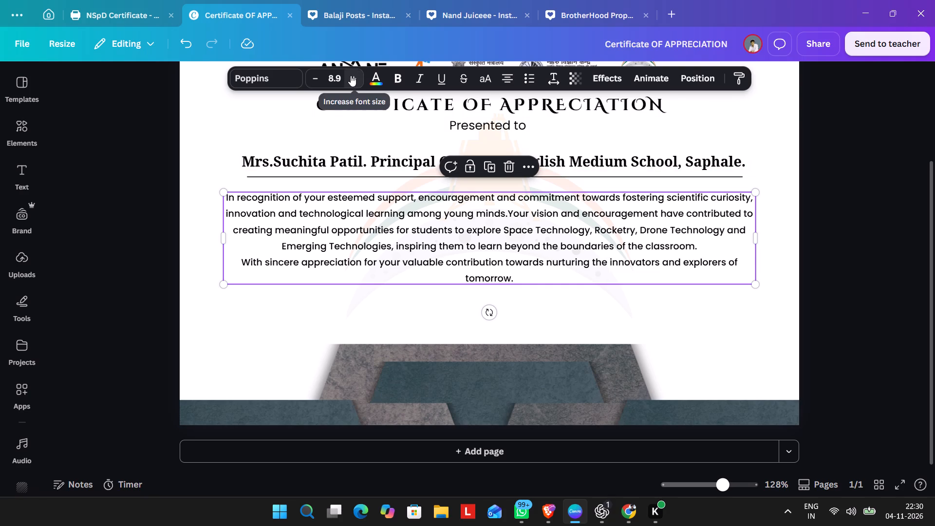
double_click(334, 77)
key("9")
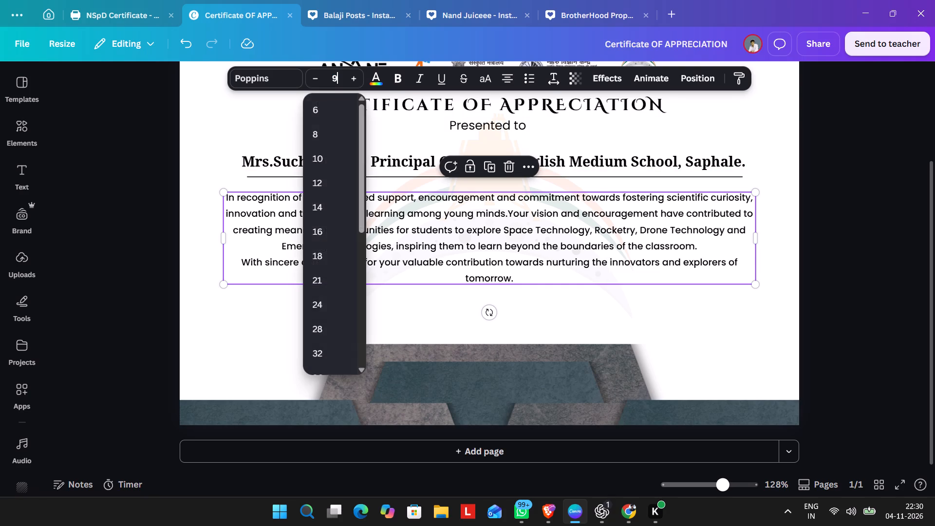
key("Return")
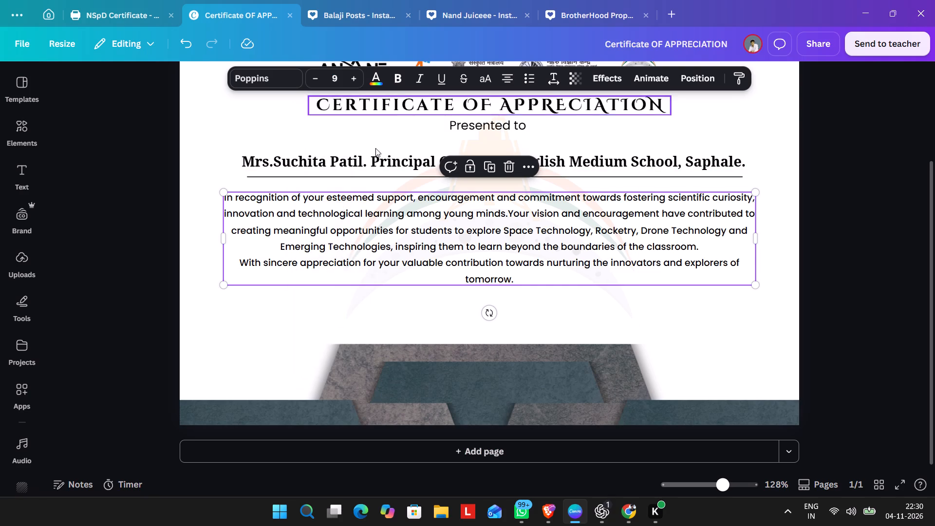
Open the body paragraph for text editing at the start of "Your vision and encouragement".
left_click(512, 208)
left_click(511, 210)
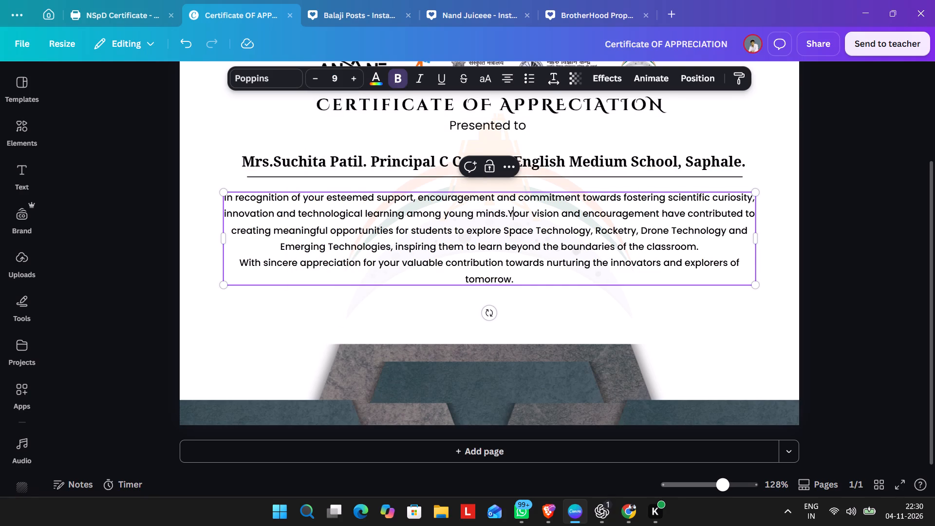
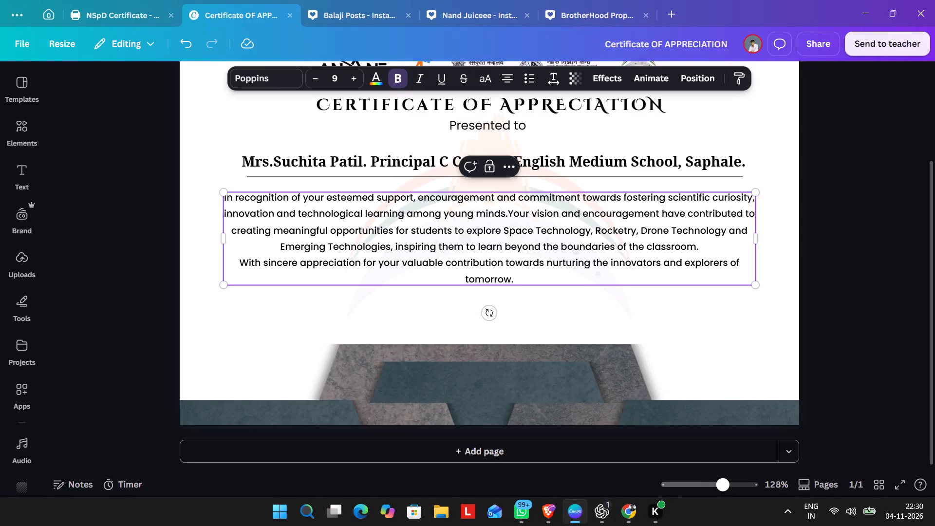
Insert the missing space between "young minds." and "Your vision" in the body paragraph.
left_click(508, 213)
key("space")
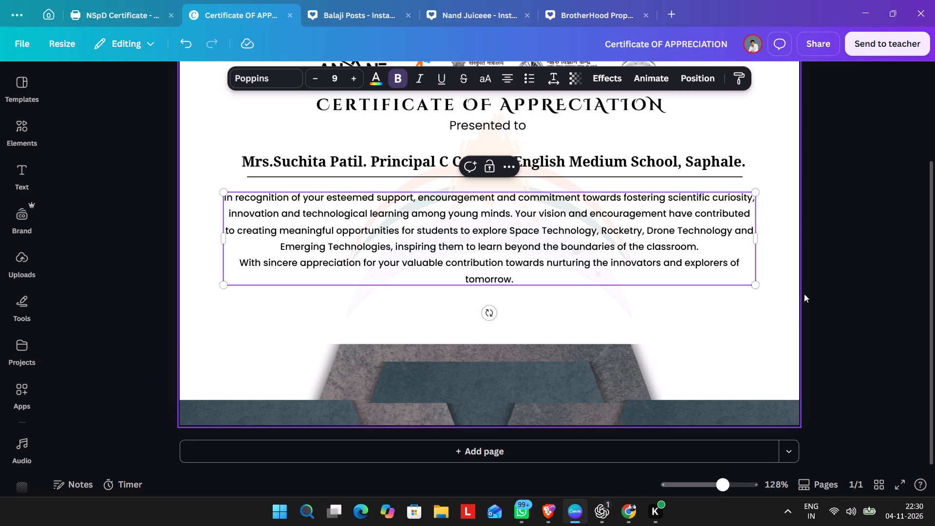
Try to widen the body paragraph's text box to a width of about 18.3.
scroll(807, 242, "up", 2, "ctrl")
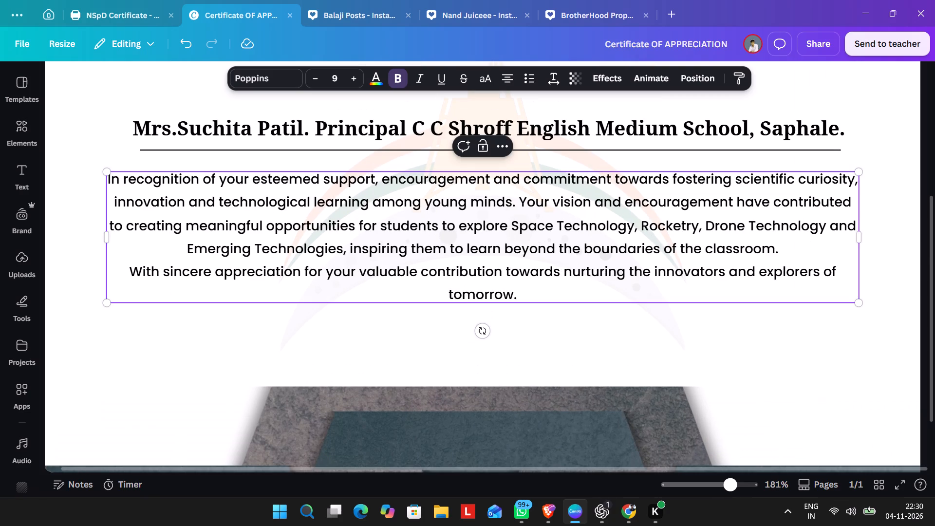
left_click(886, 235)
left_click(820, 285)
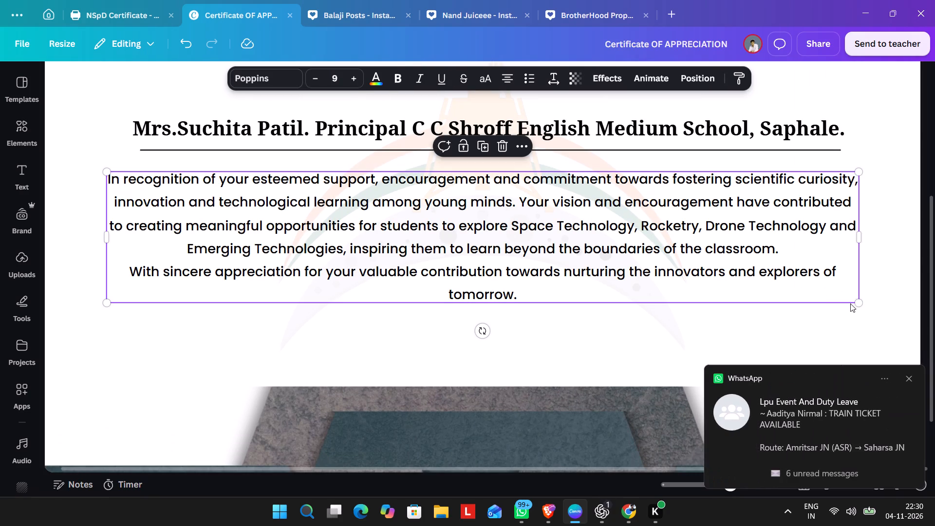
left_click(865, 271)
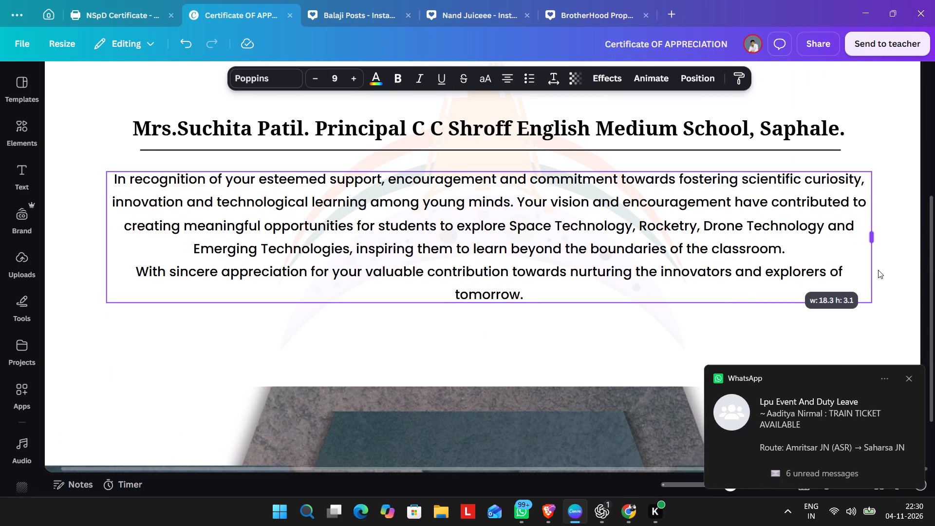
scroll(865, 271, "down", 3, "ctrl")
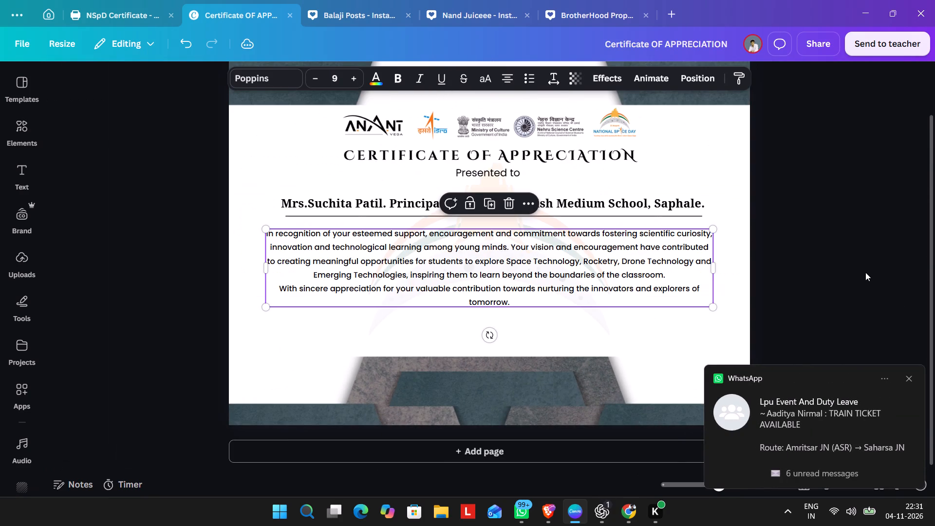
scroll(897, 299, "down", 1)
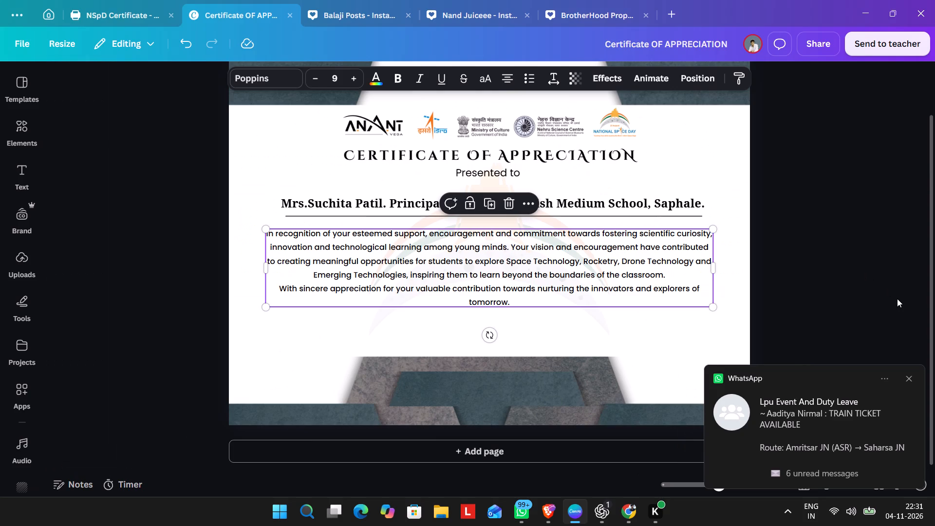
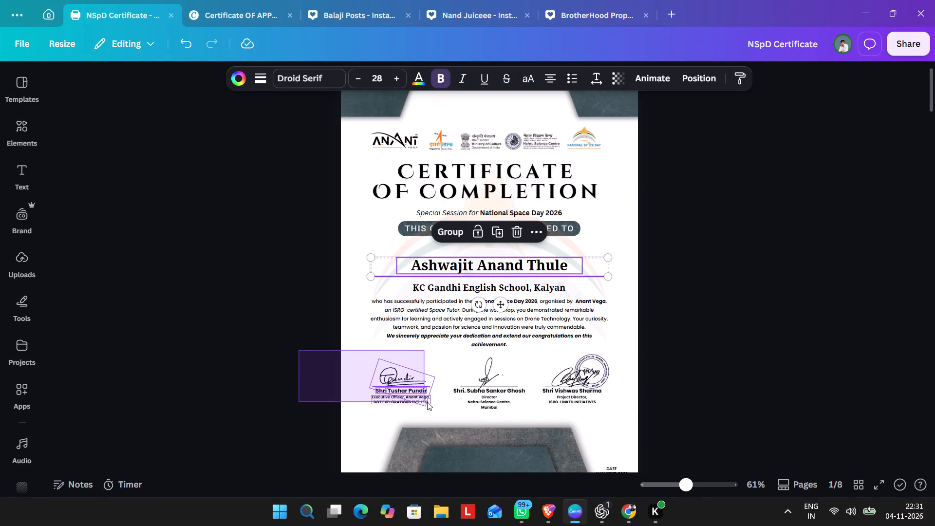
Copy the two outer signature blocks and the round stamp from the NSpD Certificate and return to the Certificate OF APPRECIATION design.
left_click_drag(671, 363, 550, 404, "shift")
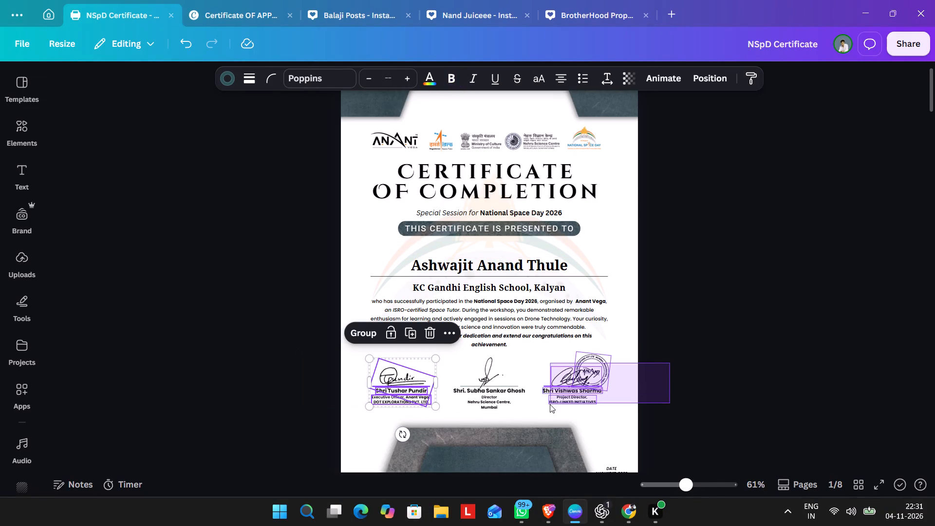
left_click_drag(550, 404, 547, 407, "shift")
key("ctrl+c")
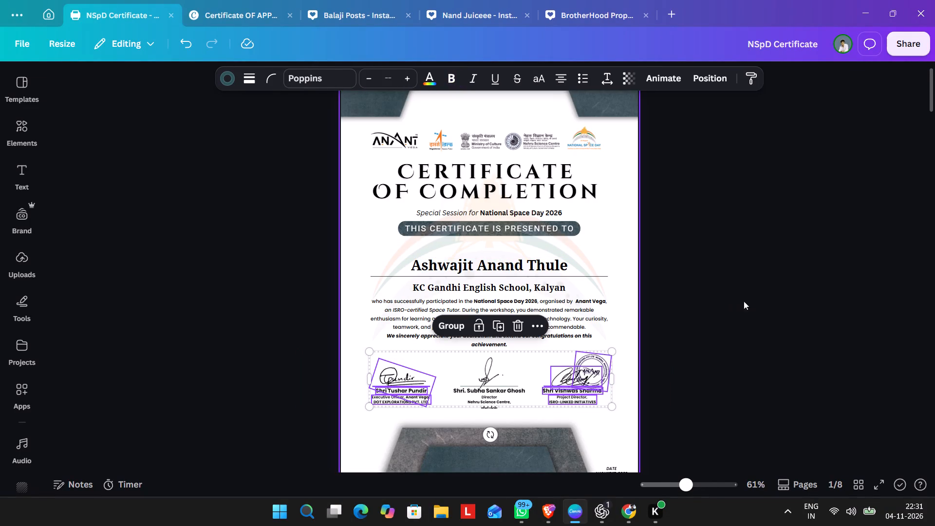
left_click(255, 16)
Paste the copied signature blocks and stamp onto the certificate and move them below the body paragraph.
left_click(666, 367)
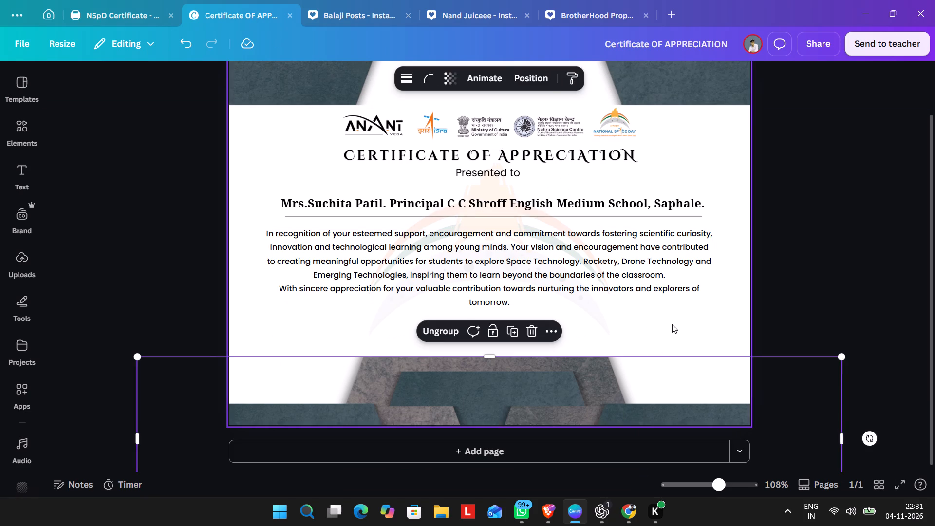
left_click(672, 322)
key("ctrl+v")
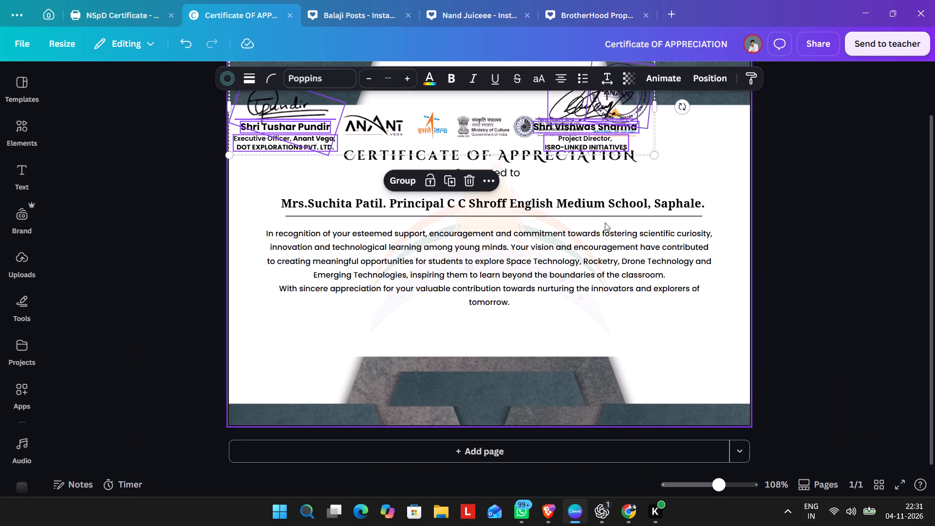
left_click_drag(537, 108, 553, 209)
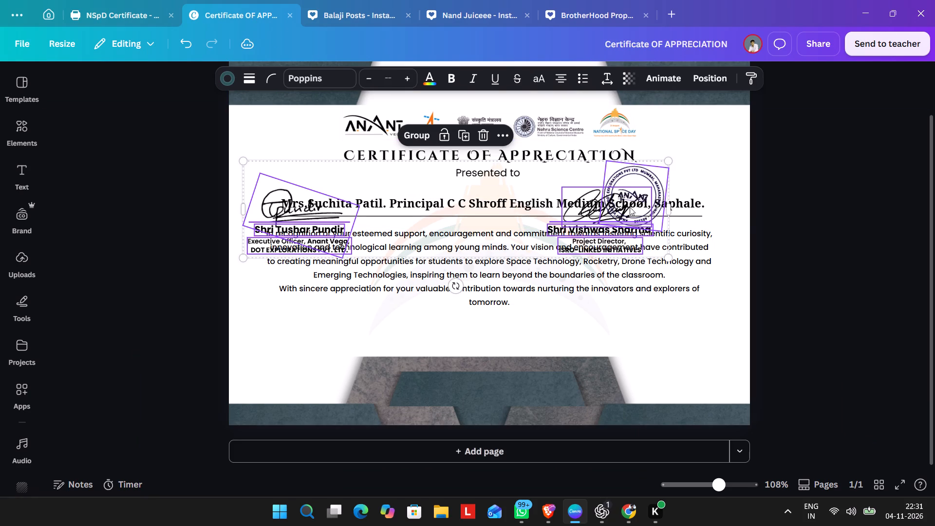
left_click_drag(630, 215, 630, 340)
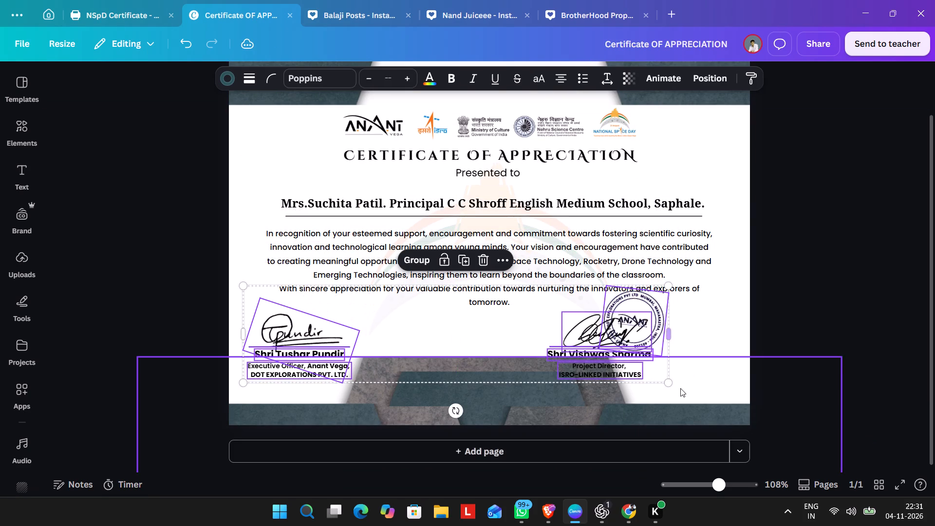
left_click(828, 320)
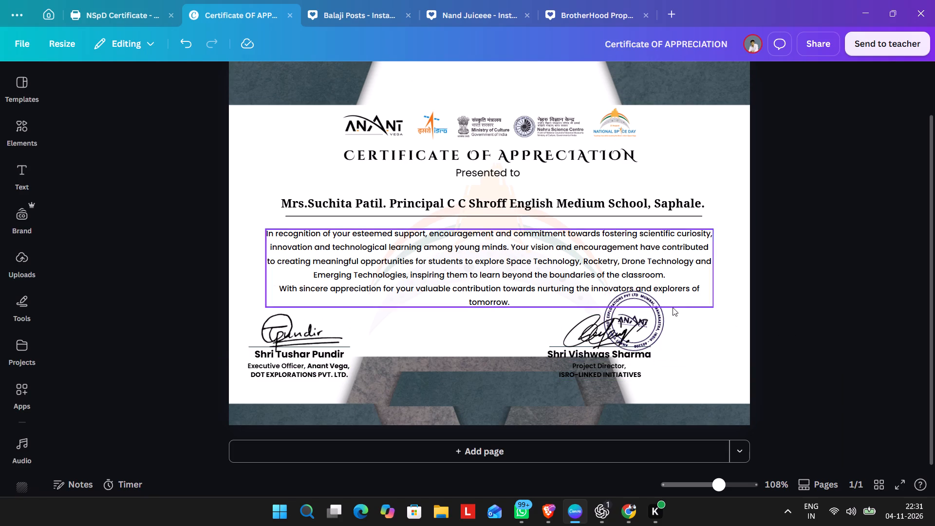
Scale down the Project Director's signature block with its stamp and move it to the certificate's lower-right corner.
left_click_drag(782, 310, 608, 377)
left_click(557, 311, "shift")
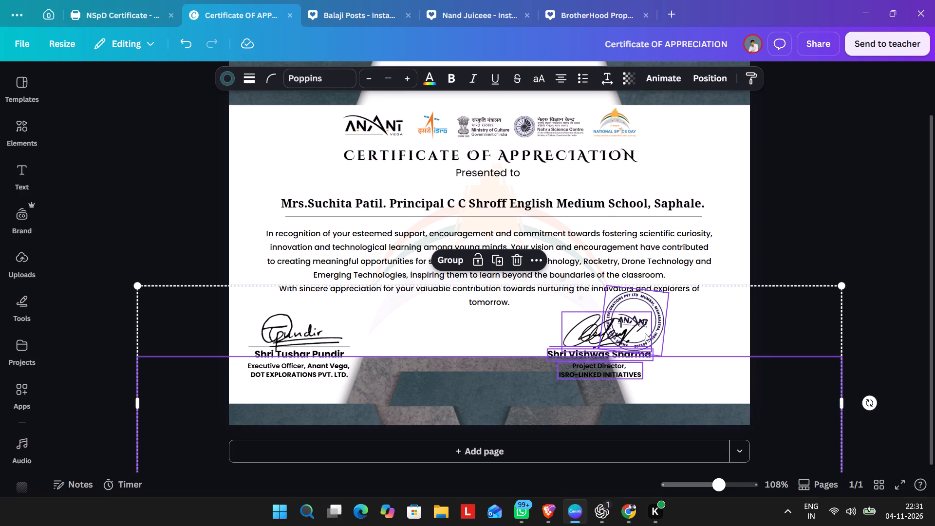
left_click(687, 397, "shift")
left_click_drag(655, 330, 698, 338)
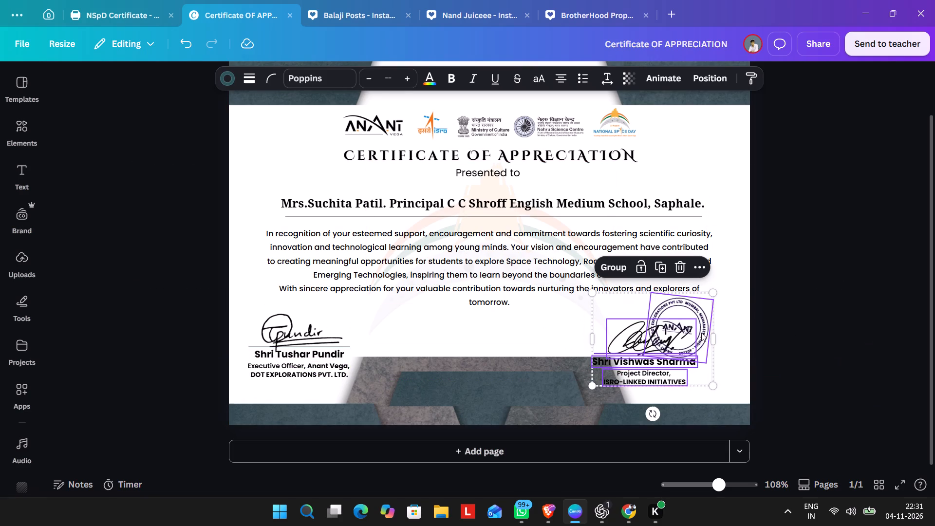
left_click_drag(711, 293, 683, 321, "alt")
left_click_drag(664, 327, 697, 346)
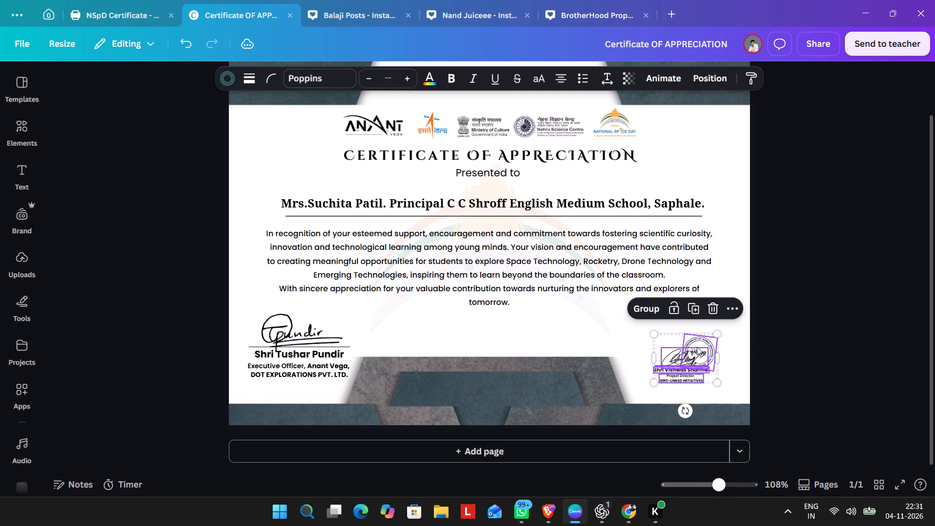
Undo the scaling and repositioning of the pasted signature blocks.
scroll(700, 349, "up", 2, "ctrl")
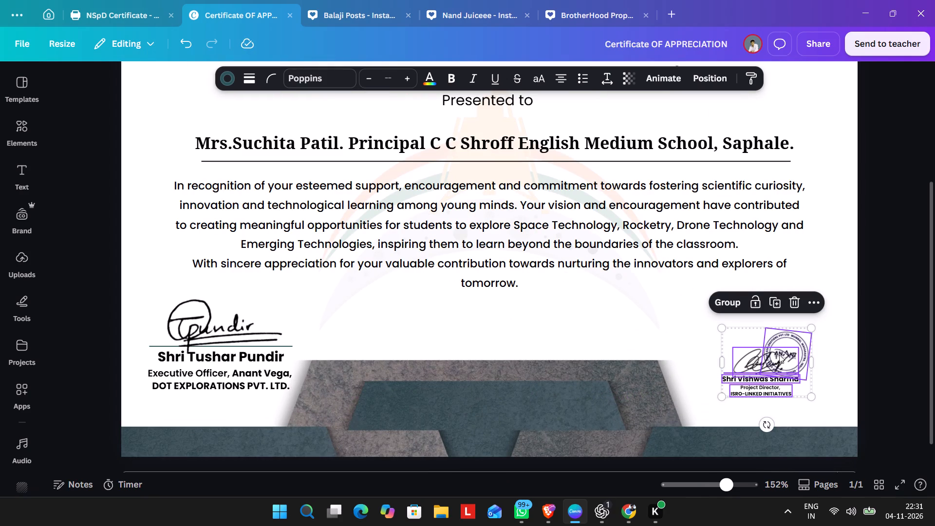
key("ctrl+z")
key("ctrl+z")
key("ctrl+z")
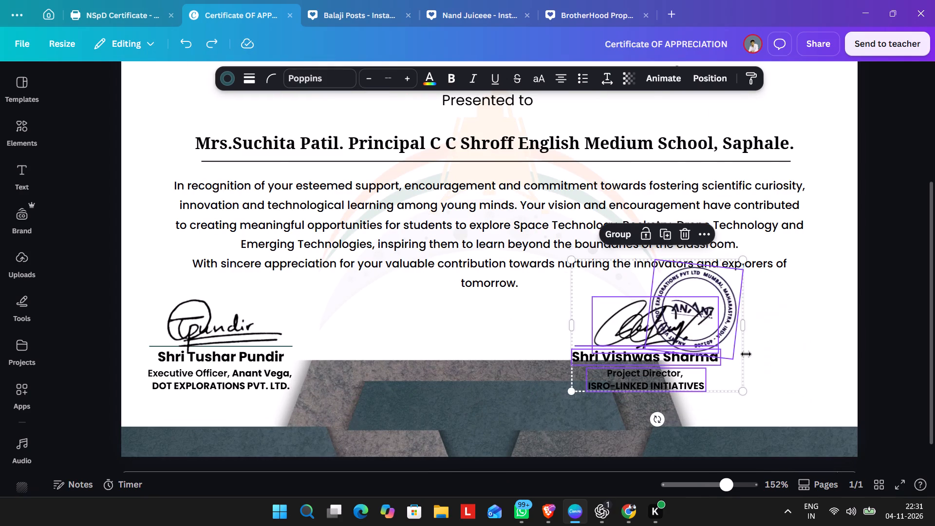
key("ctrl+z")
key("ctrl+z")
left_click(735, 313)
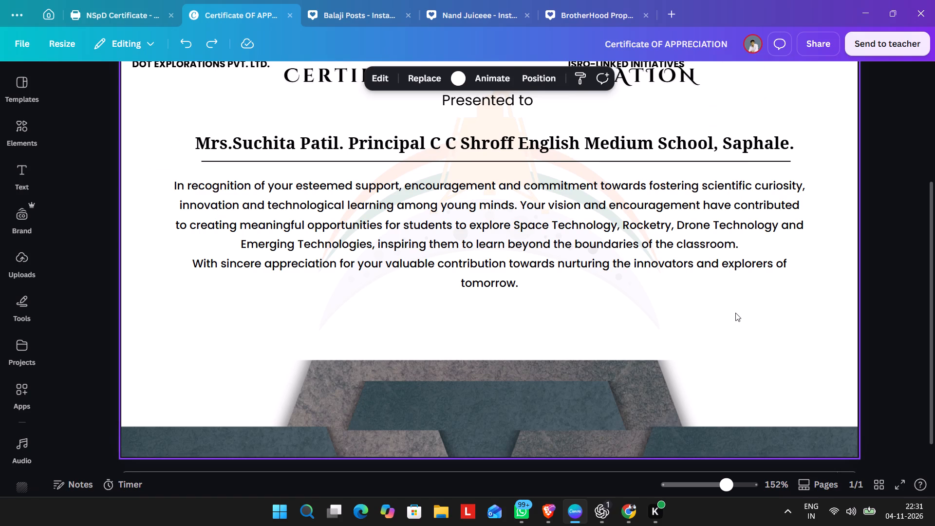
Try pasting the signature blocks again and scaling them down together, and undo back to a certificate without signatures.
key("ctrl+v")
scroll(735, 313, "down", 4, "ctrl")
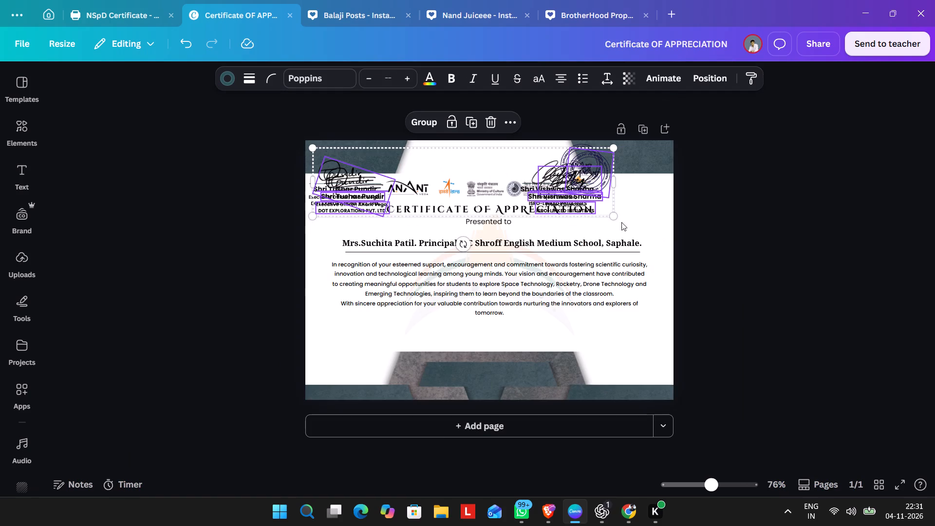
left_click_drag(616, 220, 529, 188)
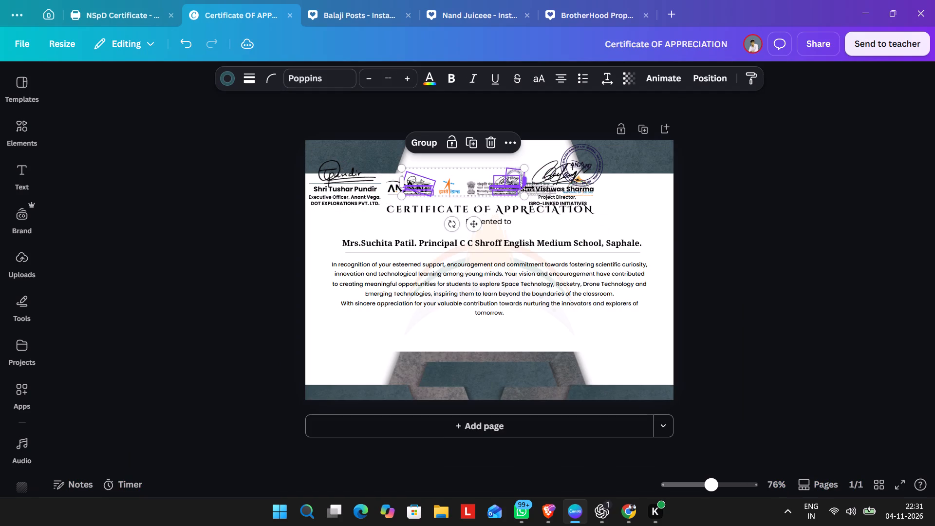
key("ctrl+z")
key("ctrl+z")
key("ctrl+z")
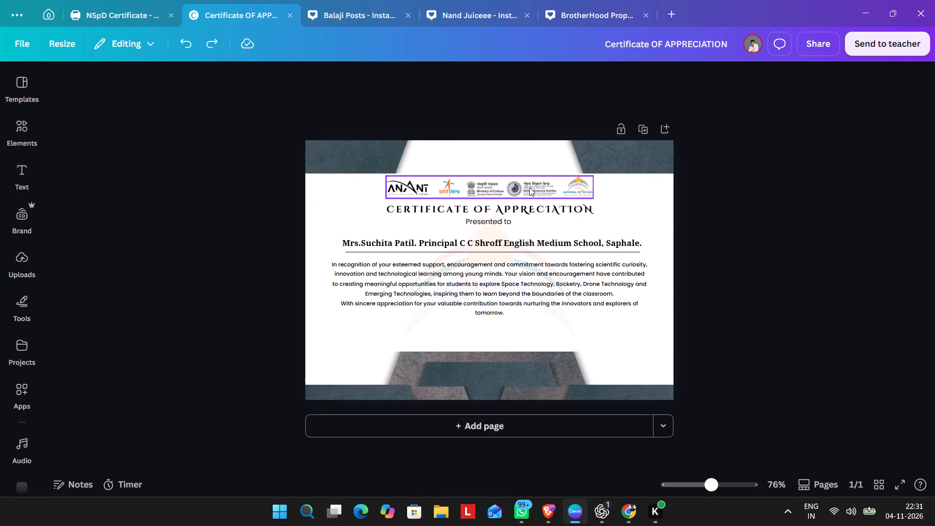
Paste the signature blocks and stamp, scale them down together and place them centred beneath the body paragraph.
key("ctrl+v")
left_click_drag(609, 208, 535, 179, "alt")
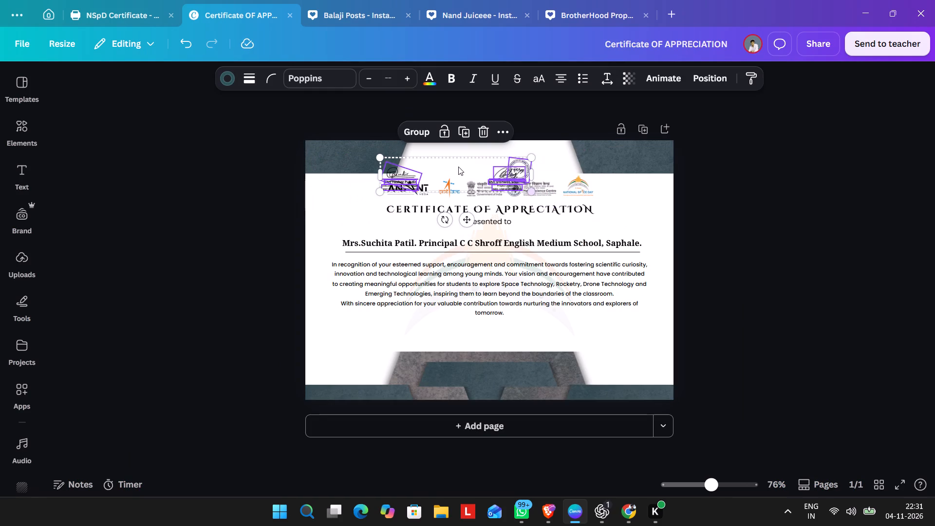
left_click_drag(467, 174, 506, 286)
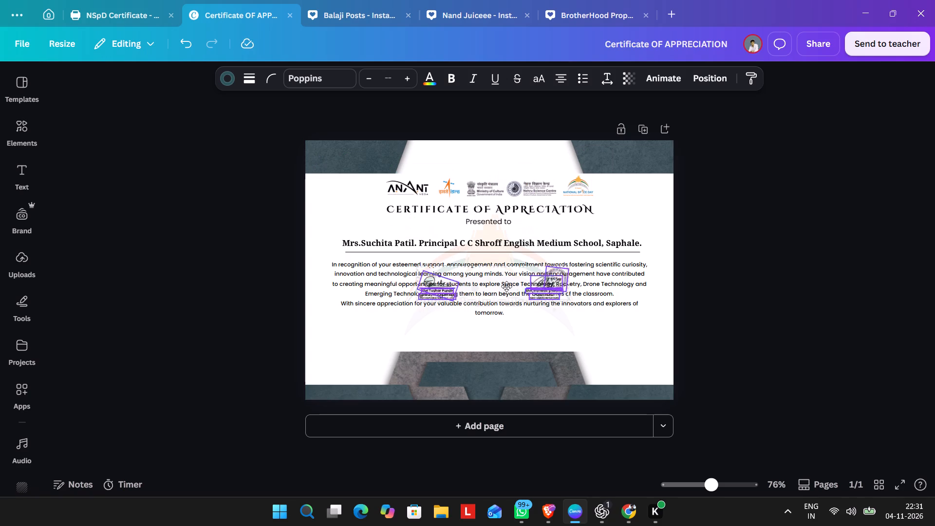
left_click_drag(506, 286, 500, 327)
Delete the round stamp overlapping the Project Director's signature.
scroll(589, 338, "up", 6, "ctrl")
left_click(747, 320)
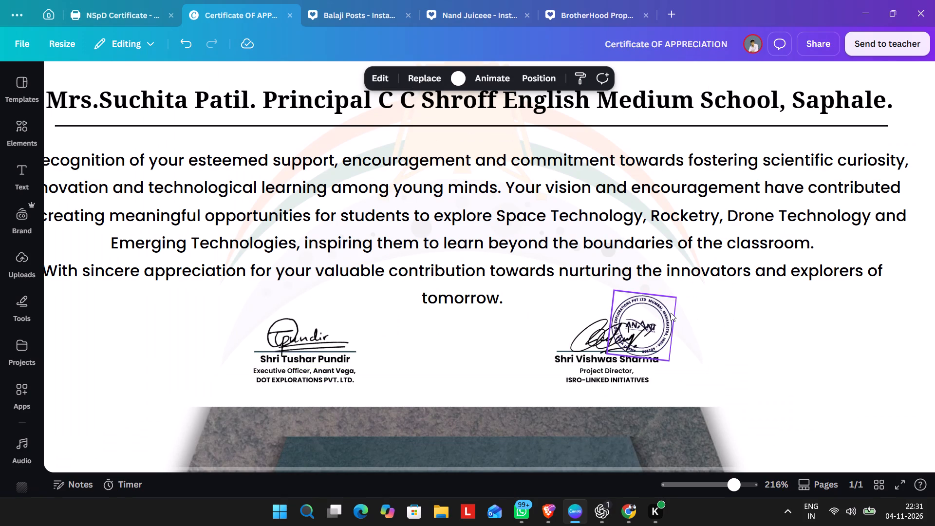
left_click_drag(671, 313, 686, 310)
left_click(674, 260)
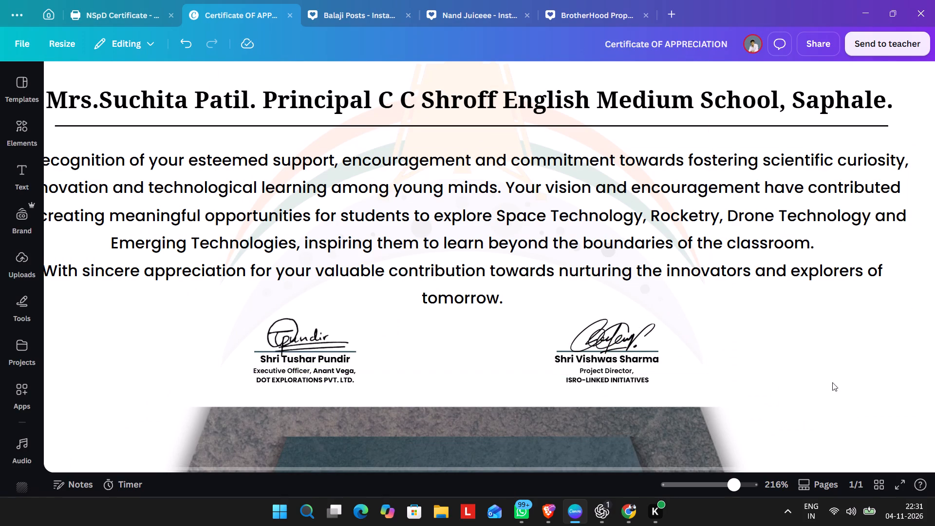
Lock the faded National Space Day watermark image behind the certificate text.
scroll(804, 370, "down", 4, "ctrl")
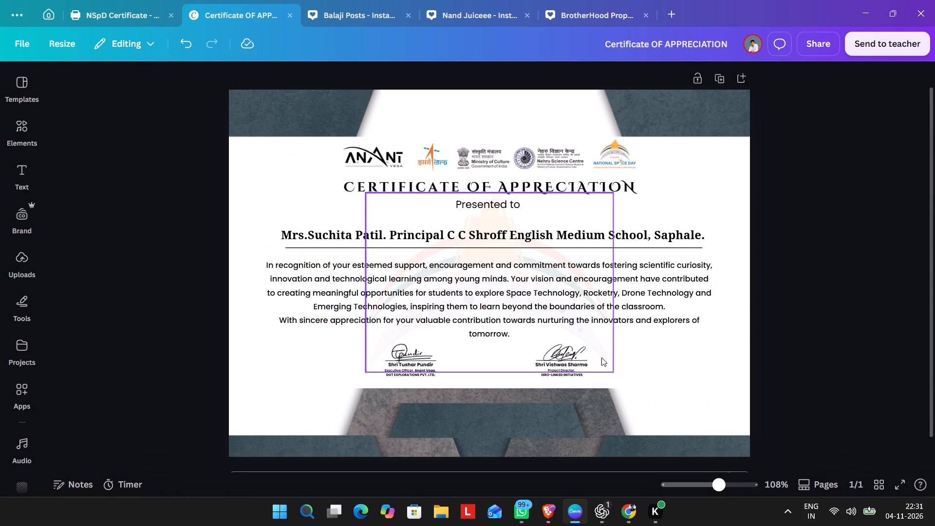
left_click(598, 354)
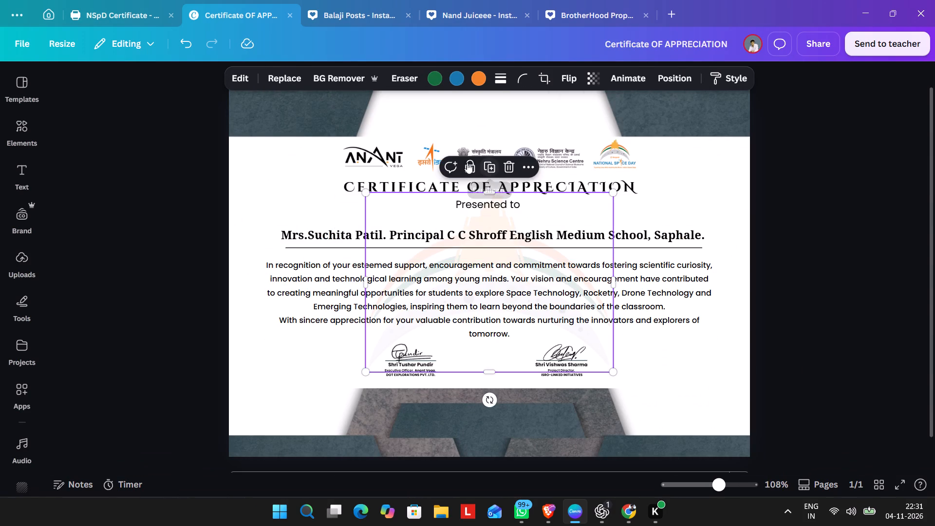
left_click(462, 162)
left_click(844, 282)
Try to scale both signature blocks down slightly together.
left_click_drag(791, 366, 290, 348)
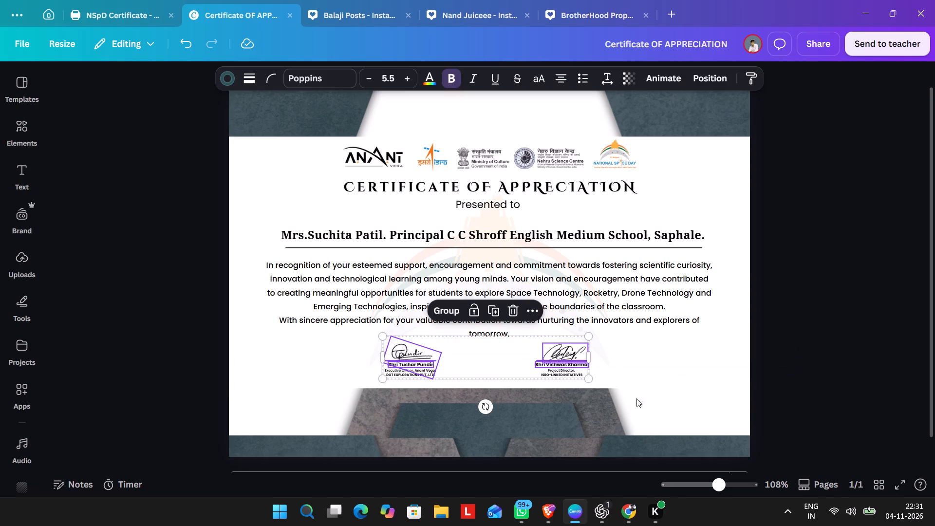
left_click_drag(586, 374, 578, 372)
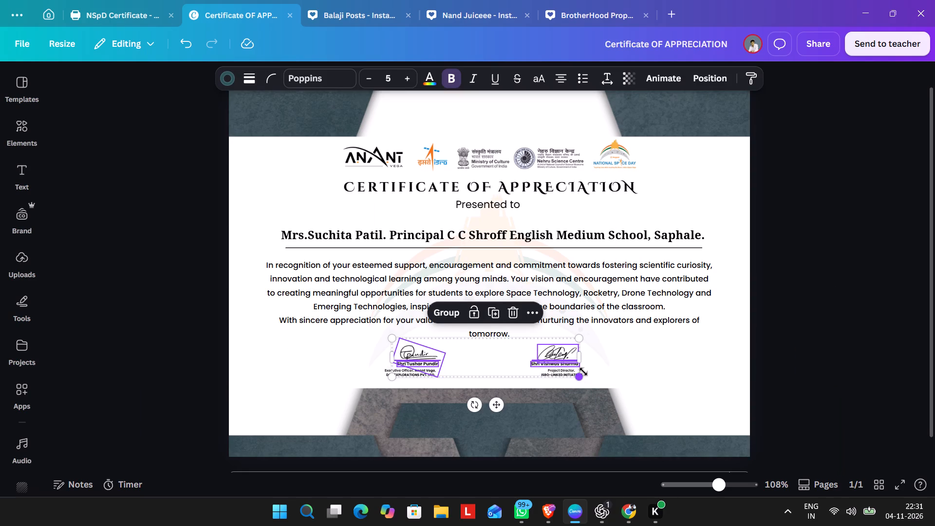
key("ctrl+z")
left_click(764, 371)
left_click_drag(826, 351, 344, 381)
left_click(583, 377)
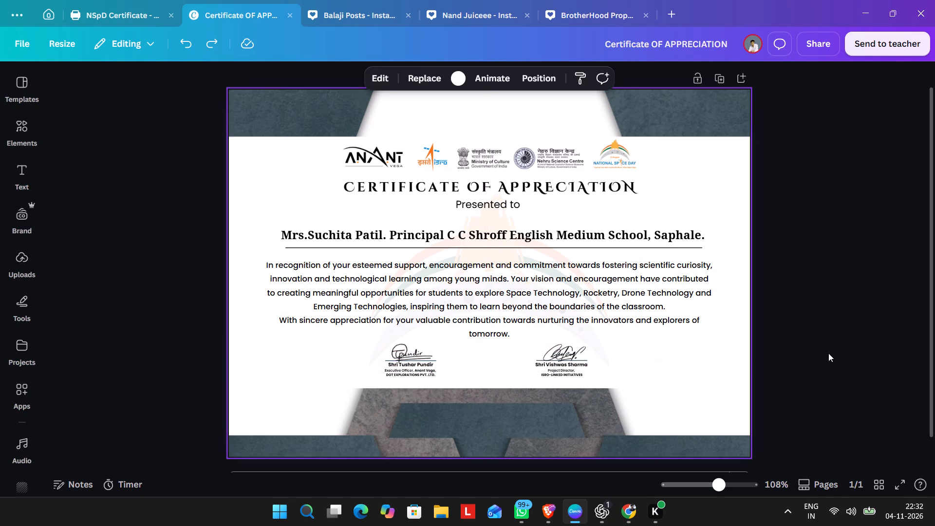
Select every part of both signature blocks and scale them down slightly together.
left_click_drag(828, 351, 369, 377)
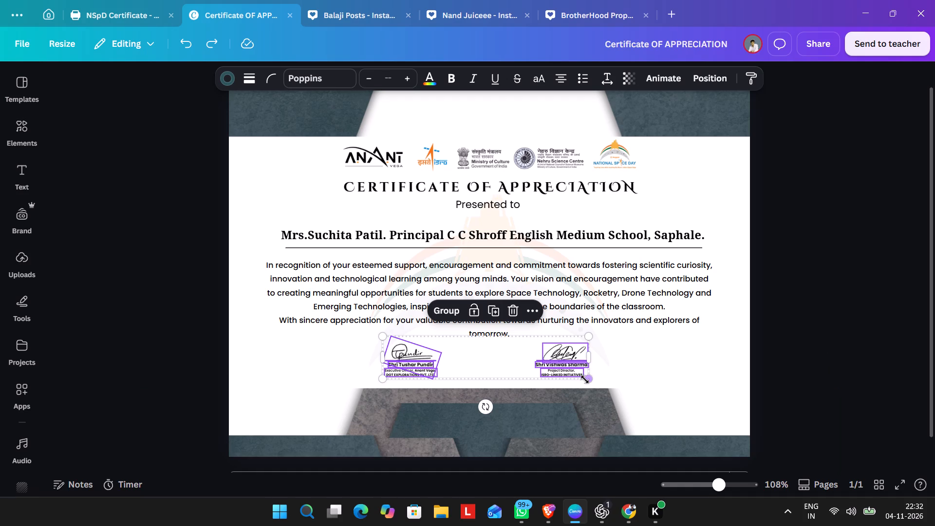
left_click_drag(585, 379, 576, 377)
left_click(799, 387)
Group the Project Director's signature elements and the Executive Officer's signature elements into two separate groups.
left_click(571, 350)
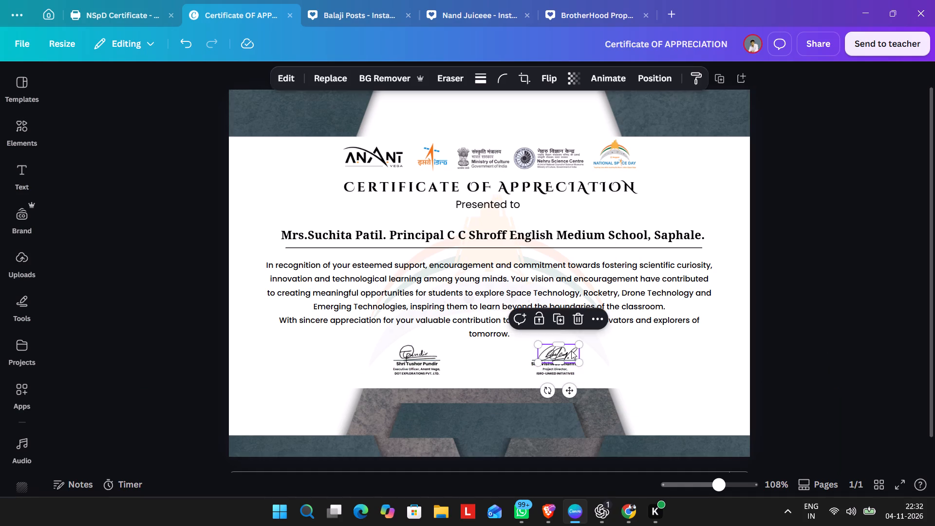
left_click(811, 346)
left_click_drag(772, 341, 543, 379)
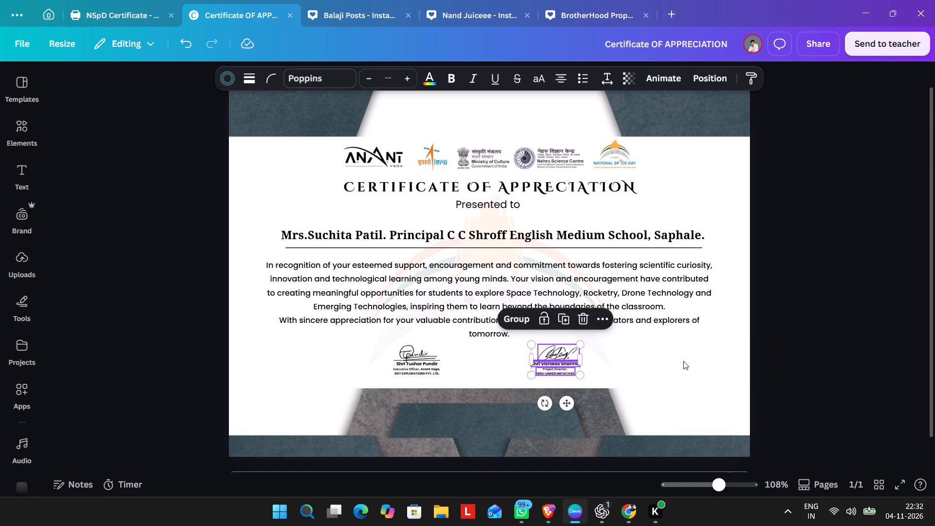
key("ctrl+g")
left_click_drag(182, 341, 435, 376)
key("ctrl+g")
Move the Executive Officer's signature group to the certificate's lower-left corner and enlarge it slightly.
left_click_drag(429, 359, 290, 395)
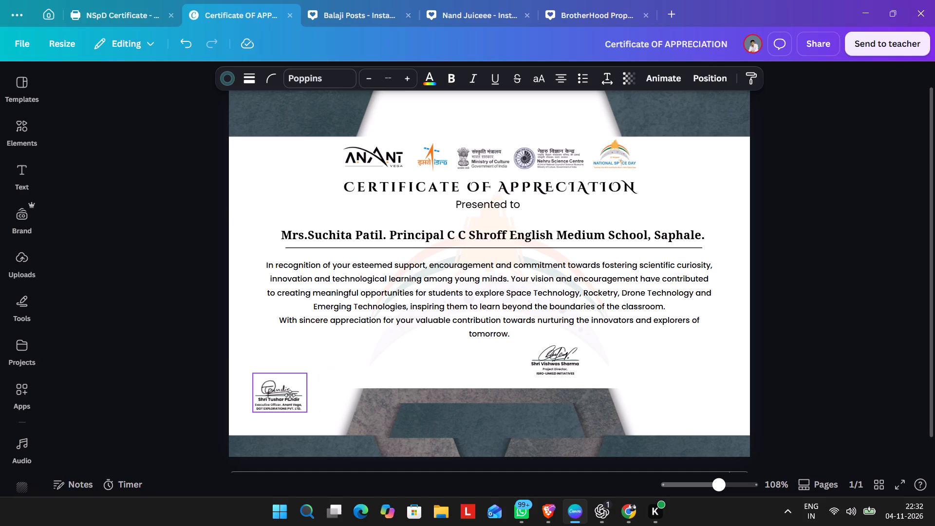
left_click_drag(290, 395, 292, 398)
left_click_drag(308, 376, 317, 373)
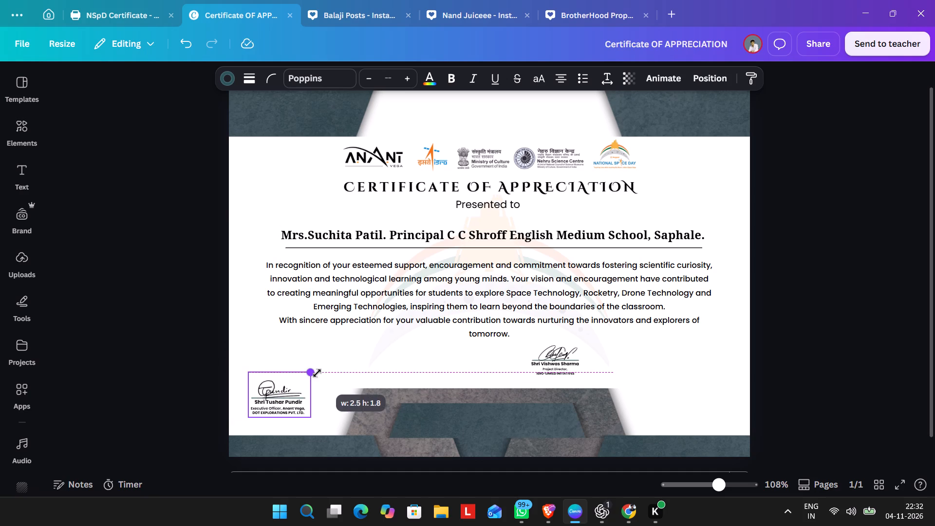
left_click_drag(317, 373, 320, 372)
left_click_drag(305, 385, 310, 386)
Enlarge the Project Director's signature group to match the other one and place it level with it in the certificate's lower-right corner.
left_click(560, 361)
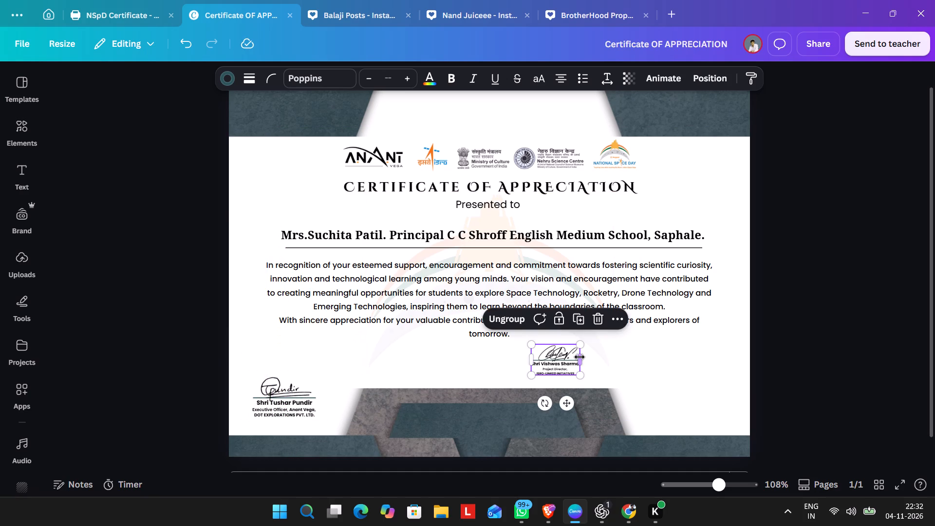
left_click_drag(580, 347, 589, 342, "alt")
left_click_drag(572, 352, 311, 394)
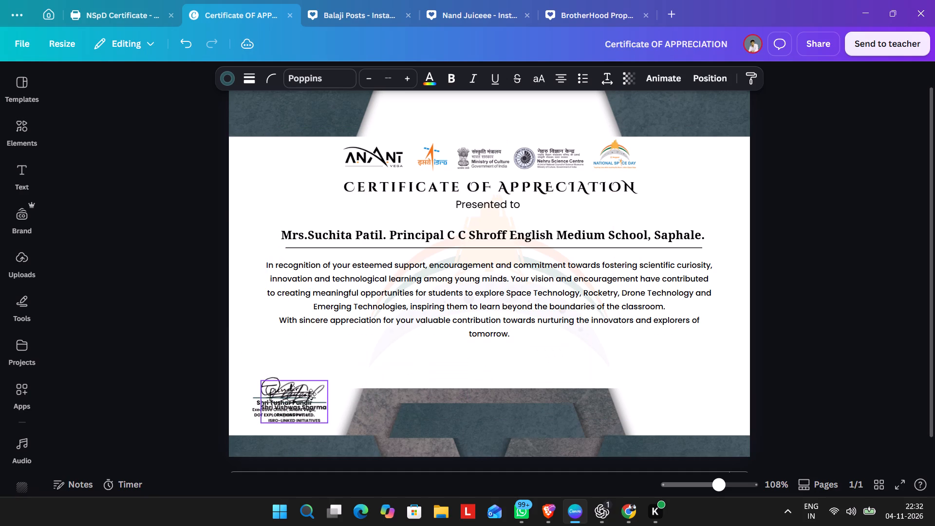
left_click_drag(311, 394, 299, 381)
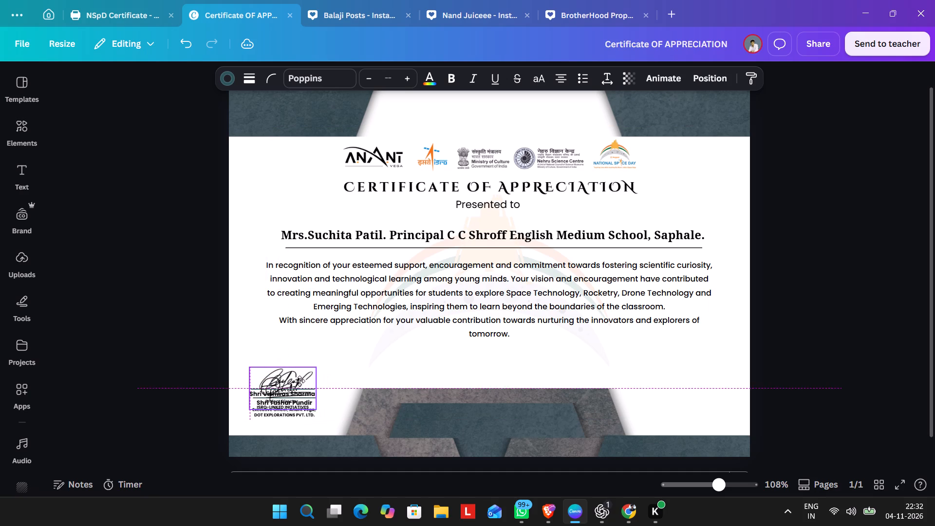
left_click_drag(299, 381, 704, 392)
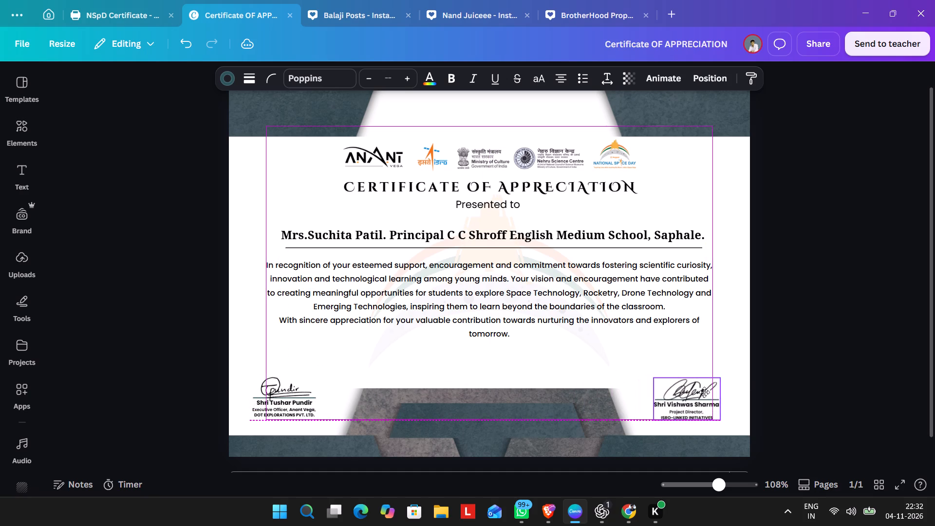
left_click_drag(704, 392, 714, 393)
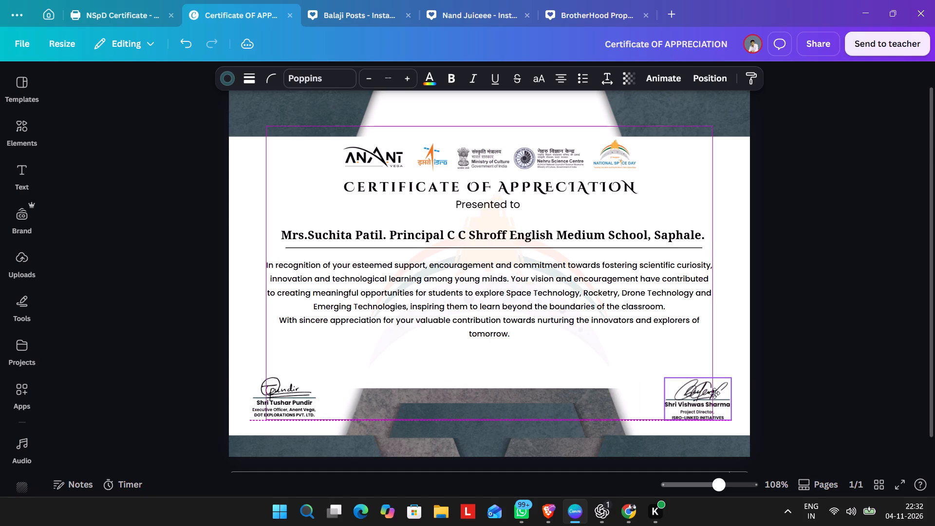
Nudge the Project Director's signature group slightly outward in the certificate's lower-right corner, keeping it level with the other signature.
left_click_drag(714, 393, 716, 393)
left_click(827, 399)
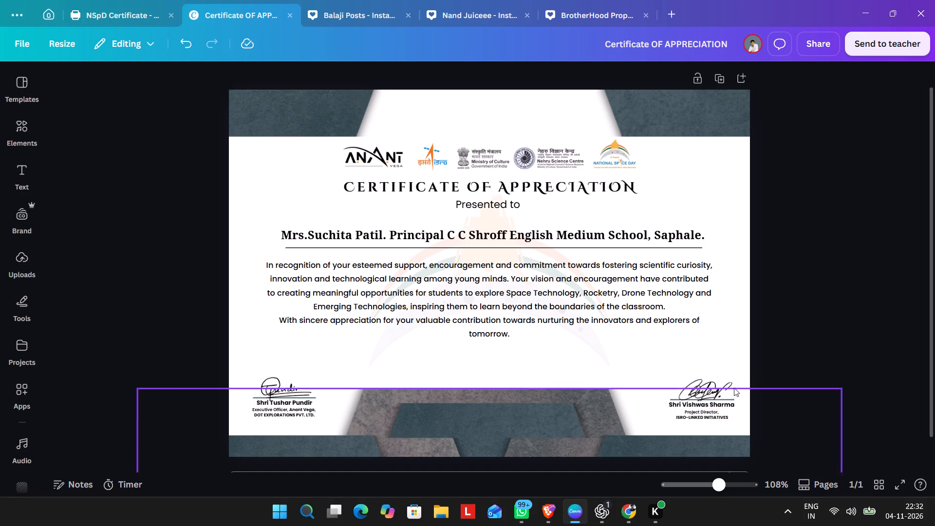
Compare the size of the Project Director's and Executive Officer's signature groups and check their name text size.
left_click(713, 407)
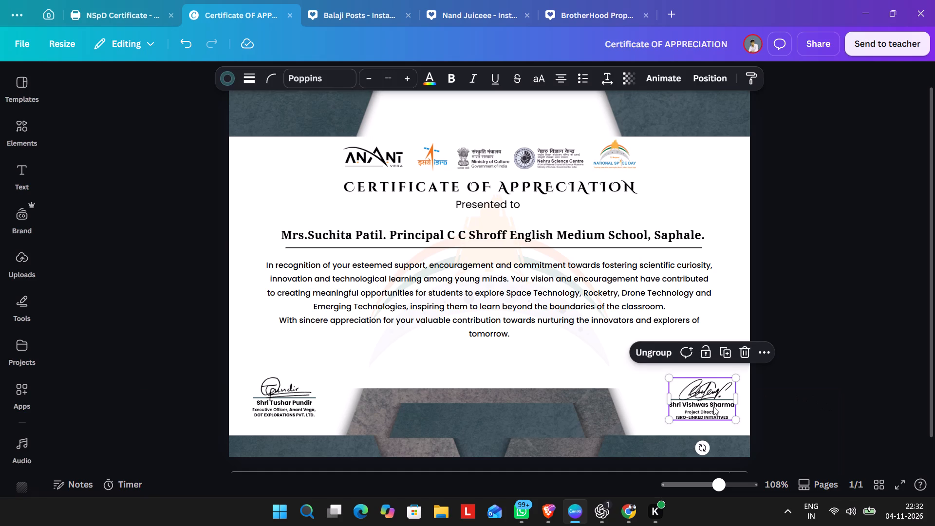
left_click(713, 407)
left_click(280, 407)
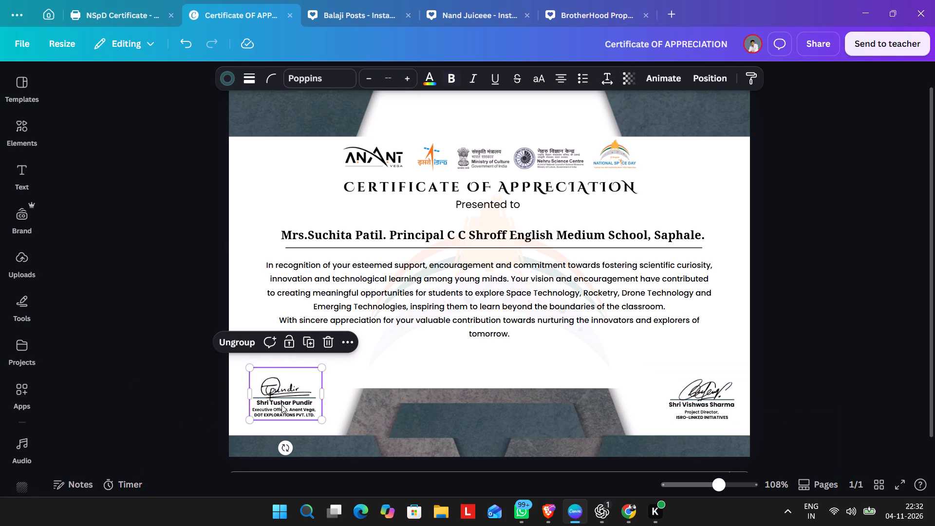
left_click(283, 402)
left_click(284, 403)
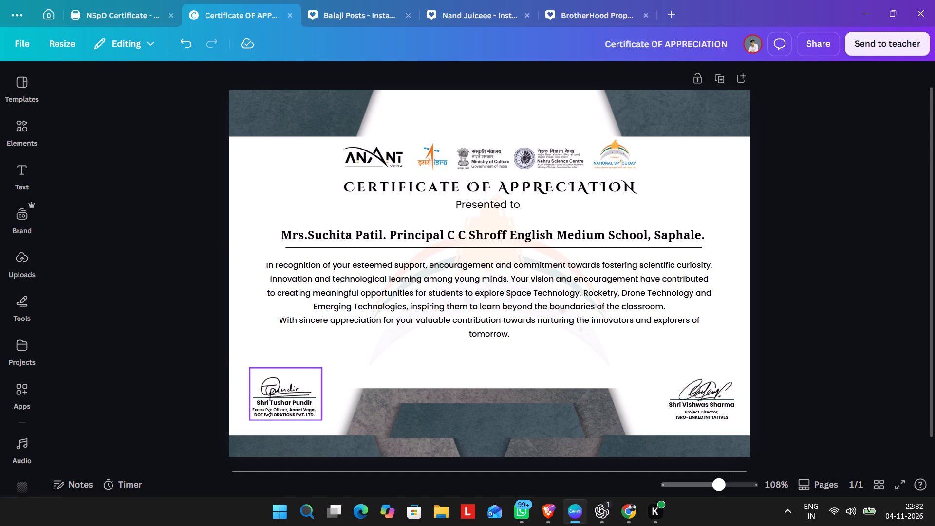
left_click(263, 408)
double_click(257, 406)
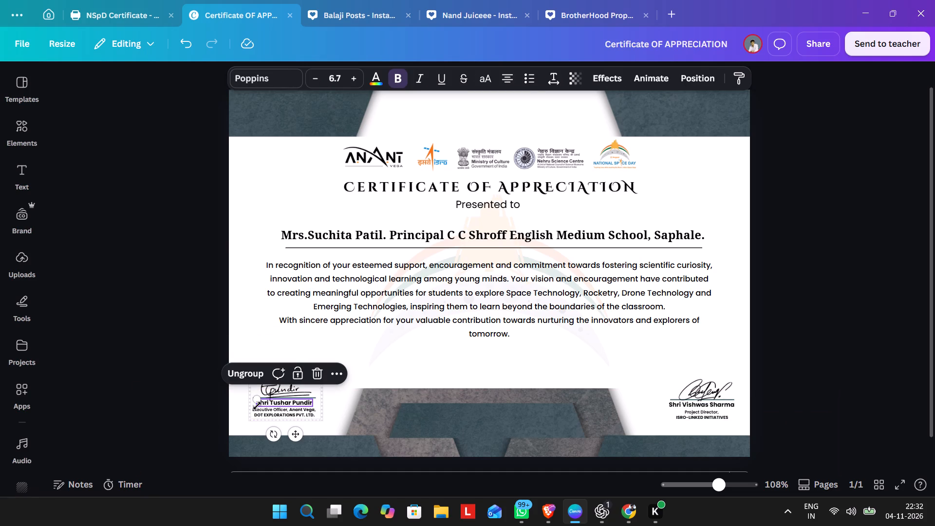
left_click(695, 405)
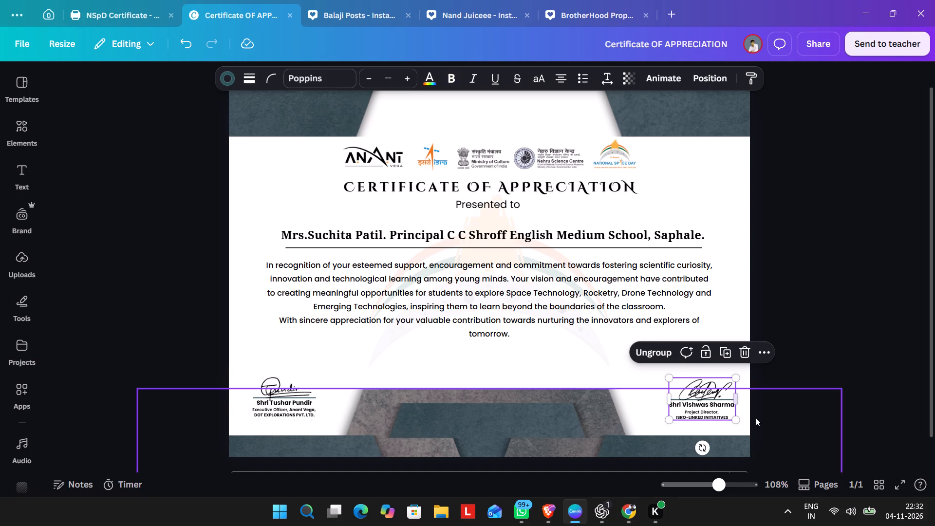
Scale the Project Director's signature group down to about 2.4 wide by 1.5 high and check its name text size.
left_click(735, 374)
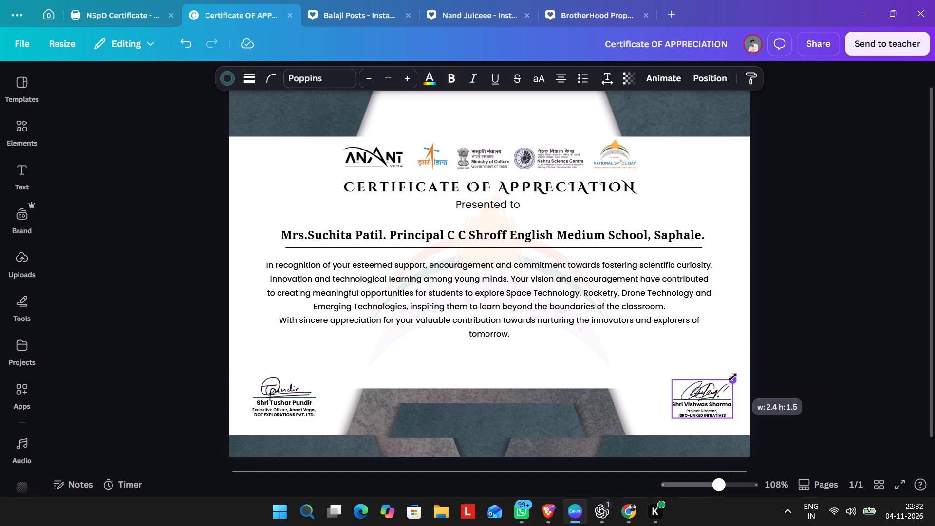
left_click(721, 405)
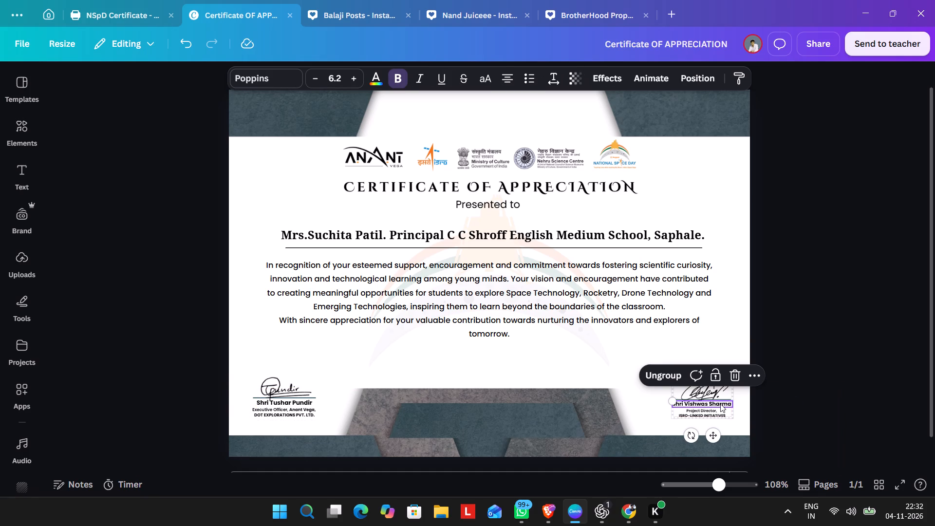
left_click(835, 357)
Overlay the Project Director's signature group on the Executive Officer's and enlarge it, adjusting its size against the one beneath.
left_click_drag(702, 396, 550, 402)
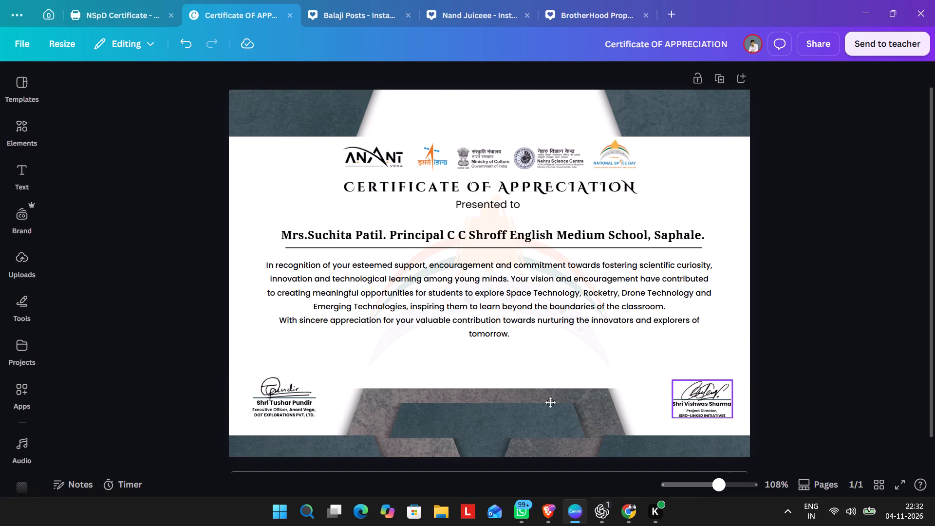
left_click_drag(550, 402, 284, 393)
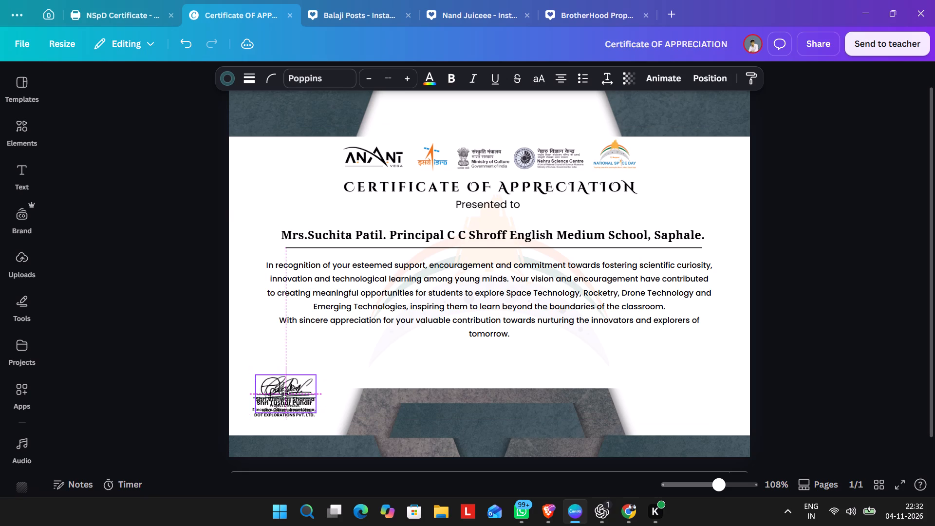
left_click_drag(284, 393, 287, 395)
left_click_drag(318, 378, 322, 376)
left_click_drag(305, 391, 312, 385)
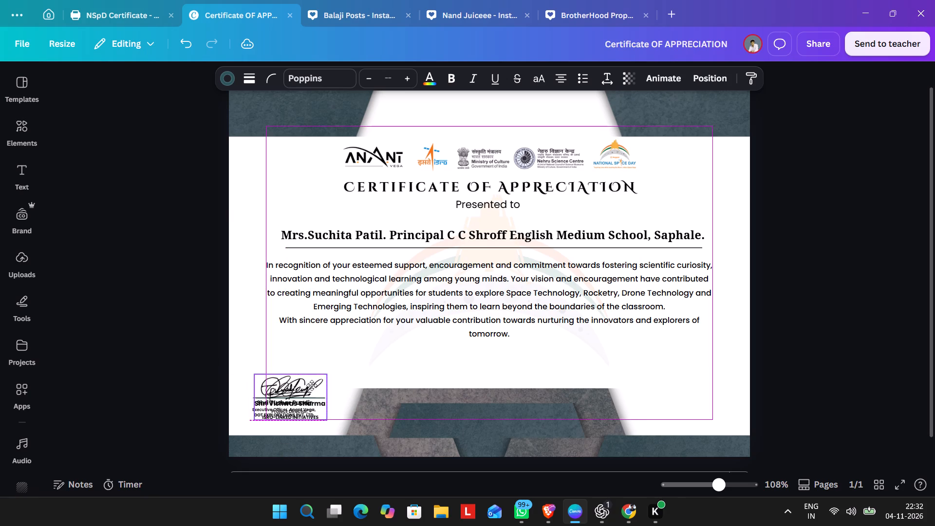
left_click_drag(312, 385, 313, 385)
left_click(328, 371)
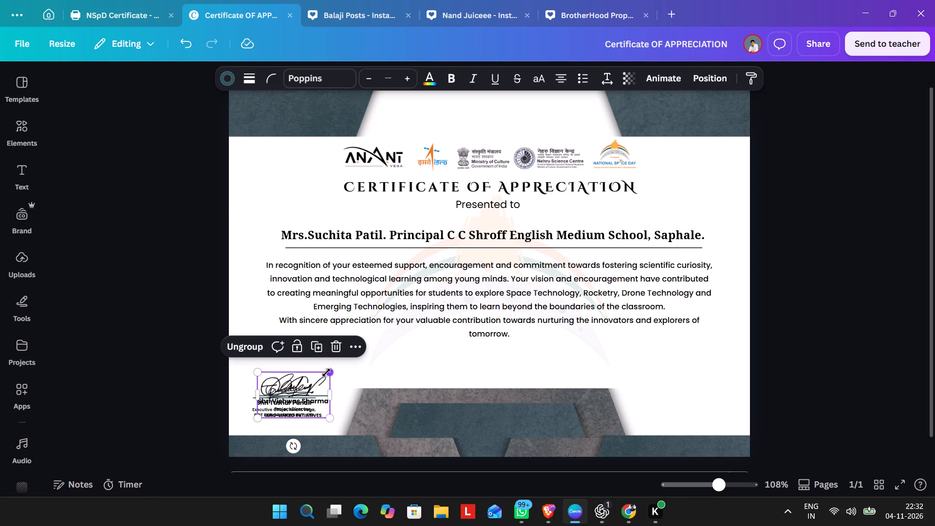
Move the Project Director's signature group back to the certificate's lower-right corner, level with the Executive Officer's.
left_click_drag(307, 385, 498, 391)
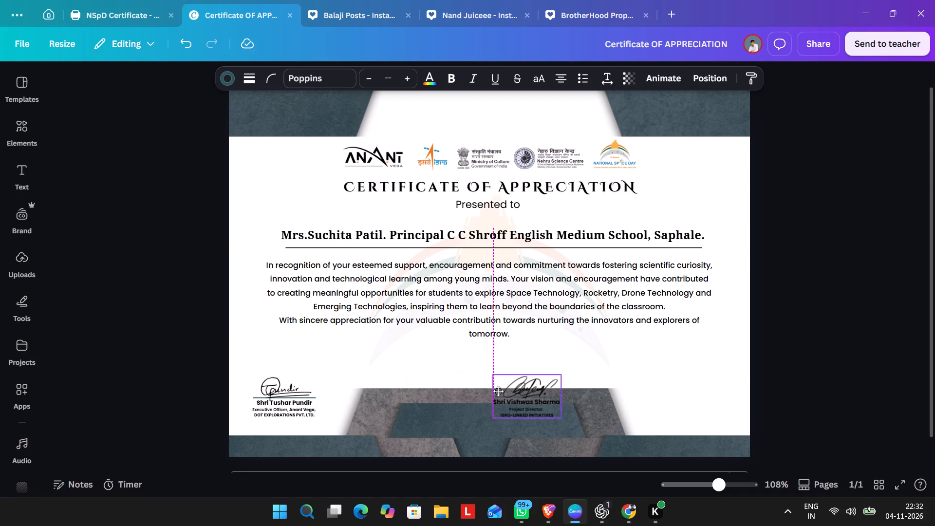
left_click_drag(498, 391, 351, 384)
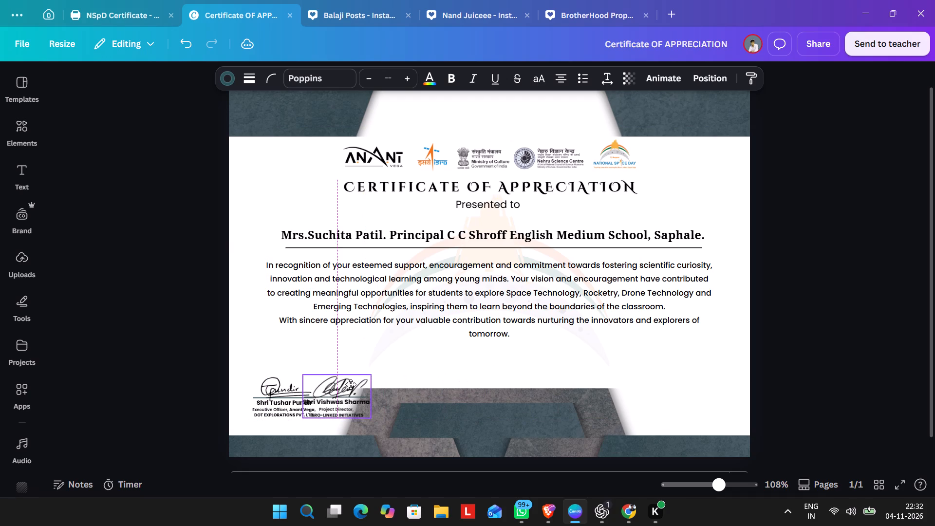
left_click_drag(351, 384, 715, 388)
left_click(824, 384)
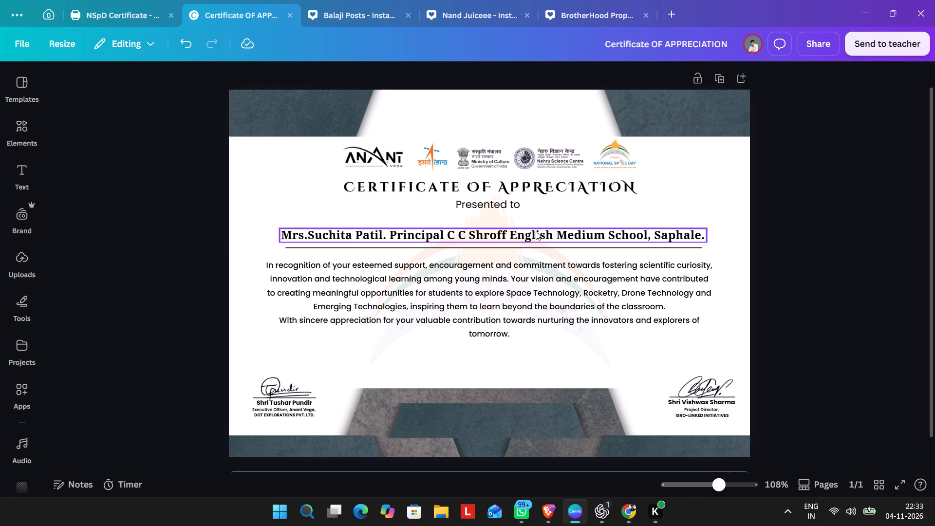
Change the recipient name line's text colour to the orange from the ISRO logo's photo colours.
left_click(536, 231)
left_click(371, 78)
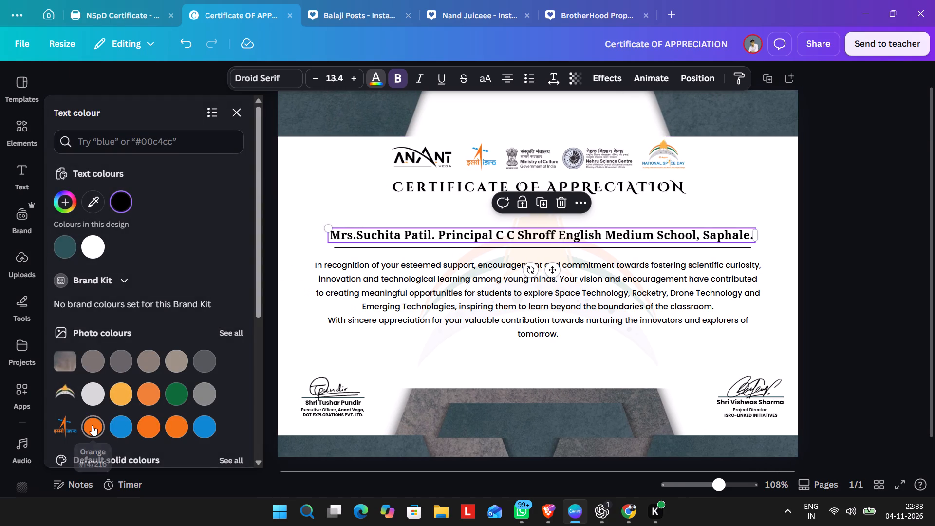
left_click(90, 424)
double_click(848, 266)
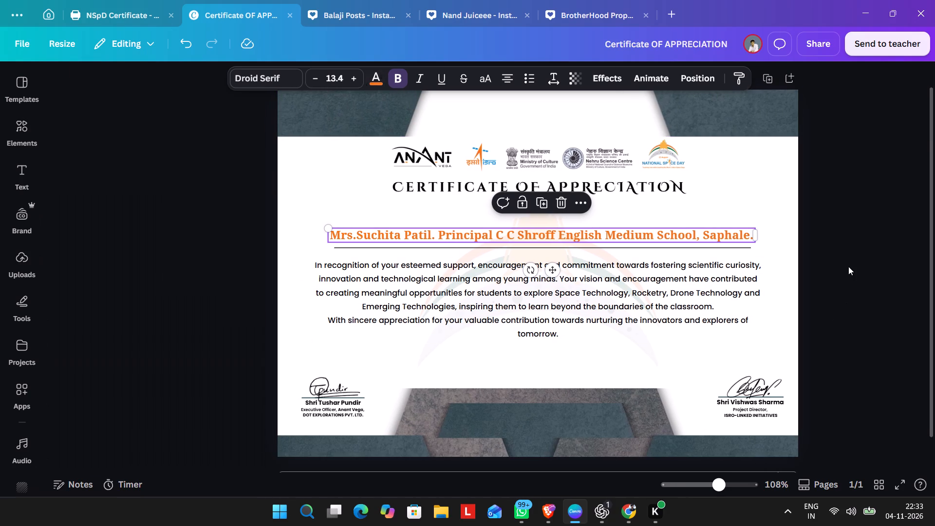
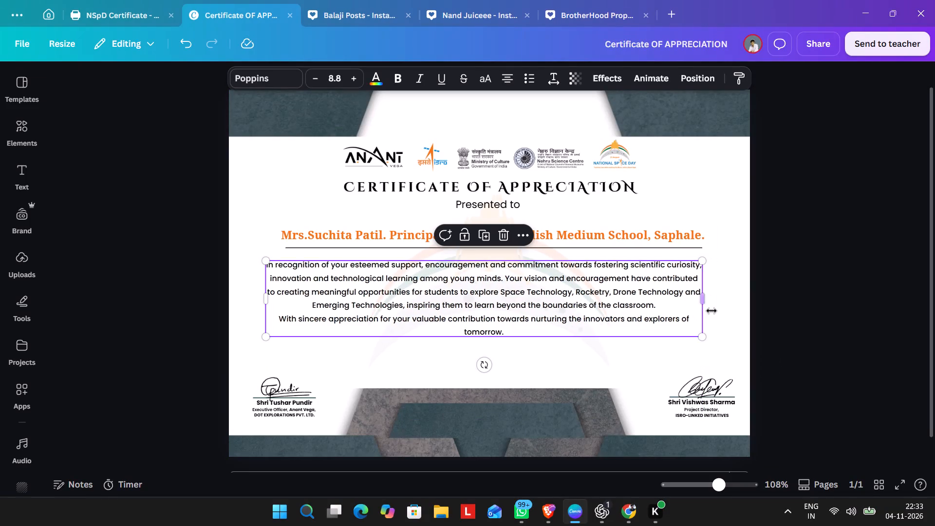
Widen the appreciation paragraph's text box until its closing sentence fits on one line.
left_click_drag(709, 310, 717, 310)
left_click_drag(714, 310, 716, 310)
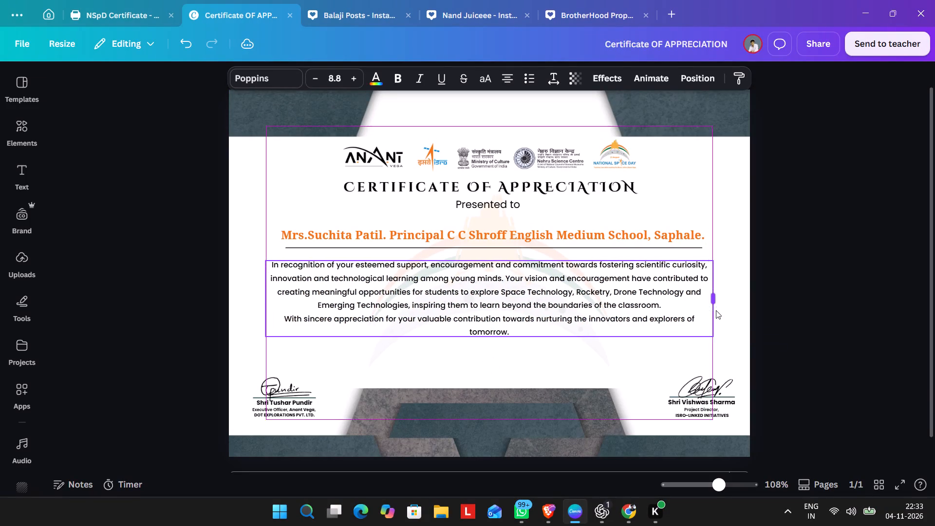
left_click_drag(716, 310, 718, 310)
left_click(809, 301)
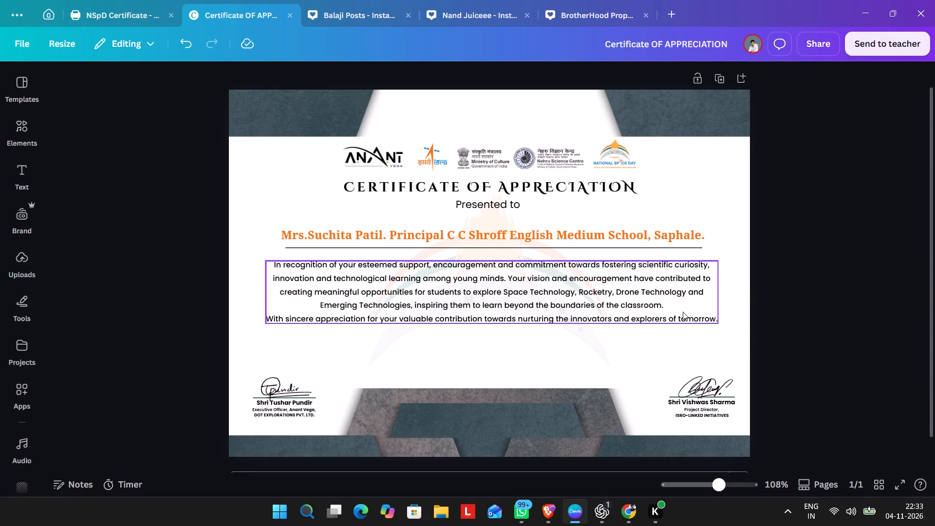
Make the closing sentence of the appreciation paragraph, "With sincere appreciation for your valuable contribution…", bold italic.
triple_click(681, 317)
left_click(681, 317)
key("ctrl+b")
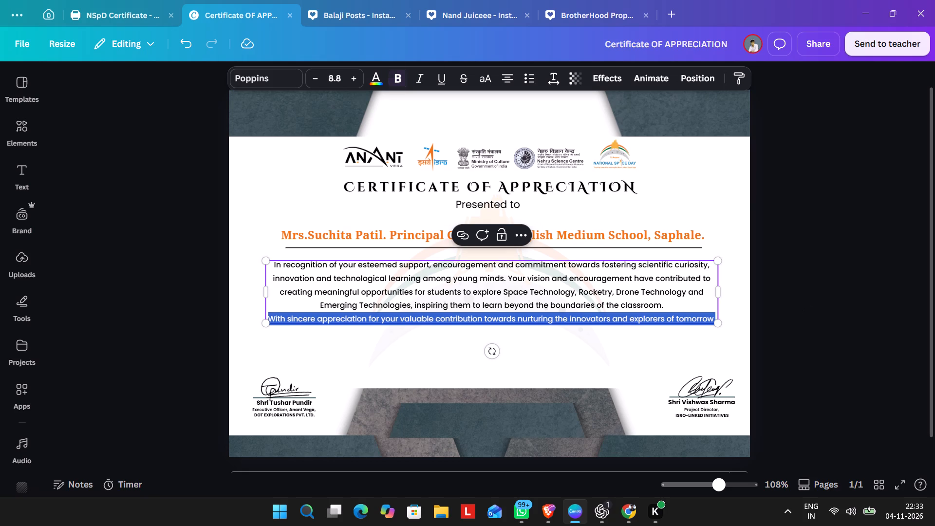
left_click(421, 74)
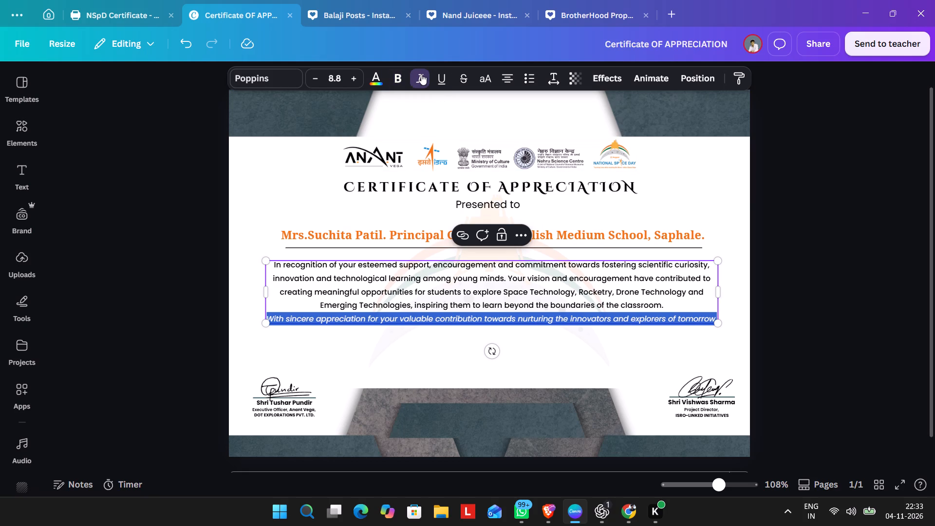
key("ctrl+b")
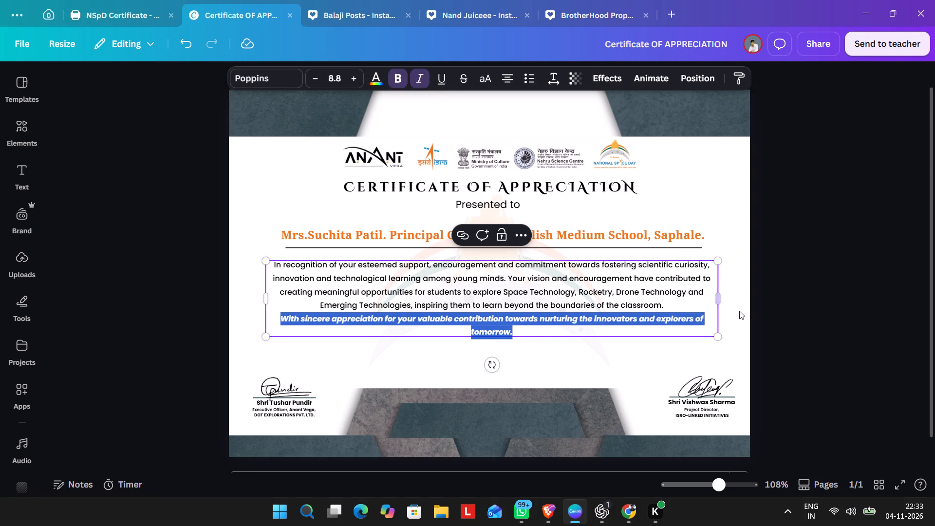
left_click(807, 301)
Scale the appreciation paragraph up to text size 9 and narrow its box to about 17 wide.
left_click(710, 330)
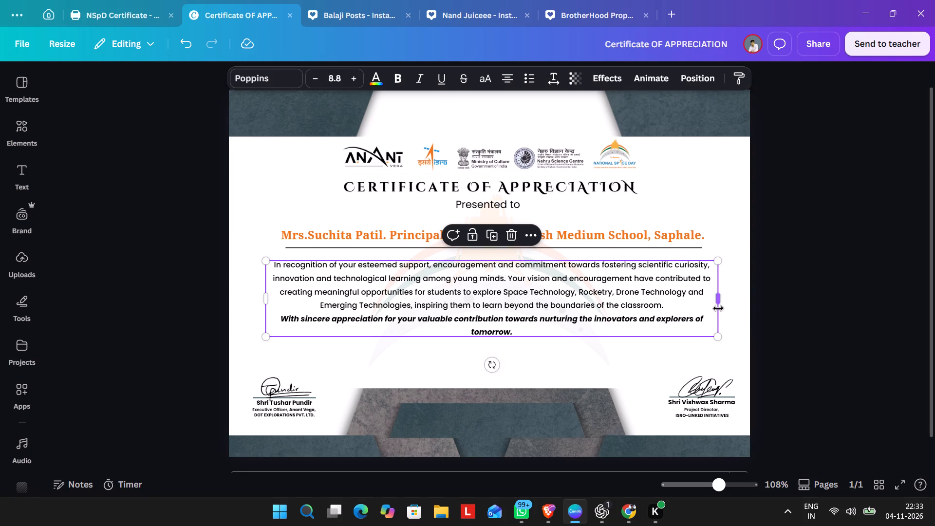
left_click_drag(719, 334, 724, 334, "alt")
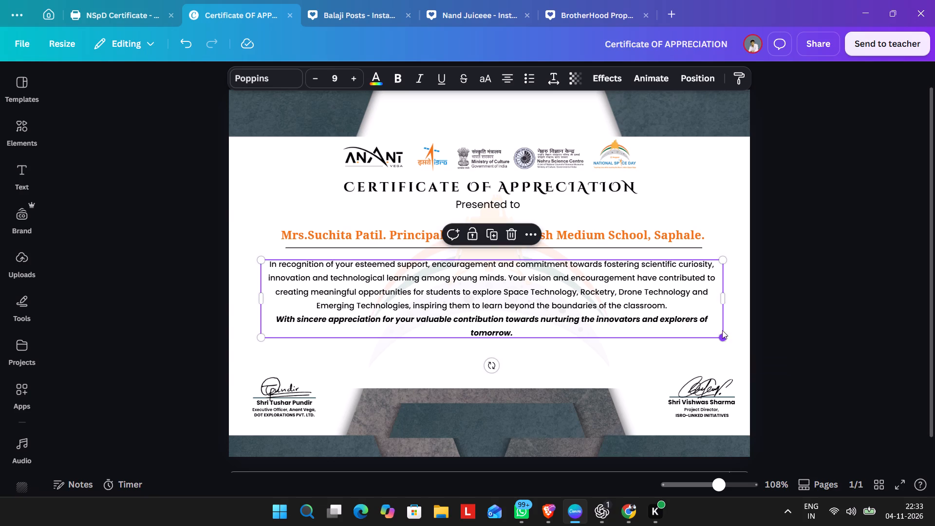
left_click_drag(728, 307, 709, 307)
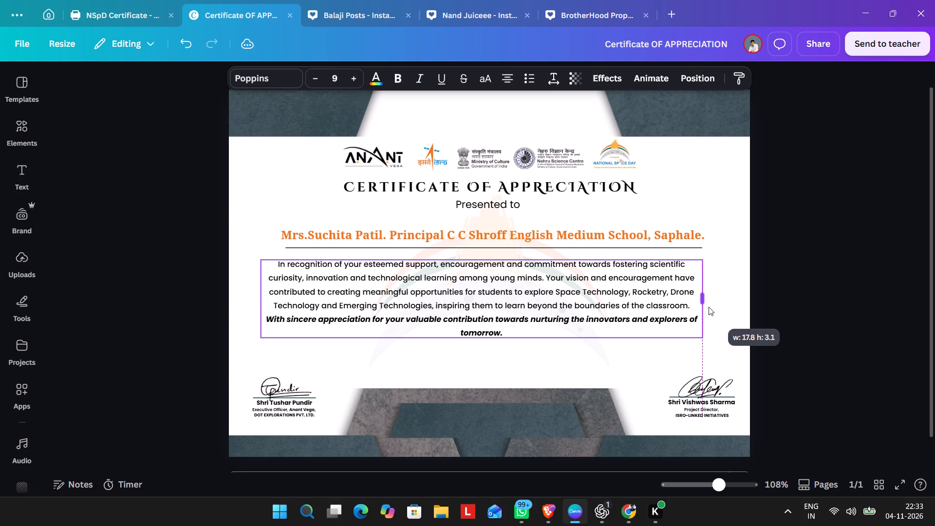
left_click_drag(709, 307, 694, 306)
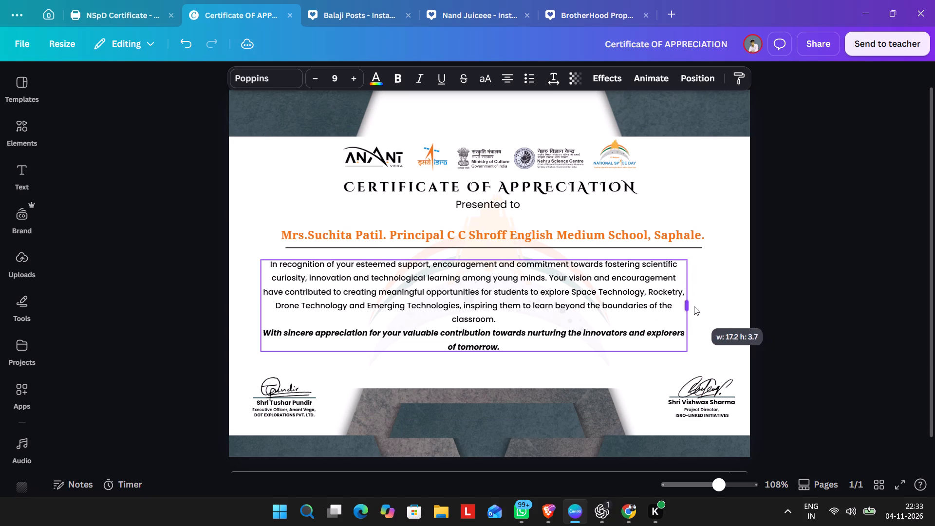
left_click_drag(694, 306, 697, 306)
left_click(826, 293)
Move the appreciation paragraph closer under the name's underline and resize its box to span exactly between the page's side margins.
left_click_drag(636, 294, 648, 293)
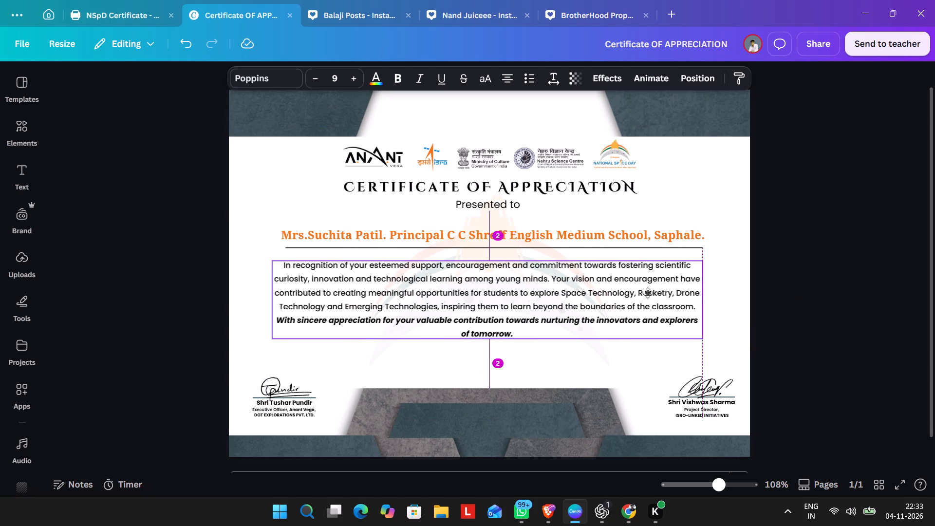
left_click_drag(648, 293, 653, 292)
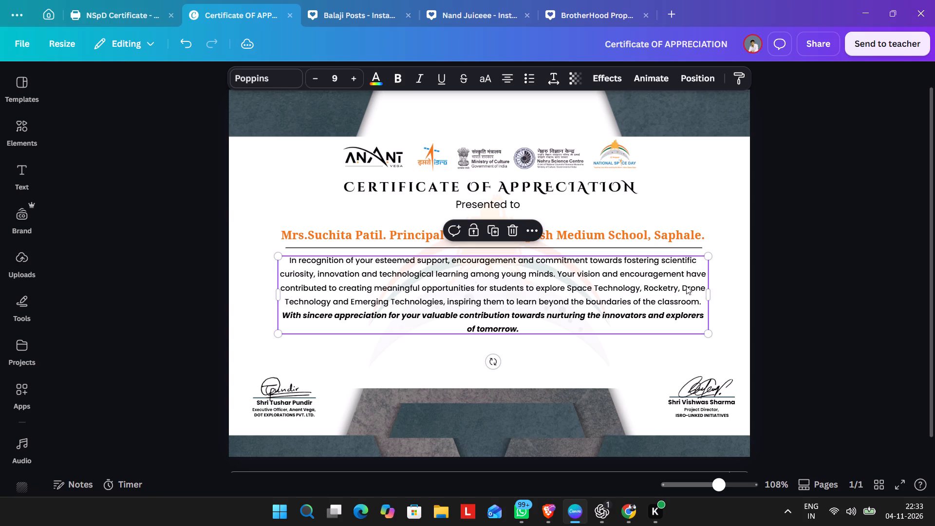
left_click_drag(710, 291, 731, 291)
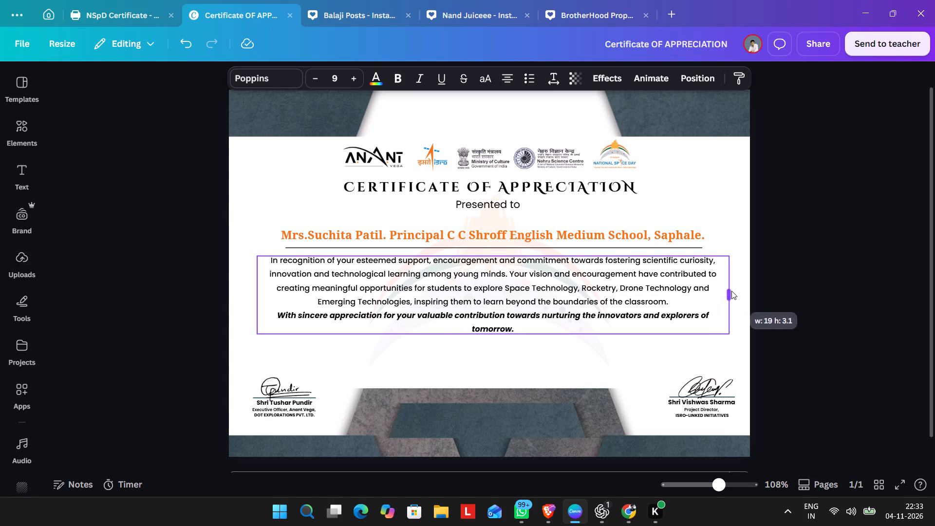
left_click_drag(731, 291, 732, 291)
left_click(821, 291)
left_click_drag(720, 290, 711, 290)
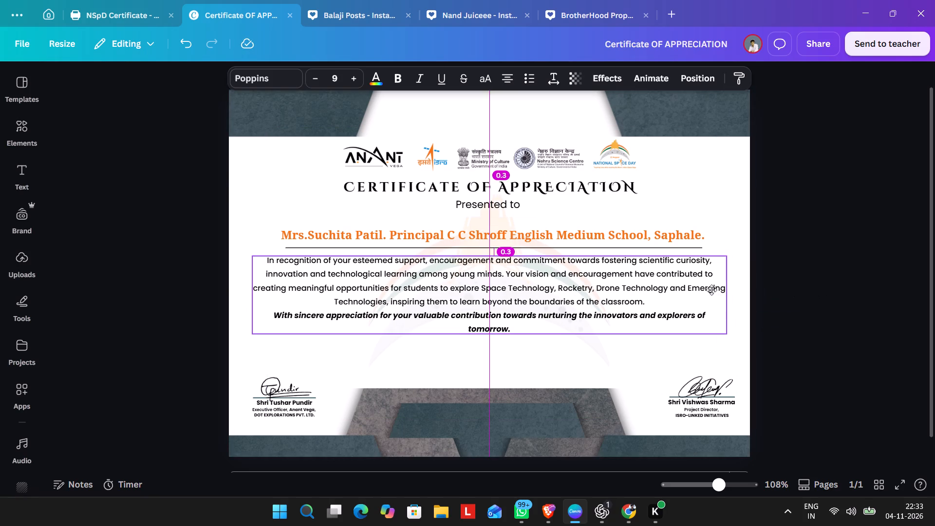
left_click_drag(711, 290, 732, 287)
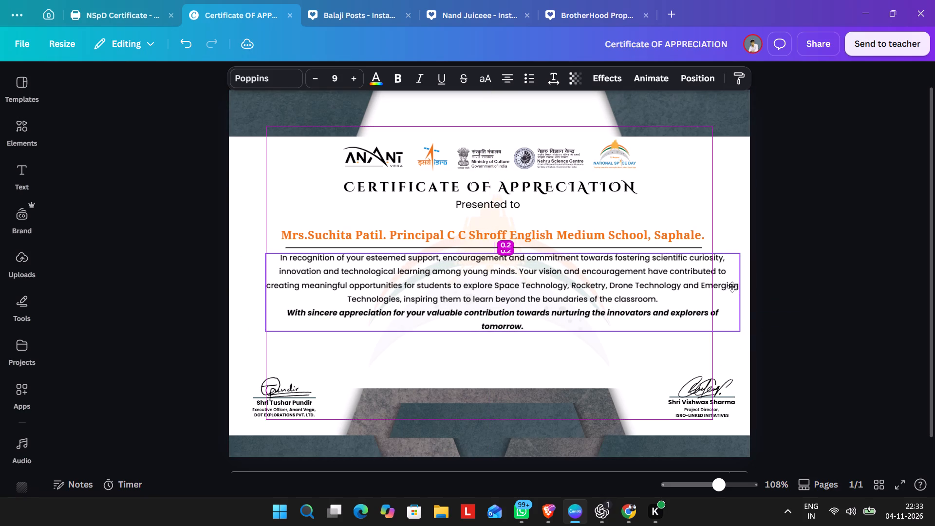
left_click_drag(732, 287, 731, 287)
left_click_drag(744, 292, 719, 292)
left_click(658, 277)
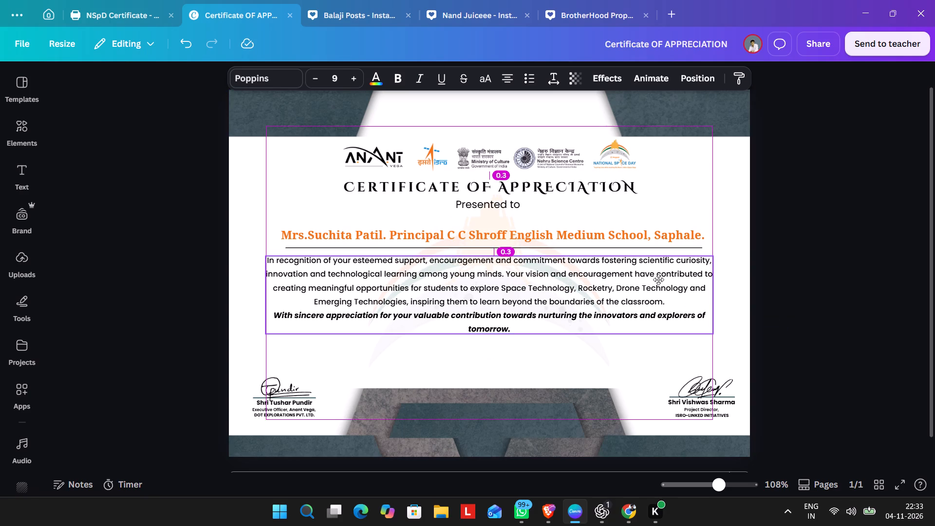
Nudge the recipient name and its underline up together, evenly spaced between "Presented to" and the appreciation paragraph.
left_click(793, 267)
left_click(637, 248)
left_click(636, 241, "shift")
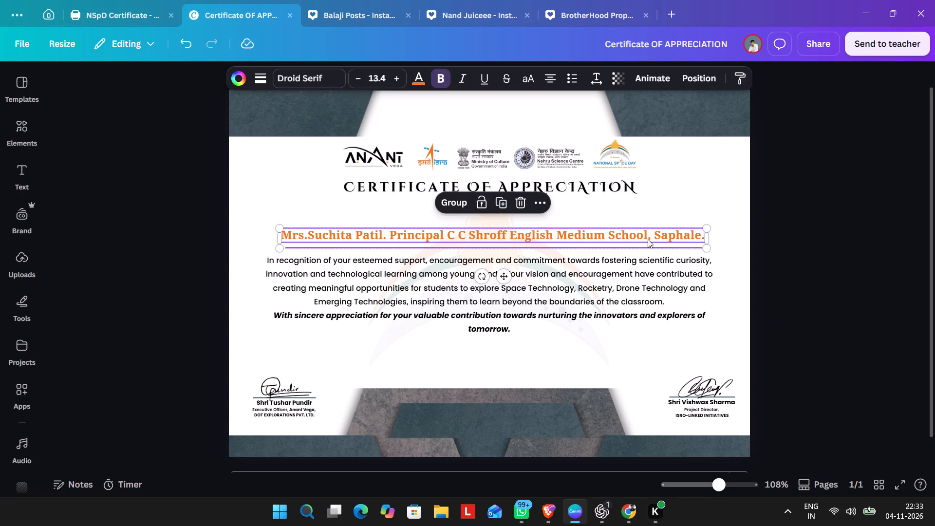
key("Up")
key("Up")
key("Up")
key("Down")
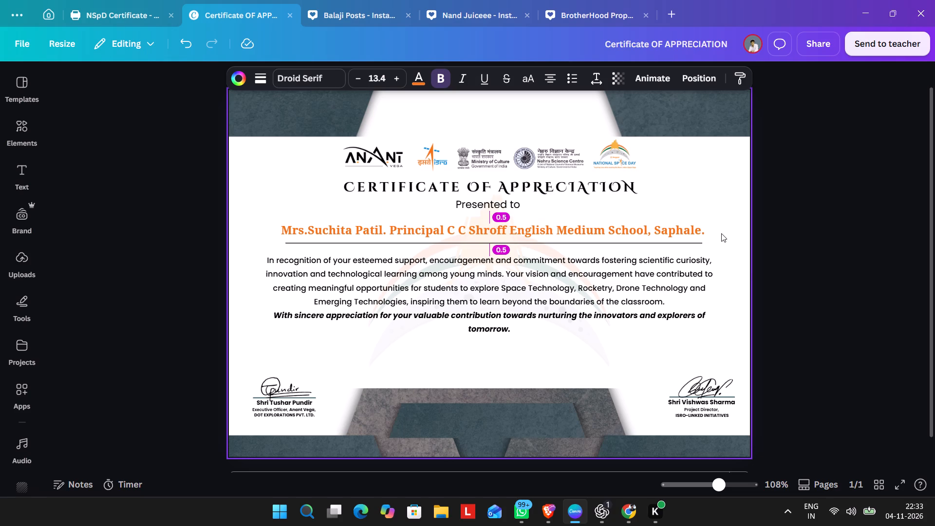
left_click(806, 270)
Check the text formatting of the recipient name, the certificate title and the appreciation paragraph.
scroll(713, 311, "up", 1, "ctrl")
scroll(713, 311, "up", 2)
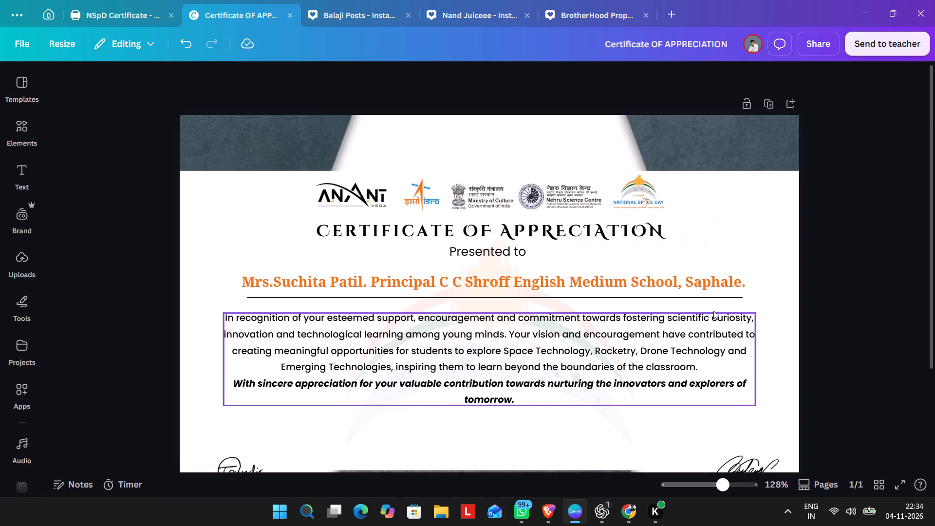
scroll(713, 311, "down", 1)
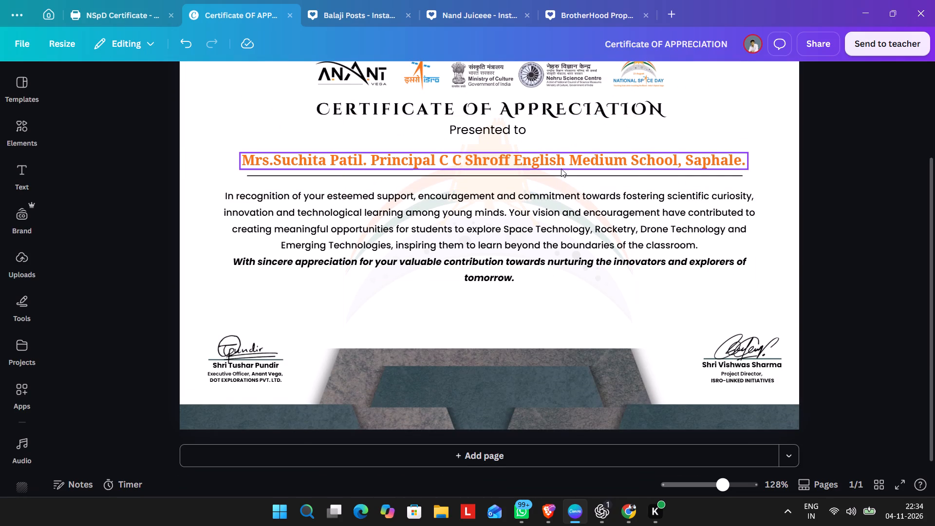
left_click(561, 169)
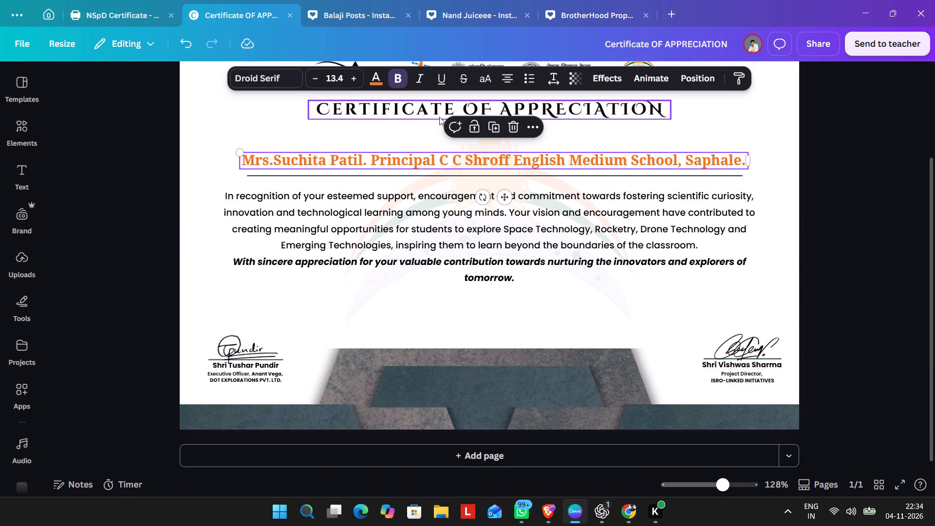
left_click(436, 114)
left_click(488, 273)
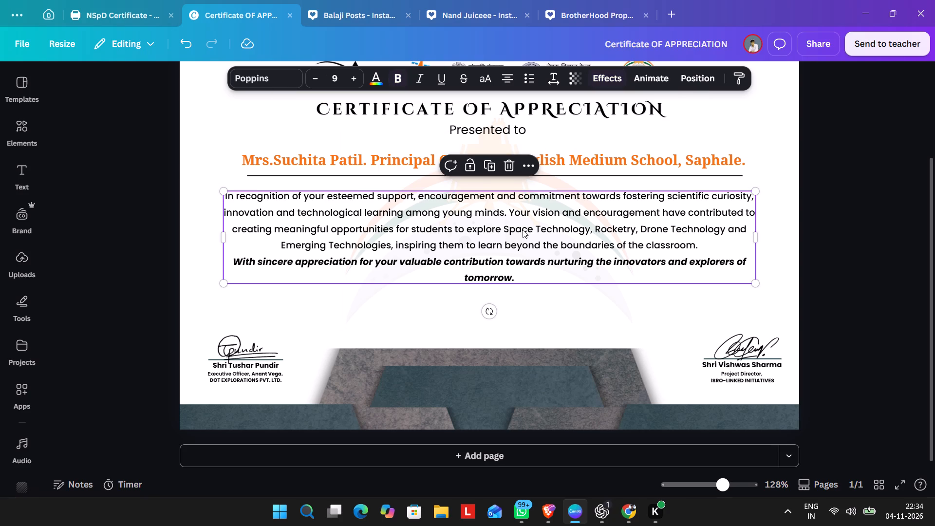
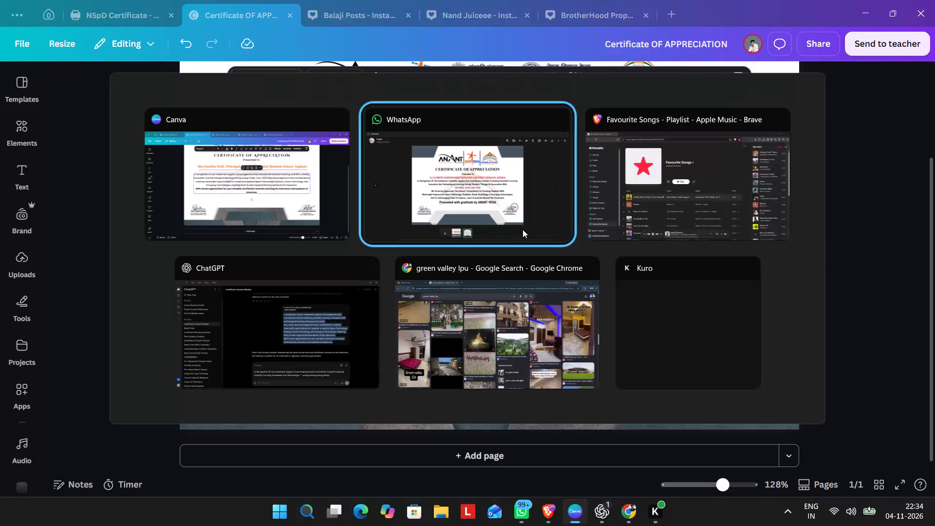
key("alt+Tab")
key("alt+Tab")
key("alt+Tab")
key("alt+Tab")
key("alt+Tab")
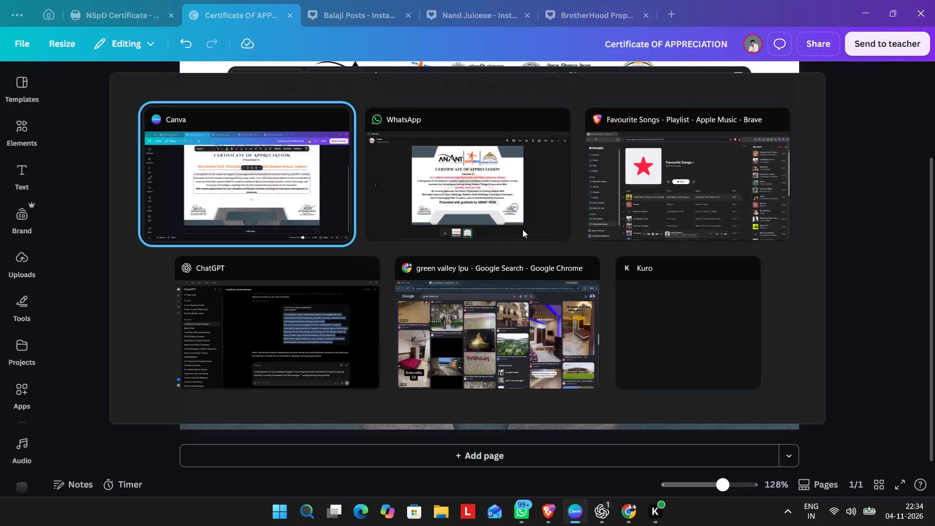
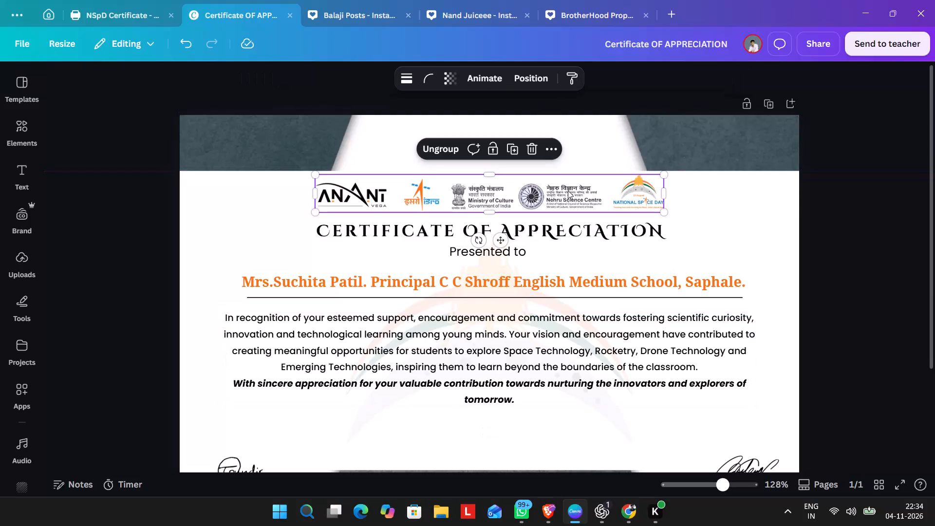
Ungroup the header logo strip and remove the Ministry of Culture and Nehru Science Centre logos from the page.
left_click(451, 146)
left_click(883, 205)
left_click_drag(557, 201, 700, 187)
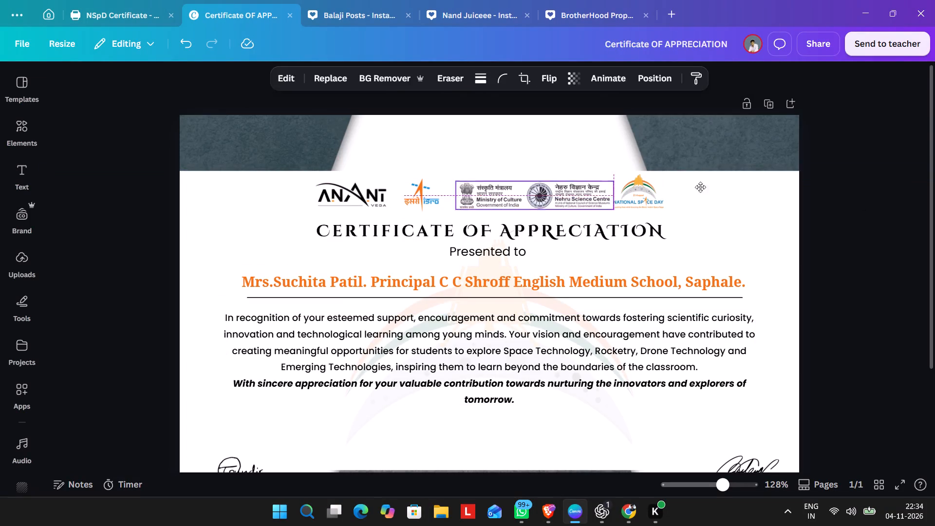
left_click_drag(700, 187, 934, 181)
Move the National Space Day logo into the gap beside the ISRO logo, level with it.
left_click(650, 192)
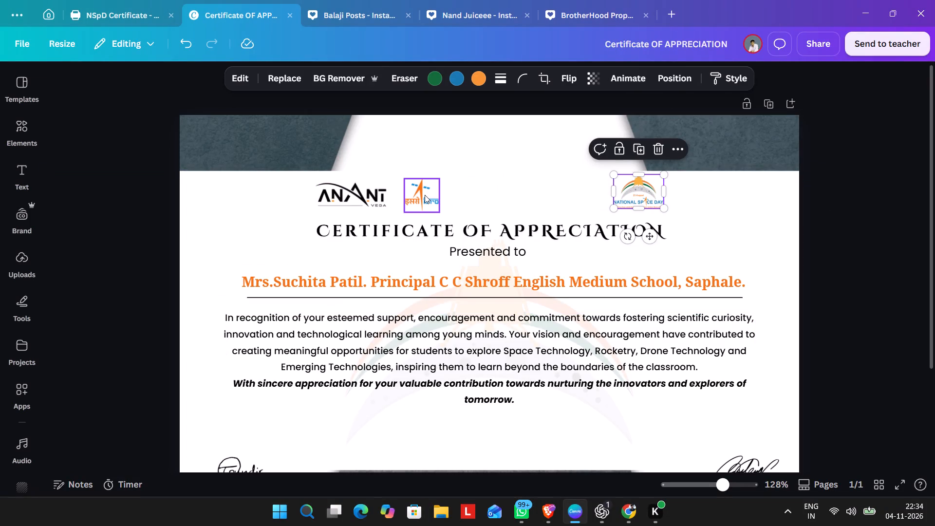
left_click(425, 195, "shift")
left_click(568, 191)
left_click(882, 198)
left_click_drag(640, 196, 624, 196)
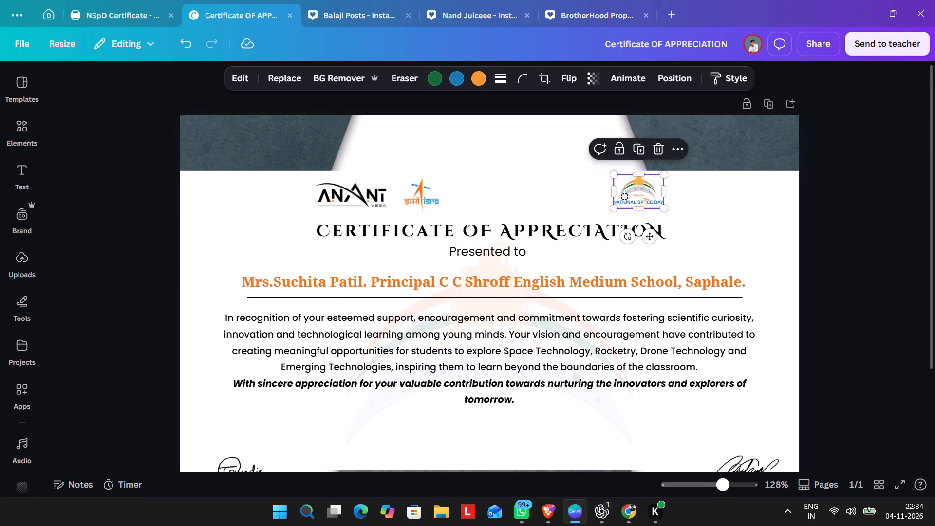
left_click_drag(624, 196, 487, 198)
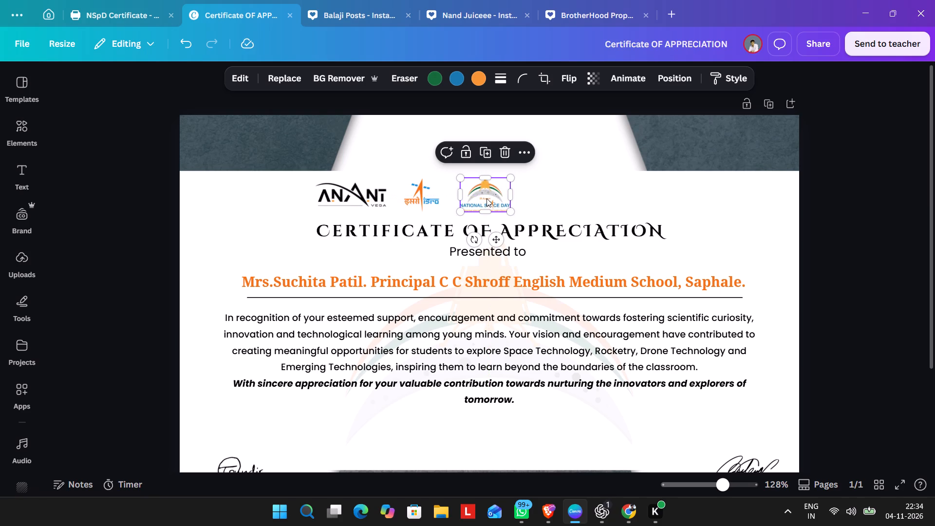
Enlarge the Anant Vega, ISRO and National Space Day logos together to about 8.1 × 1.4 cm and place them above the certificate title.
left_click(381, 196, "shift")
left_click(413, 192, "shift")
left_click_drag(464, 187, 534, 176)
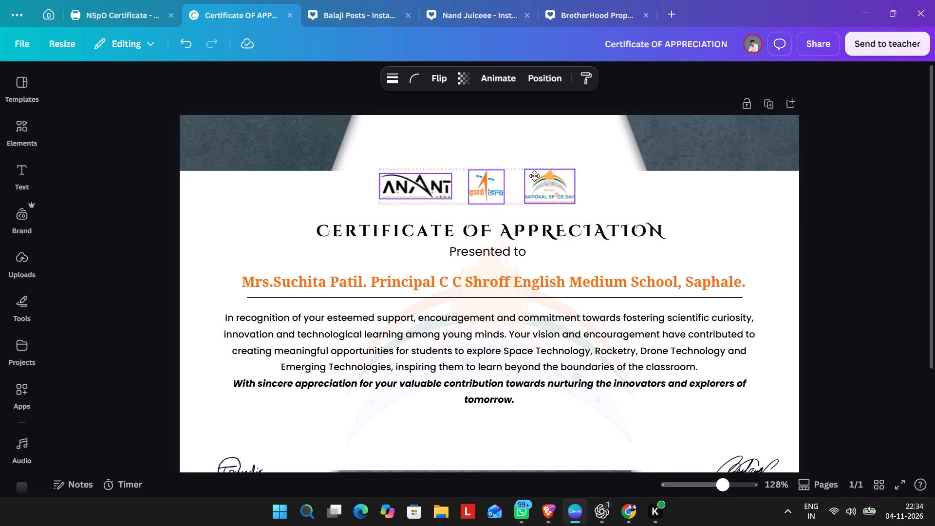
left_click_drag(534, 176, 527, 155)
left_click_drag(573, 181, 594, 189, "alt")
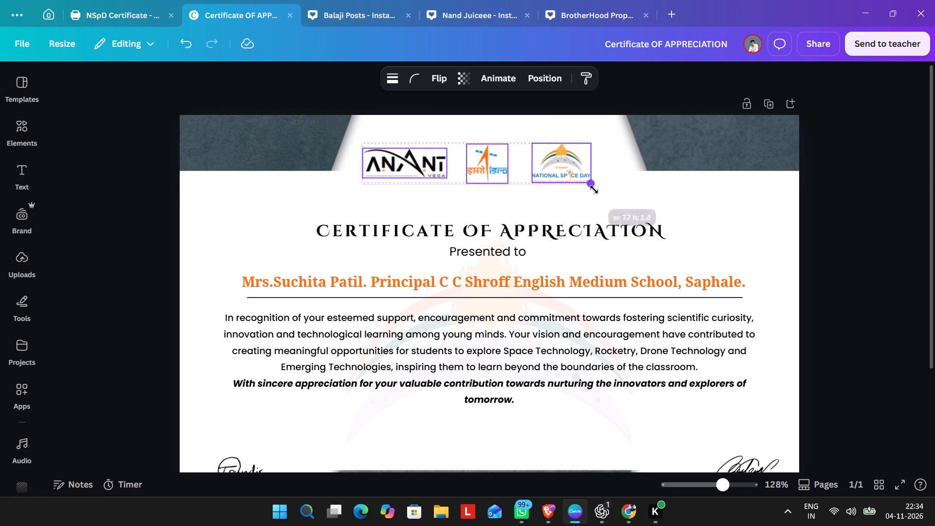
left_click_drag(594, 189, 593, 196, "alt")
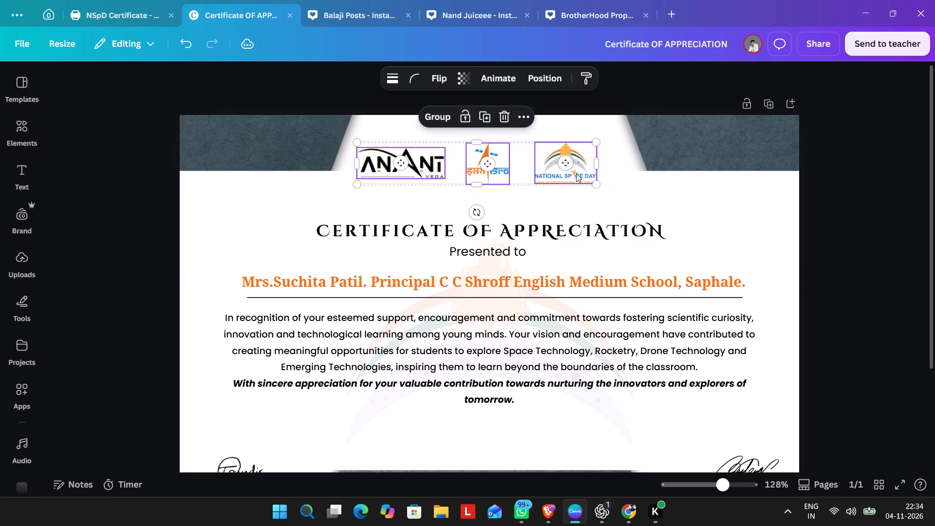
left_click_drag(576, 173, 577, 197)
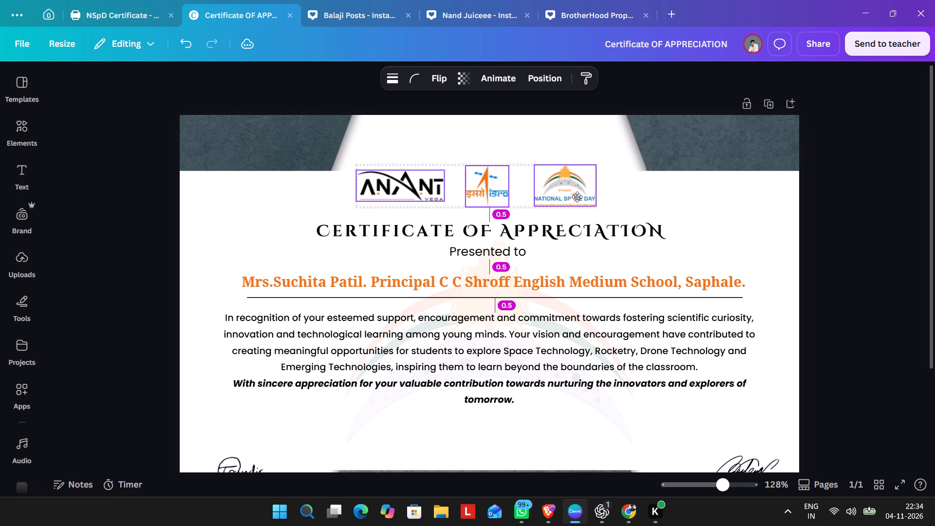
left_click_drag(577, 197, 582, 198)
Group the three header logos and centre the group horizontally on the page.
key("ctrl+g")
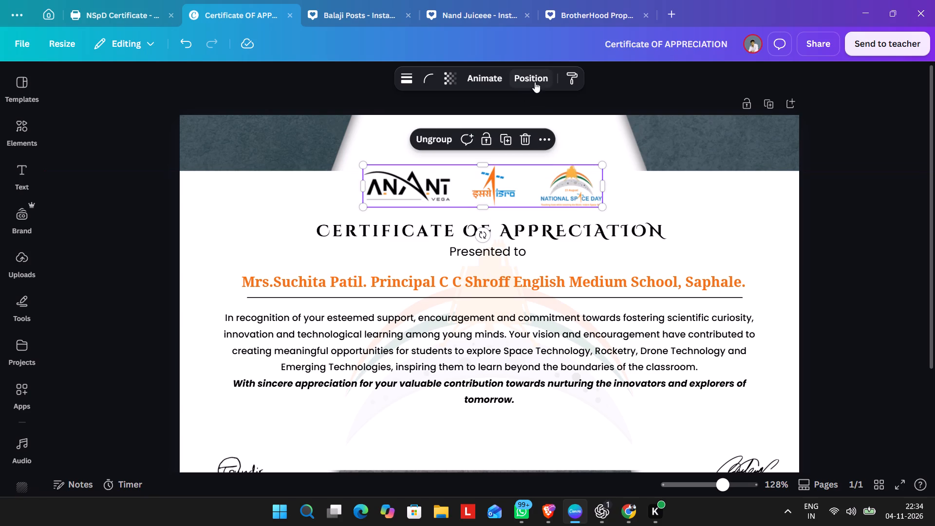
left_click(535, 78)
left_click(216, 265)
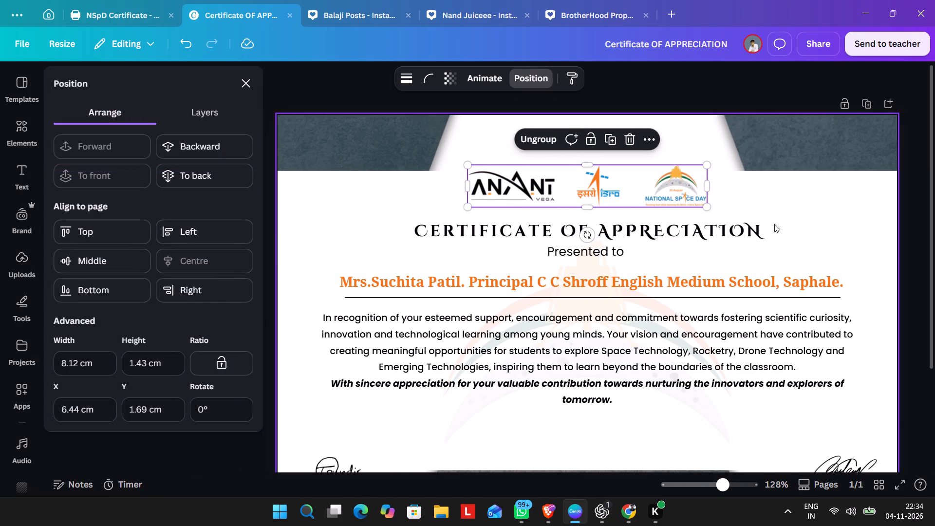
scroll(756, 221, "down", 4, "ctrl")
left_click(751, 187, "ctrl")
left_click(704, 196, "ctrl")
scroll(545, 183, "up", 4, "ctrl")
scroll(545, 183, "up", 1)
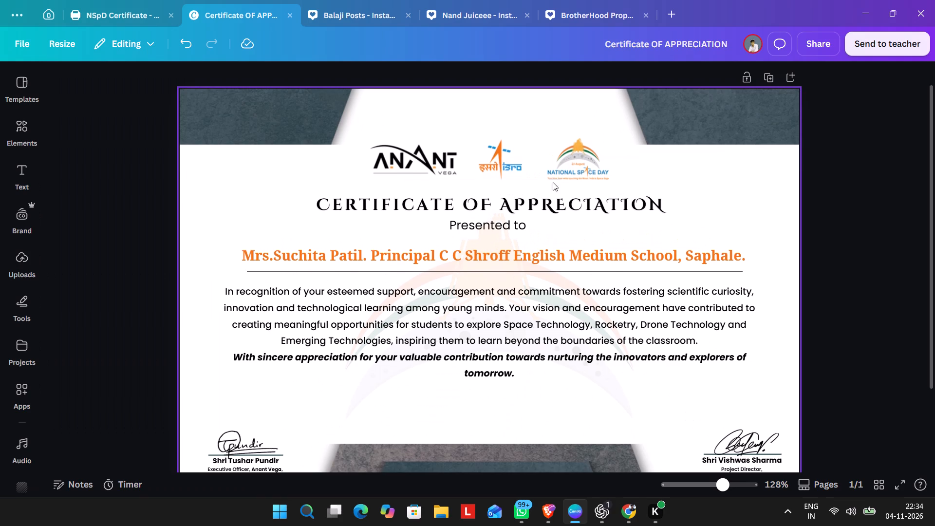
Add a short line, rotate it to vertical, and fit it as a logo-height divider between the Anant Vega and ISRO logos.
key("l")
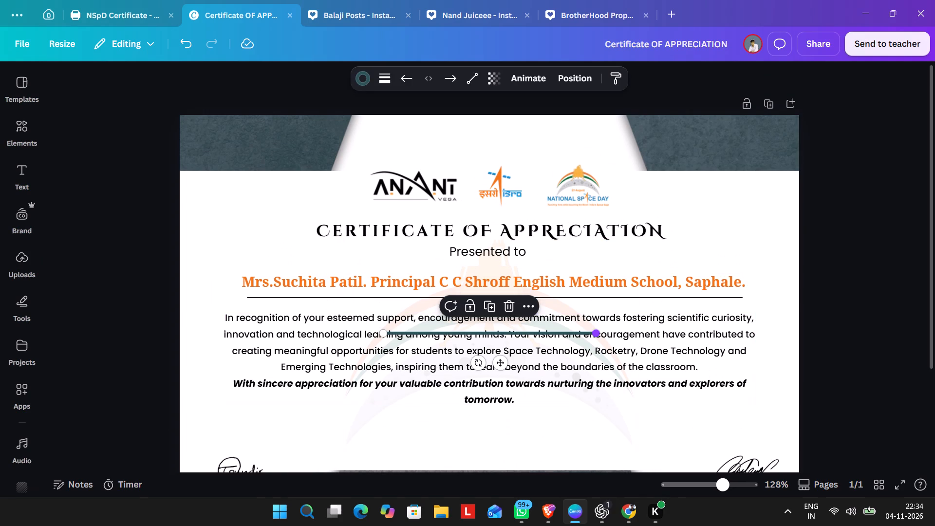
left_click_drag(594, 332, 510, 330)
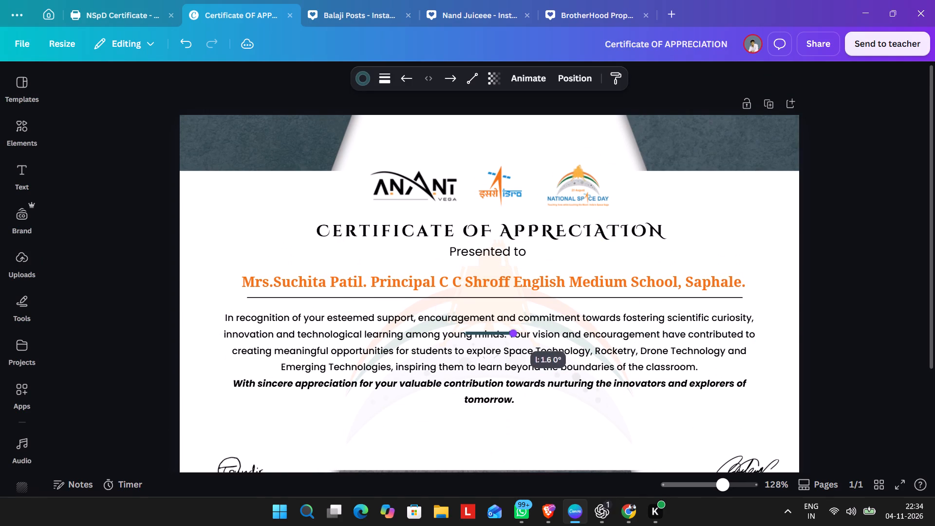
left_click_drag(510, 330, 511, 330)
left_click_drag(495, 361, 486, 212)
scroll(486, 210, "up", 3, "ctrl")
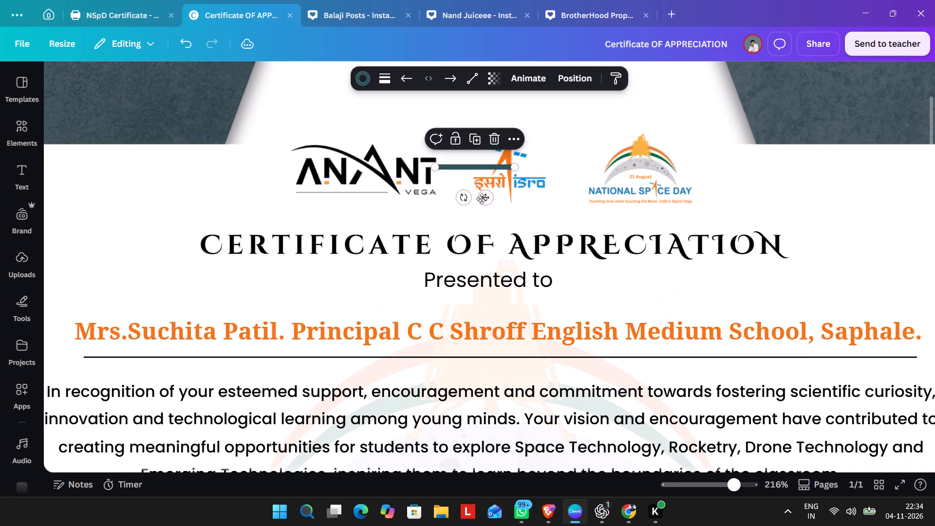
left_click_drag(459, 196, 550, 184, "ctrl")
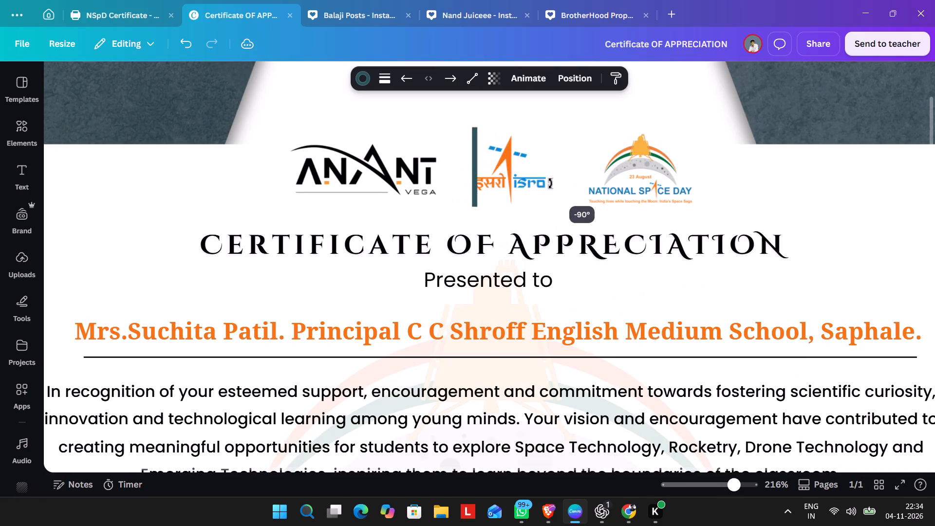
left_click_drag(550, 184, 547, 182, "ctrl")
left_click_drag(508, 157, 485, 161)
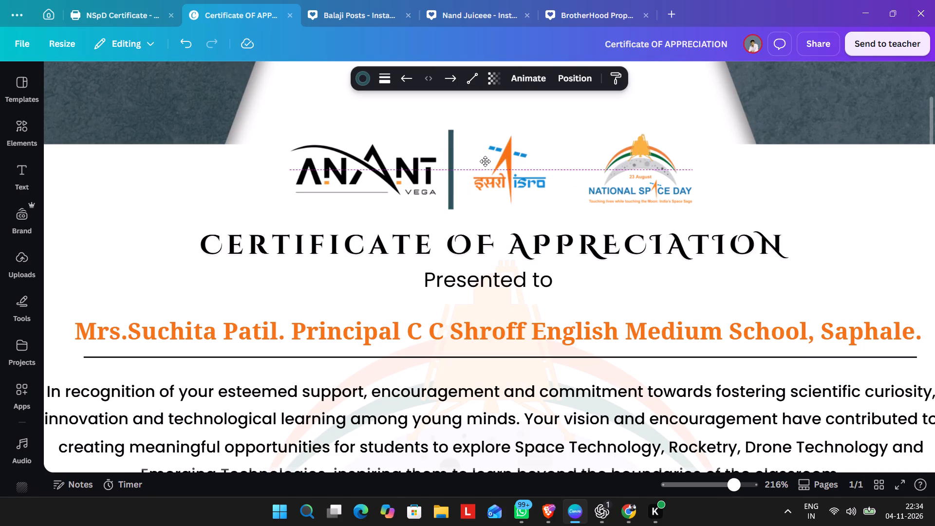
left_click_drag(485, 161, 486, 162)
left_click_drag(454, 132, 456, 141)
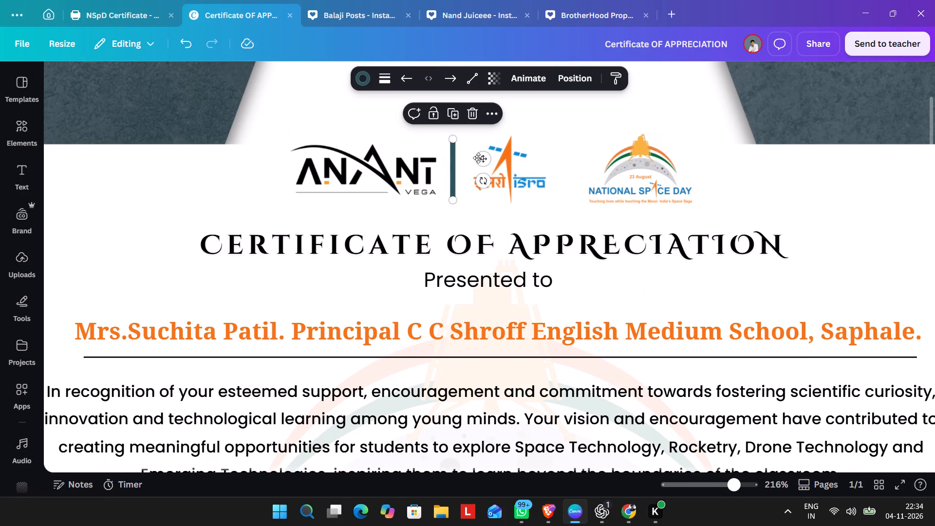
Set the divider line's stroke weight to 1 and its colour to black.
left_click(368, 74)
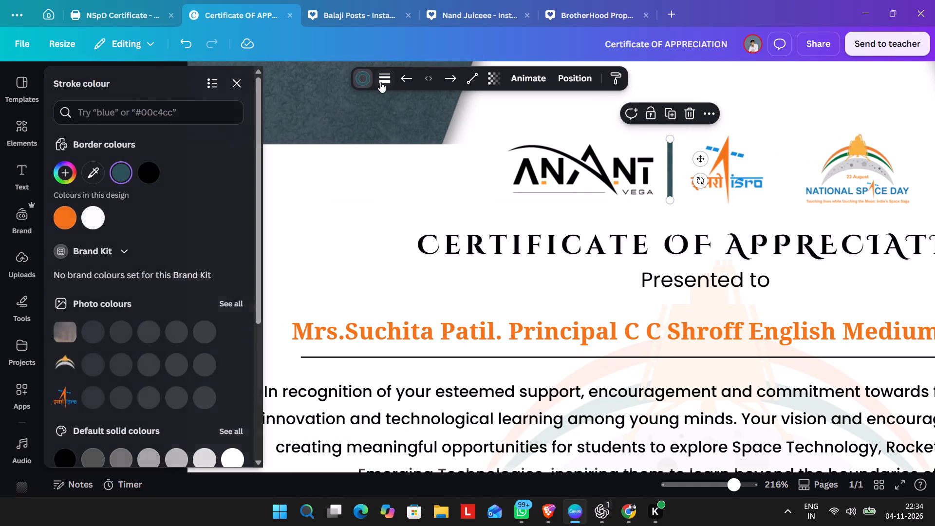
left_click(385, 82)
left_click_drag(306, 188, 221, 188)
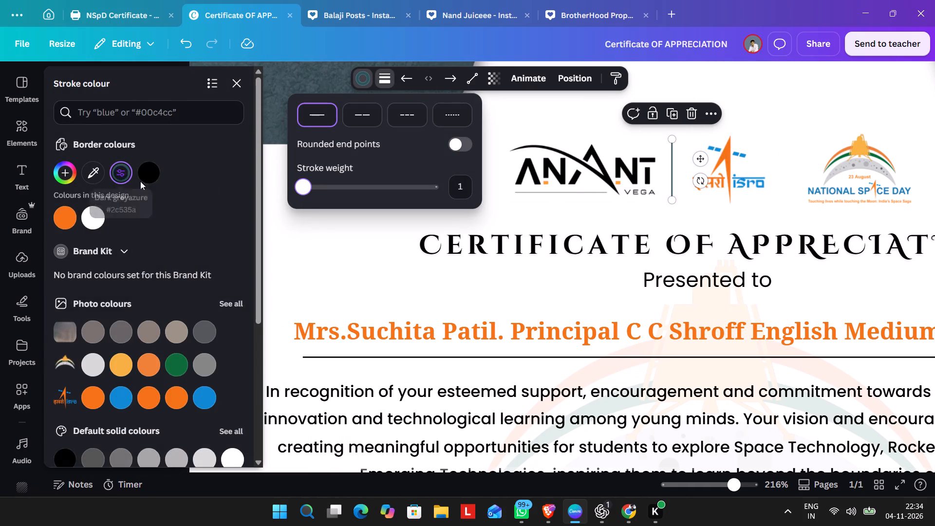
left_click(150, 179)
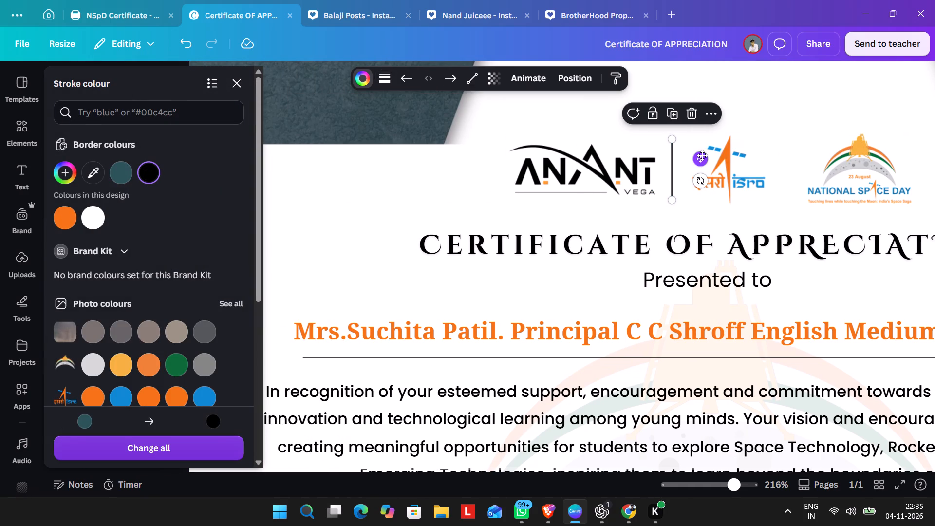
Duplicate the black divider and place the copy level with it, between the ISRO and National Space Day logos.
left_click_drag(702, 155, 823, 157, "alt")
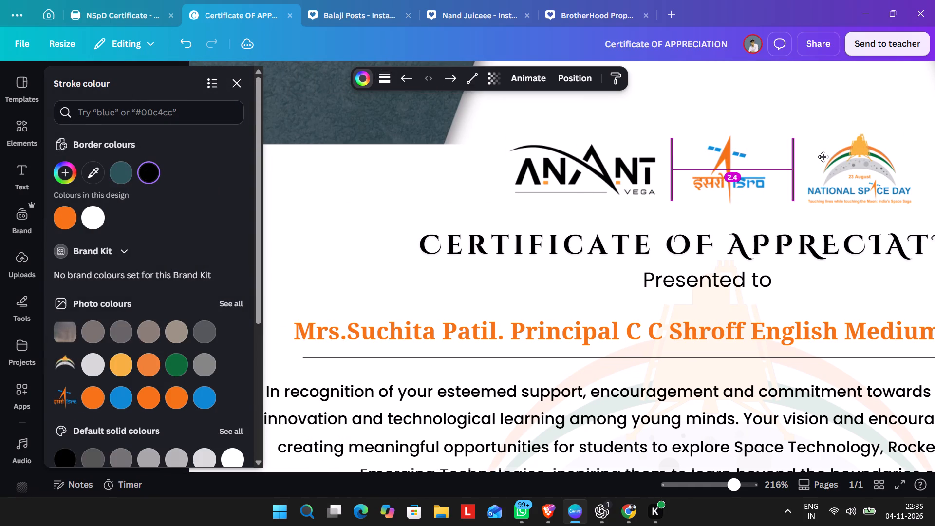
left_click_drag(823, 157, 821, 156, "alt")
scroll(821, 156, "down", 4, "ctrl")
left_click(853, 187)
left_click(850, 187)
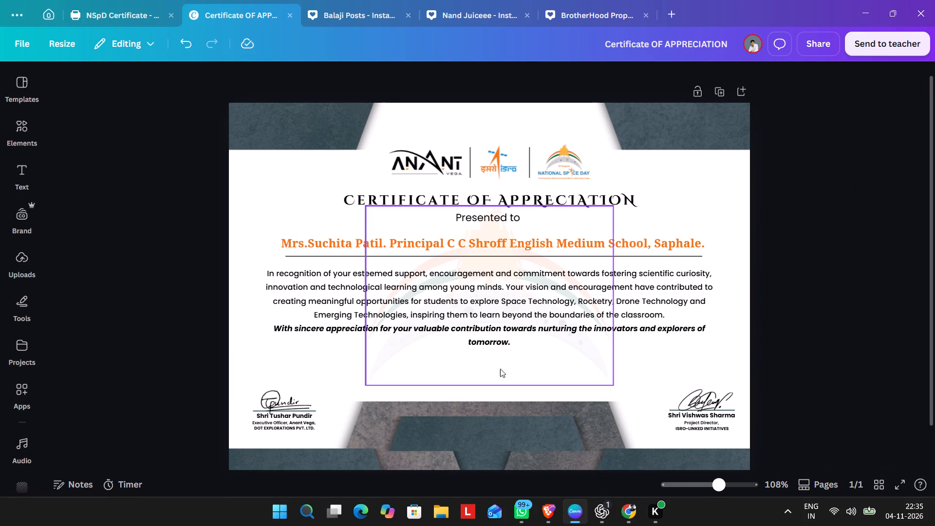
Duplicate the "Presented to" text and centre the copy below the certificate's closing appreciation sentence.
scroll(497, 264, "down", 2)
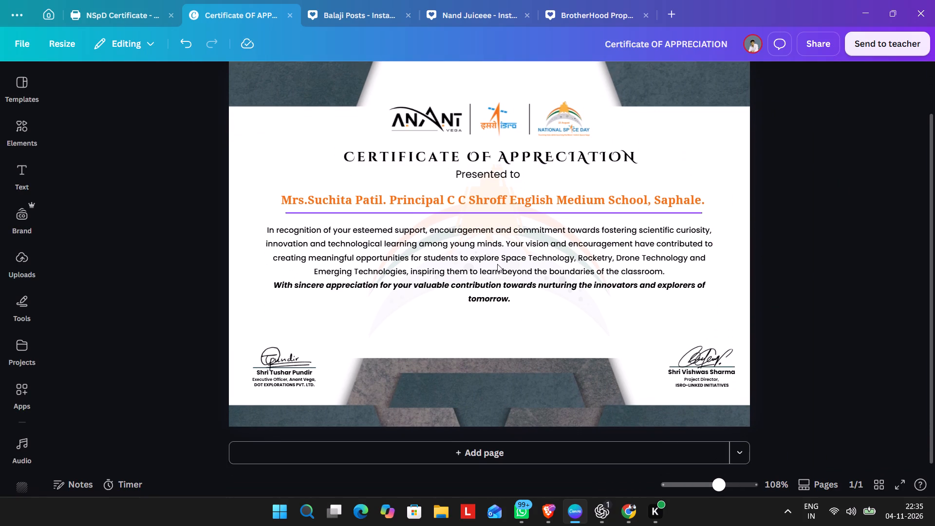
left_click_drag(501, 170, 480, 321)
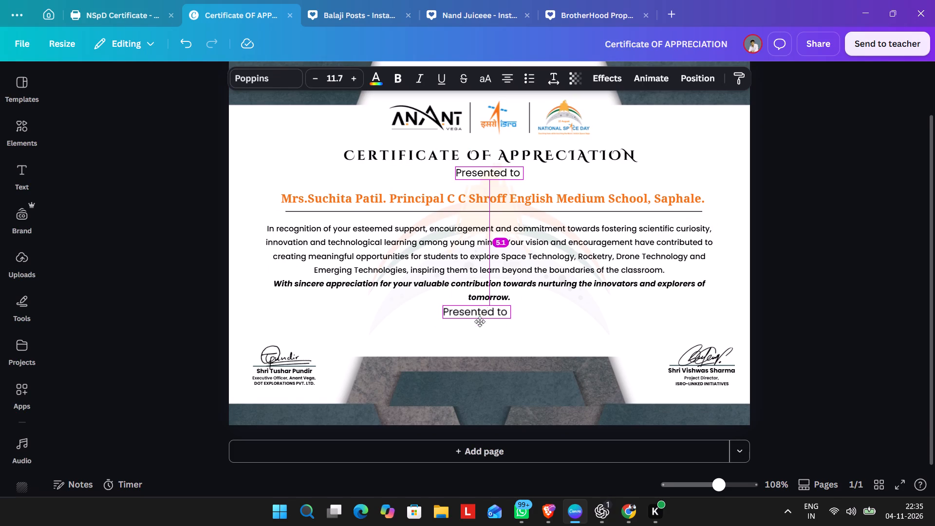
left_click_drag(480, 321, 502, 323)
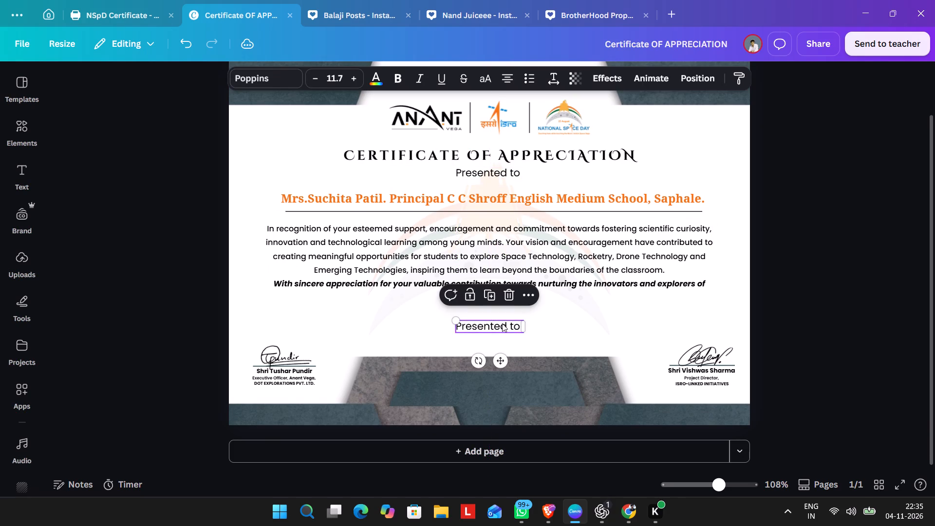
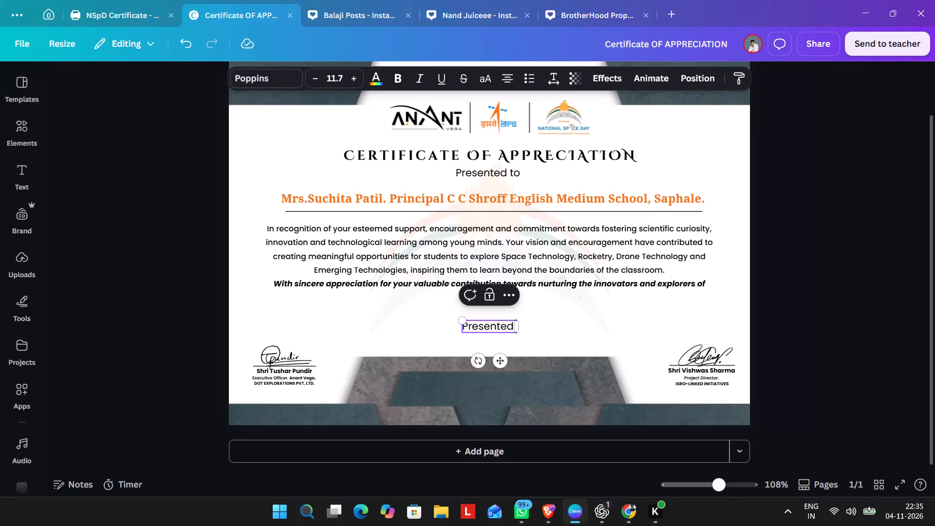
Reword the duplicated "Presented to" text below the closing appreciation sentence as "Presented With Gratitude By AN".
key("BackSpace")
key("shift+BackSpace")
key("shift+w")
key("BackSpace")
key("space")
type("With Gratu")
key("BackSpace")
type("itude Bt")
key("BackSpace")
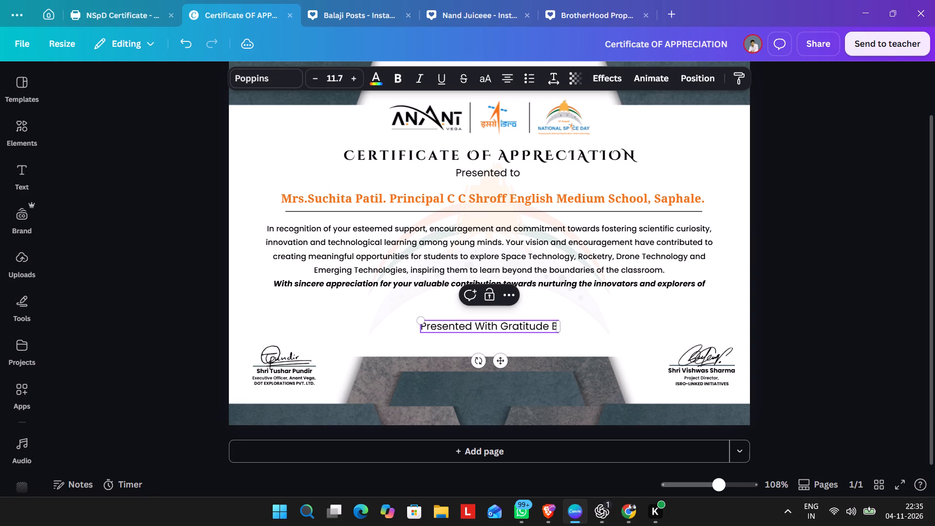
type("y AN")
key("Tab")
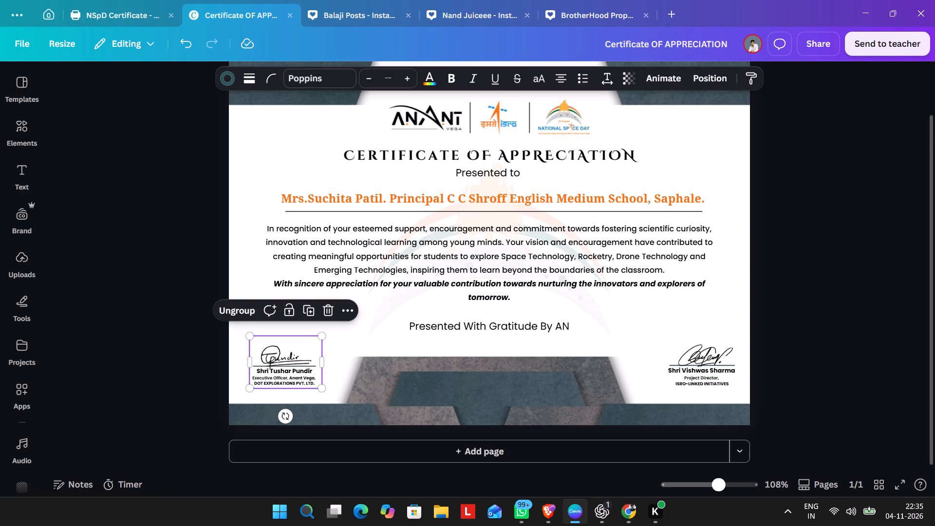
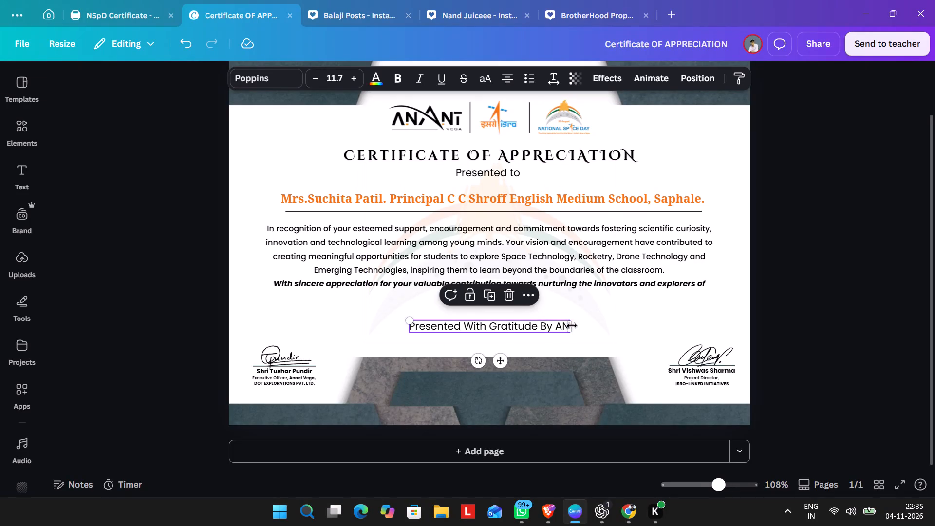
left_click(548, 326)
key("Right")
key("Right")
key("Right")
key("Right")
key("Right")
key("Right")
key("Right")
key("Right")
key("Right")
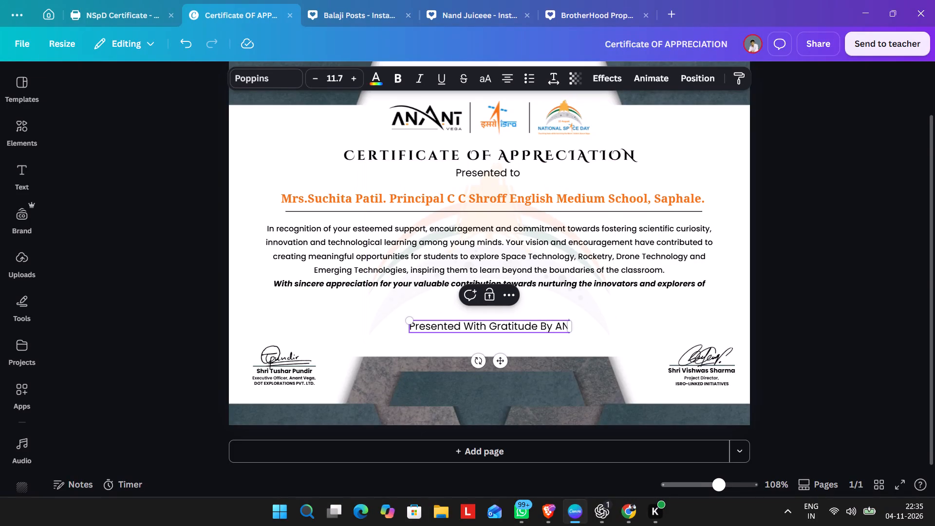
key("a")
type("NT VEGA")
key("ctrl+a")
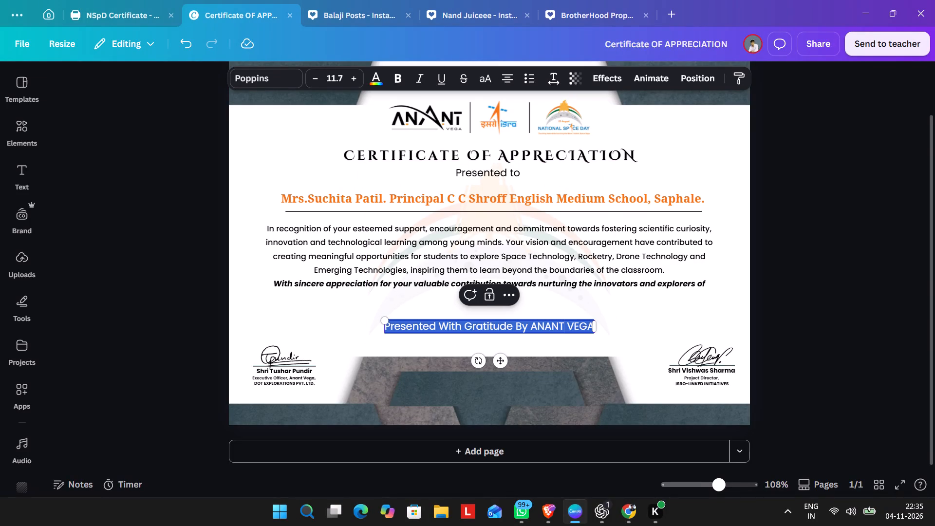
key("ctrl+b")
left_click(930, 330)
left_click(810, 295)
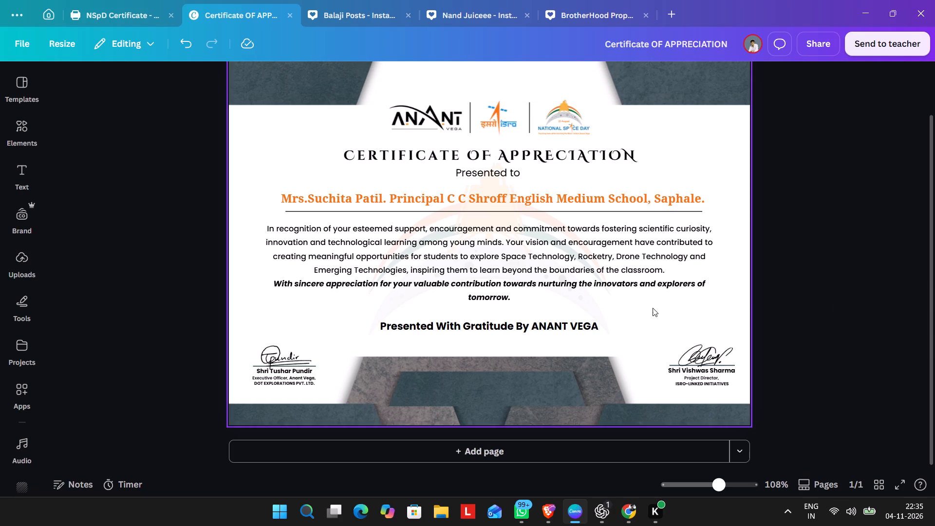
Enlarge the bold gratitude line to a font size of about 15.1 and shift it slightly right and down.
left_click(595, 327)
left_click_drag(602, 319, 625, 312)
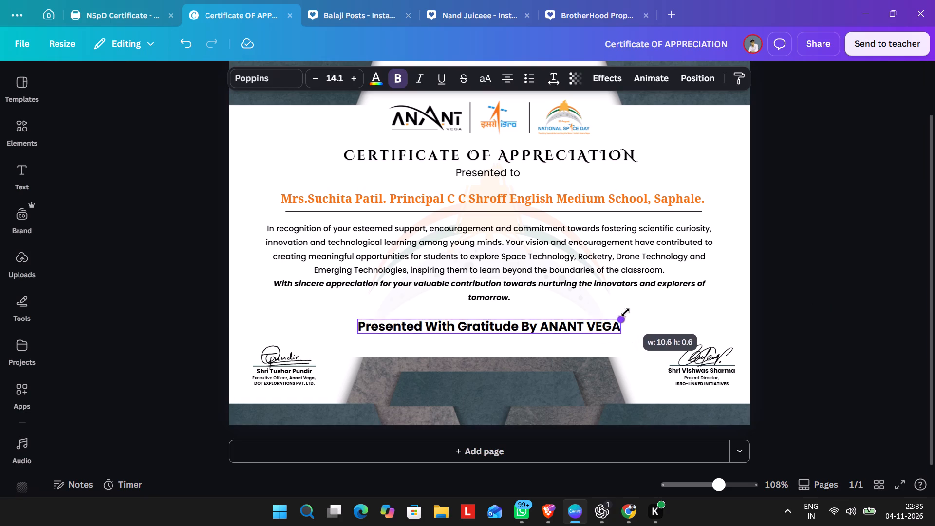
left_click_drag(625, 312, 633, 311)
left_click(787, 290)
left_click_drag(605, 323, 610, 323)
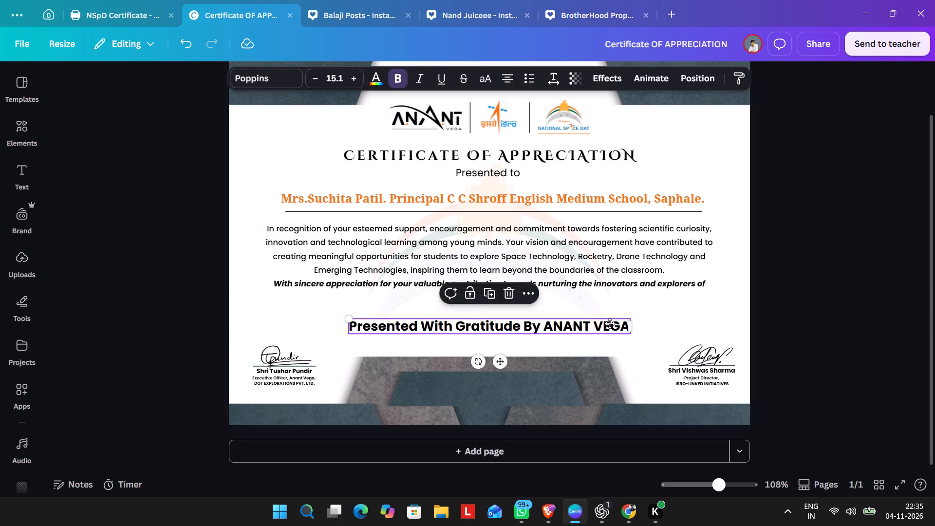
left_click_drag(610, 323, 610, 324)
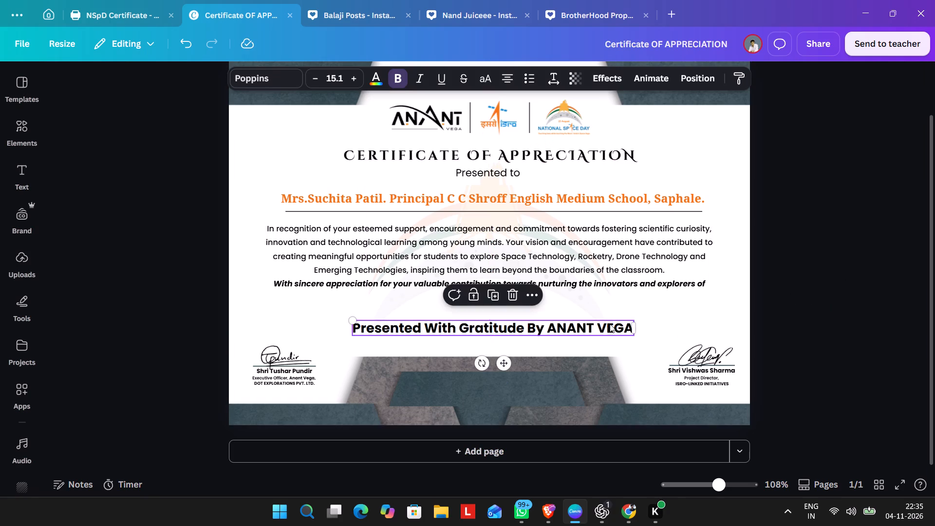
left_click(804, 268)
scroll(813, 174, "down", 3, "ctrl")
scroll(759, 217, "up", 1)
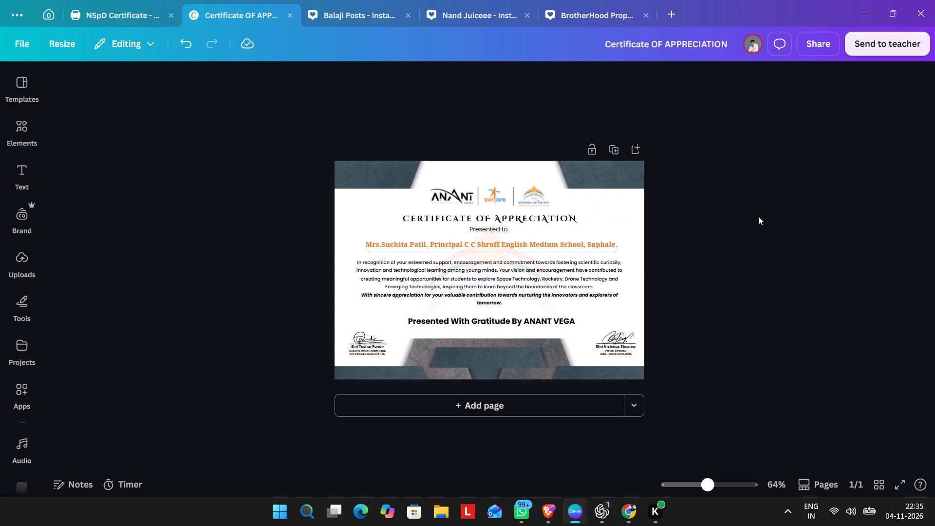
Shift the grouped decorative border shape along the certificate's top edge slightly upward.
left_click_drag(747, 141, 344, 169)
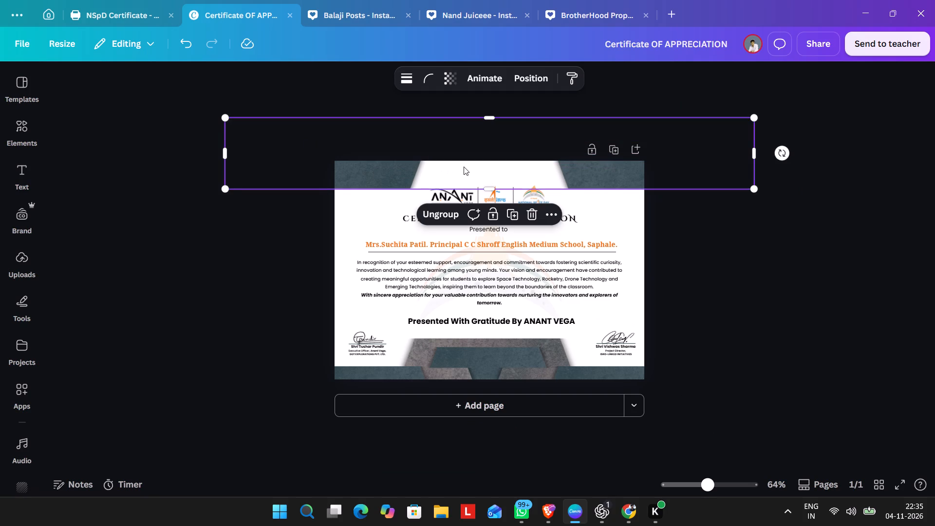
left_click(464, 167)
left_click(834, 246)
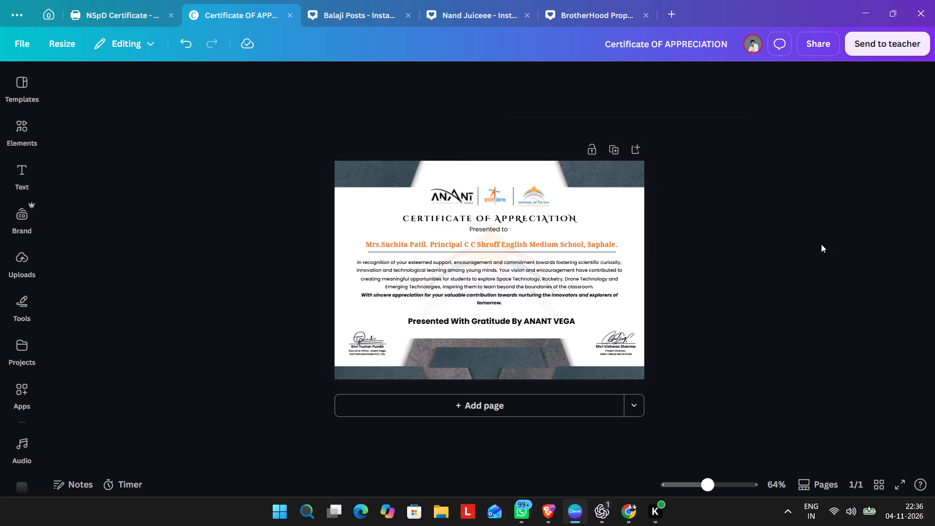
Nudge the header logos, title, "Presented to", recipient line with its underline, body paragraph and gratitude line slightly upward together.
left_click(826, 46)
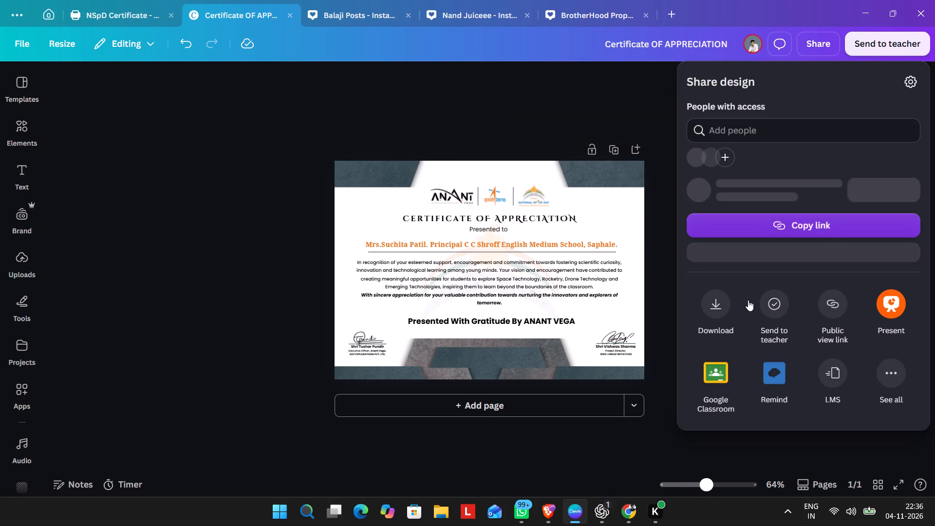
left_click(293, 197)
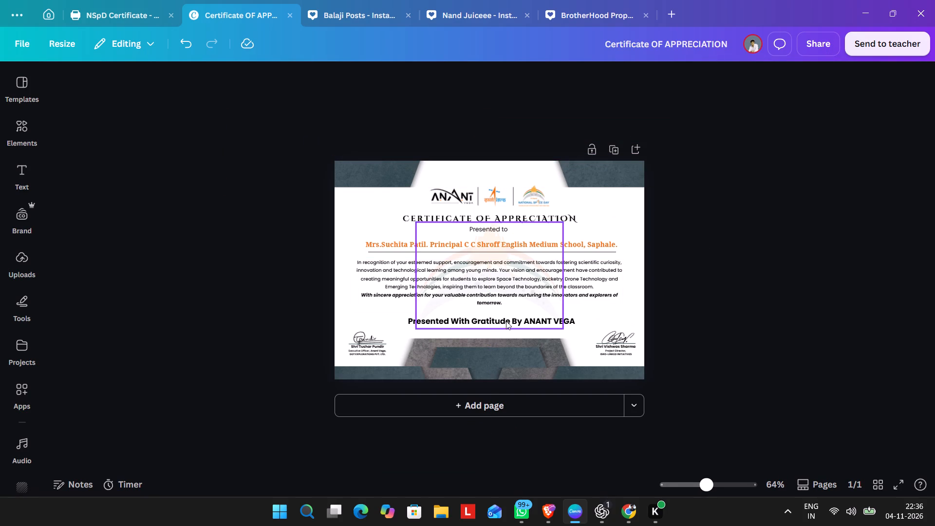
left_click(506, 321)
left_click(532, 278, "shift")
left_click(546, 245, "shift")
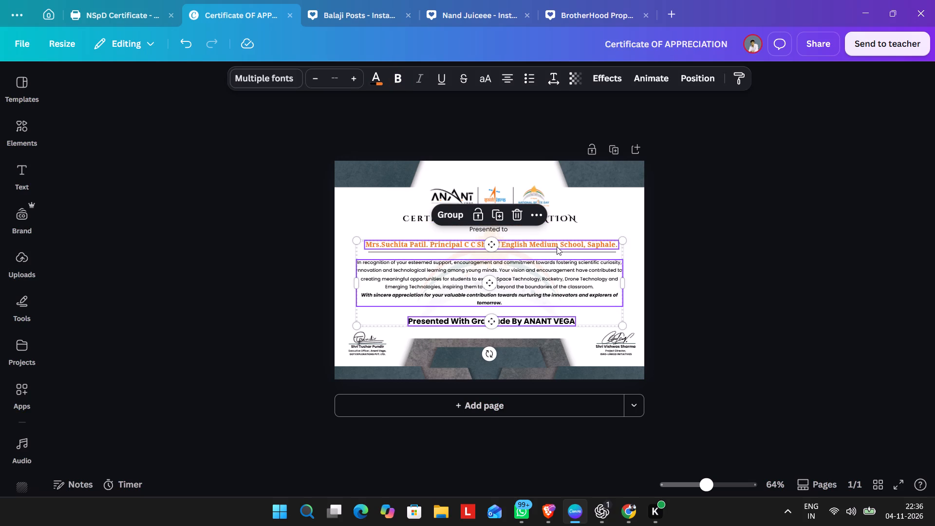
left_click(557, 252, "shift")
left_click(486, 231, "shift")
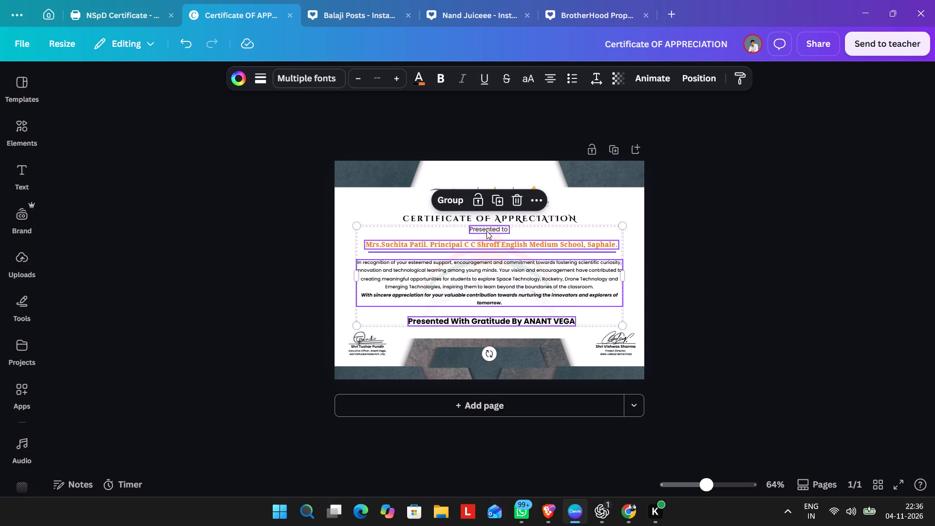
left_click(512, 217, "shift")
left_click(531, 200, "shift")
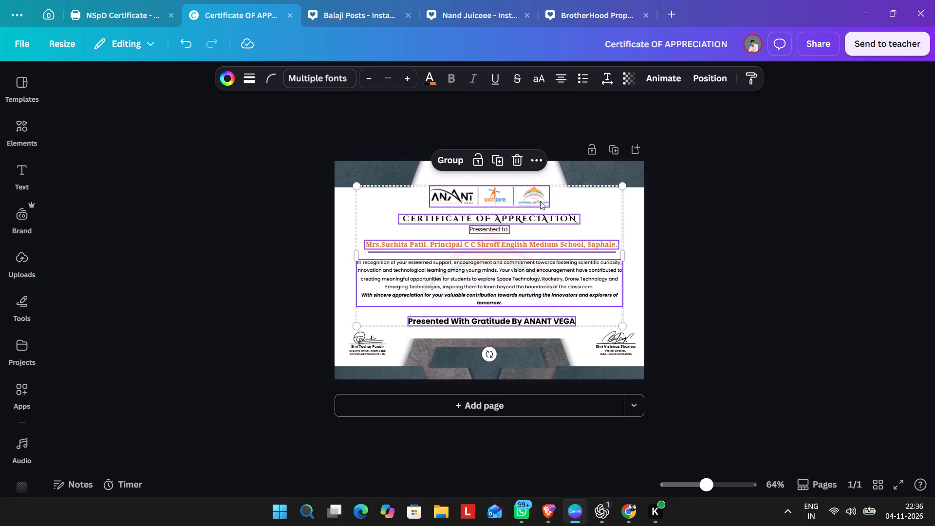
key("Up")
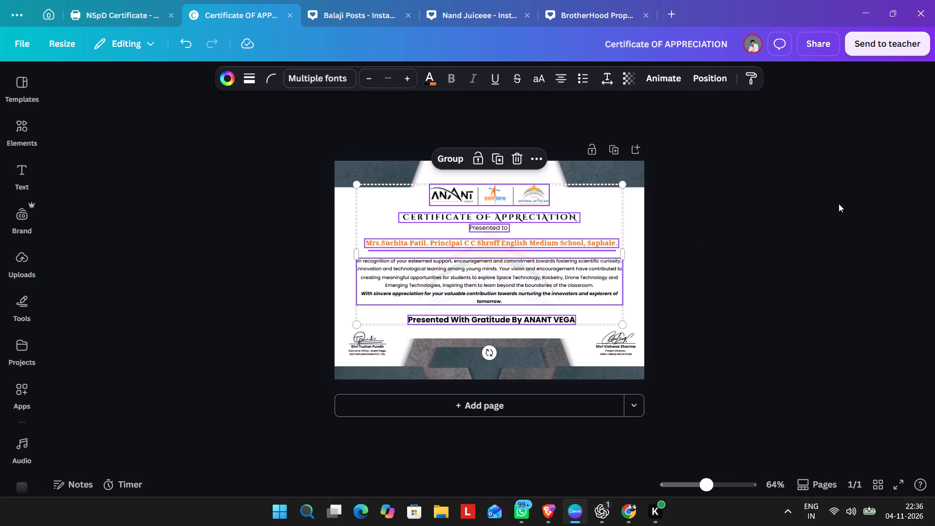
left_click(839, 204)
Download the certificate as a high-quality PNG at size 3.125 (6,250 × 4,405 px), saving it in the Downloads folder as "Certificate OF APPRECIATION.png".
left_click(820, 45)
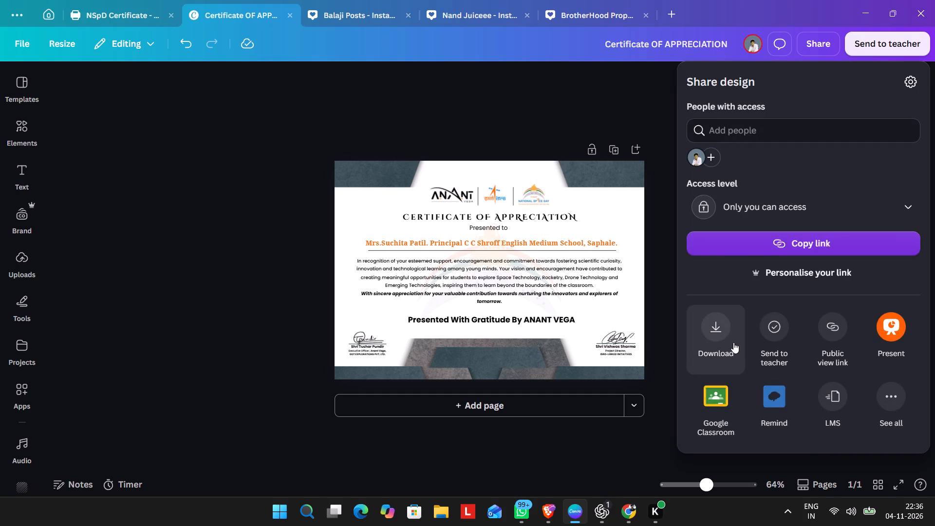
left_click(733, 342)
left_click(759, 130)
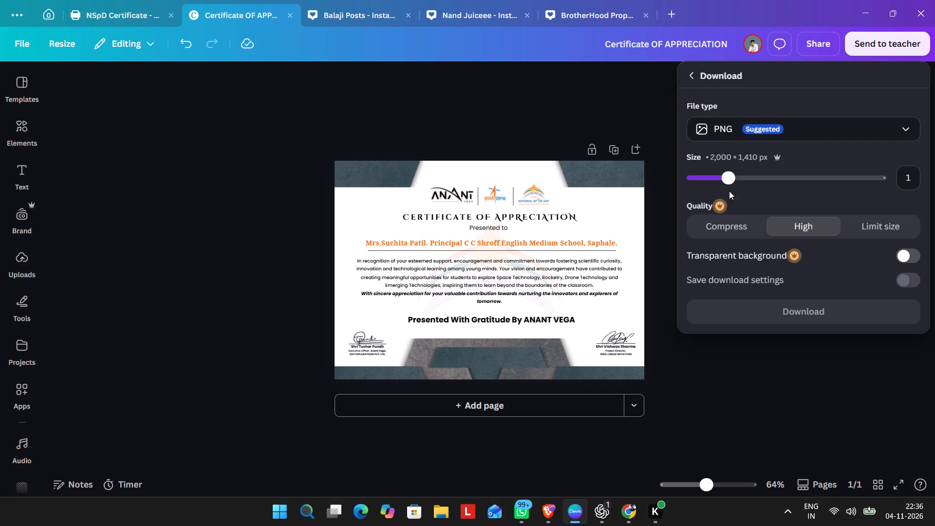
left_click_drag(730, 182, 934, 184)
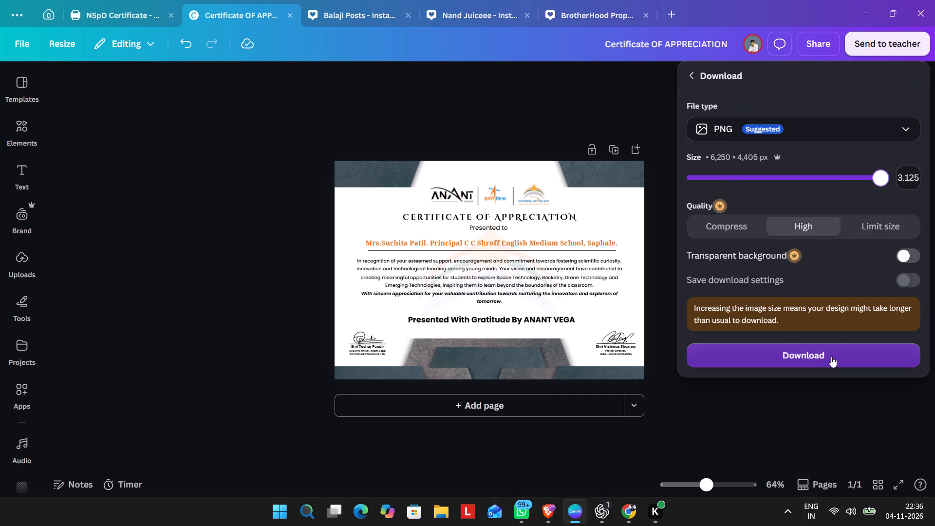
left_click(839, 351)
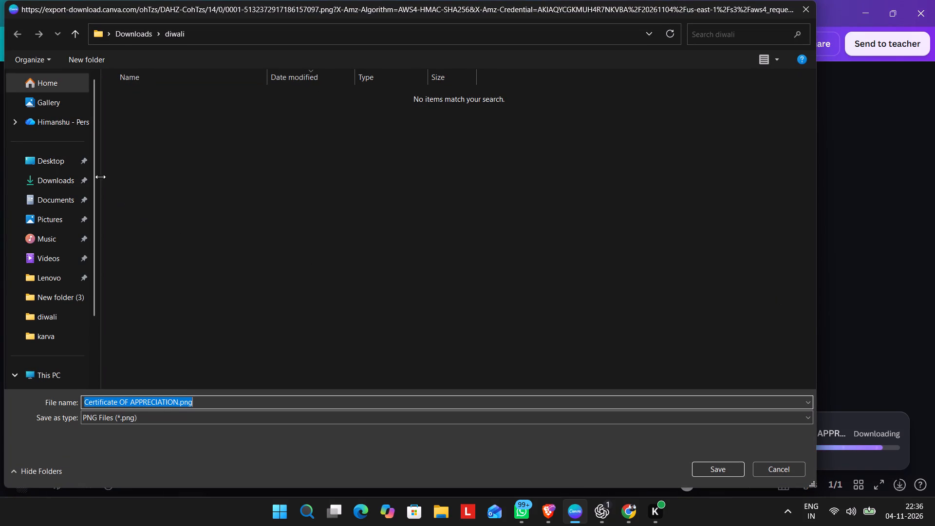
left_click(49, 180)
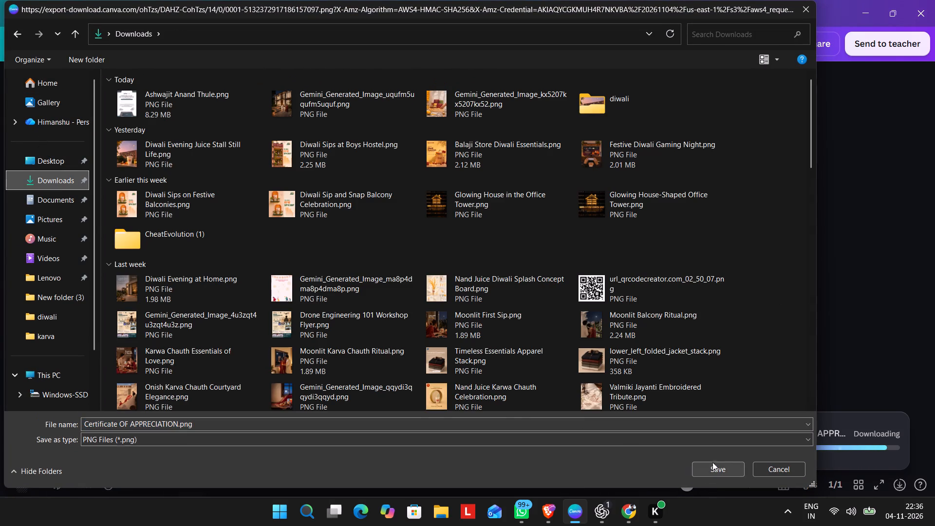
left_click(707, 475)
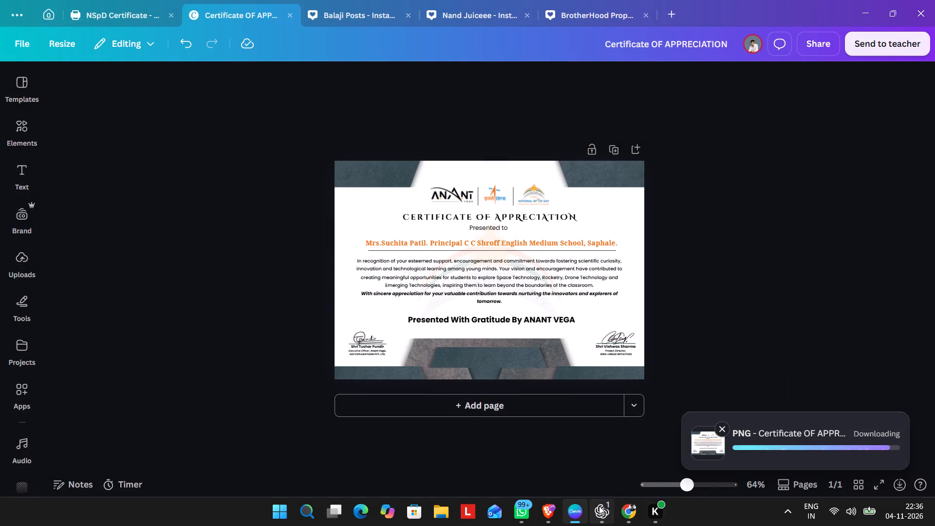
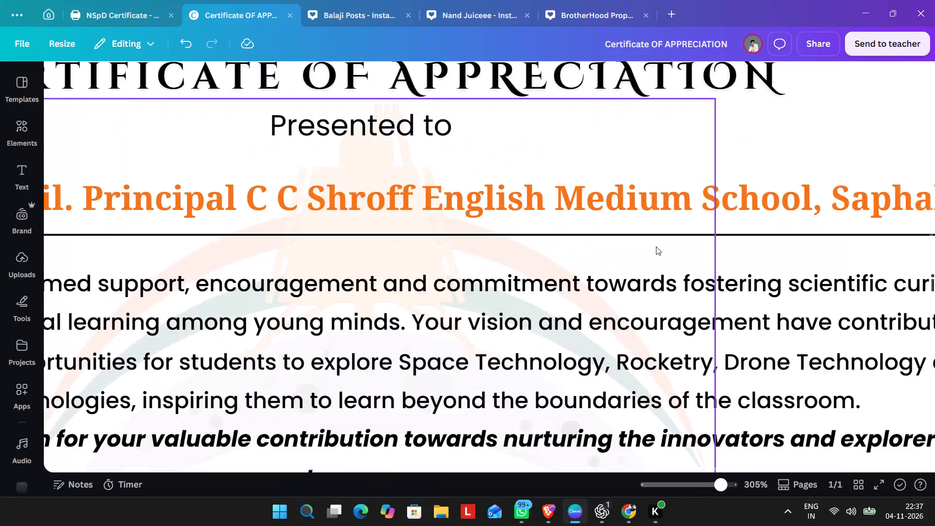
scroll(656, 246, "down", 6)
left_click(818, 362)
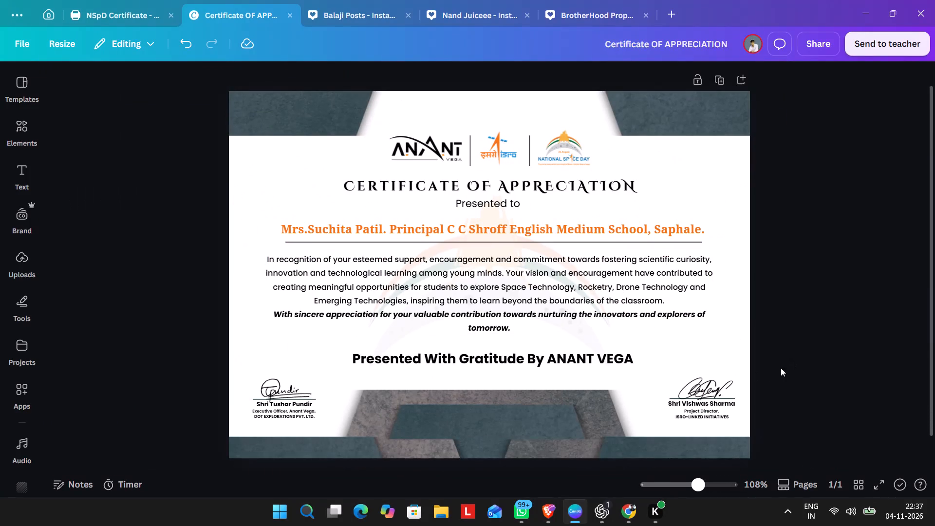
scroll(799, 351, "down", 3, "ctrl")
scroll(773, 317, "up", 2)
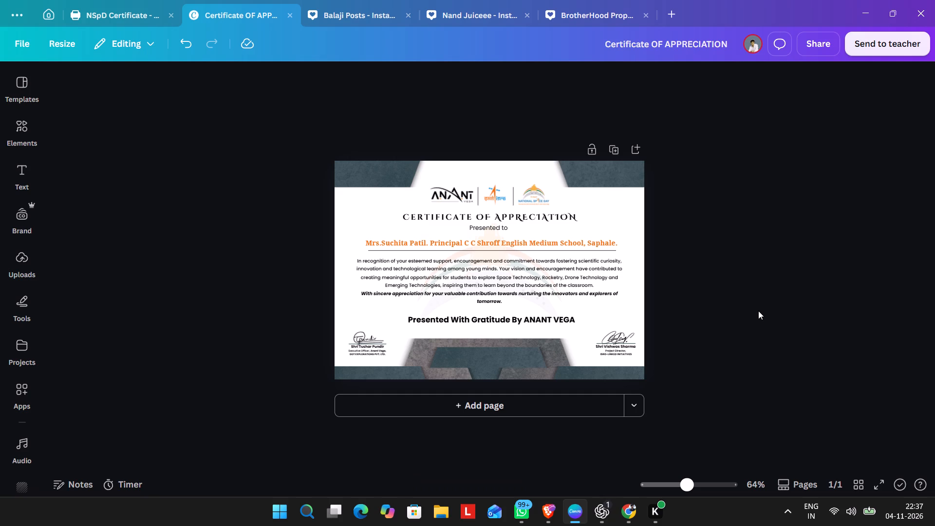
Look over the Diwali posts in the Nand Juiceee and BrotherHood Property designs, and return to the certificate.
left_click(444, 11)
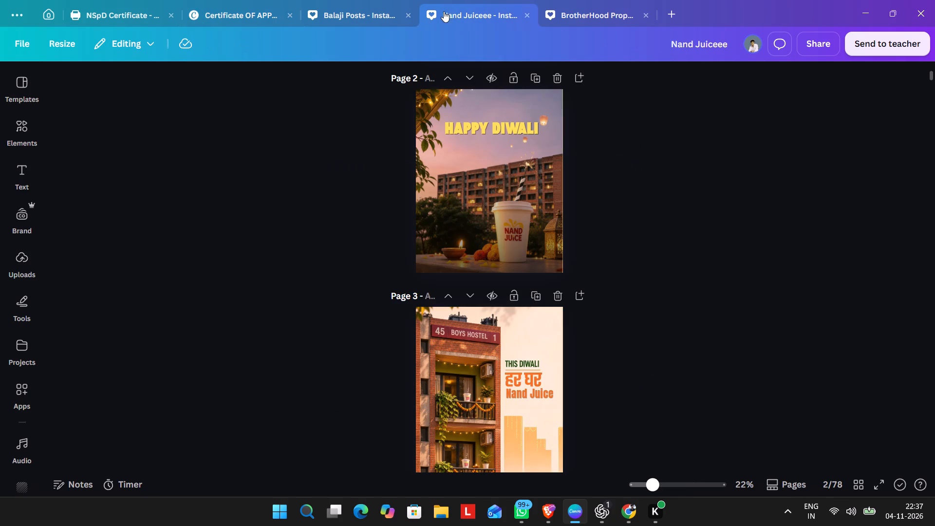
scroll(638, 245, "up", 2)
scroll(638, 245, "down", 1)
left_click_drag(669, 214, 639, 228)
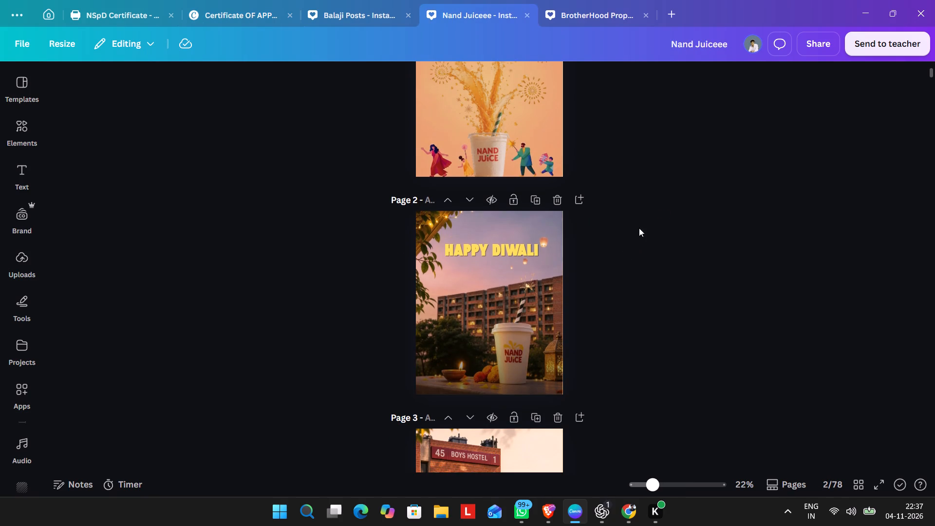
left_click_drag(639, 228, 368, 438)
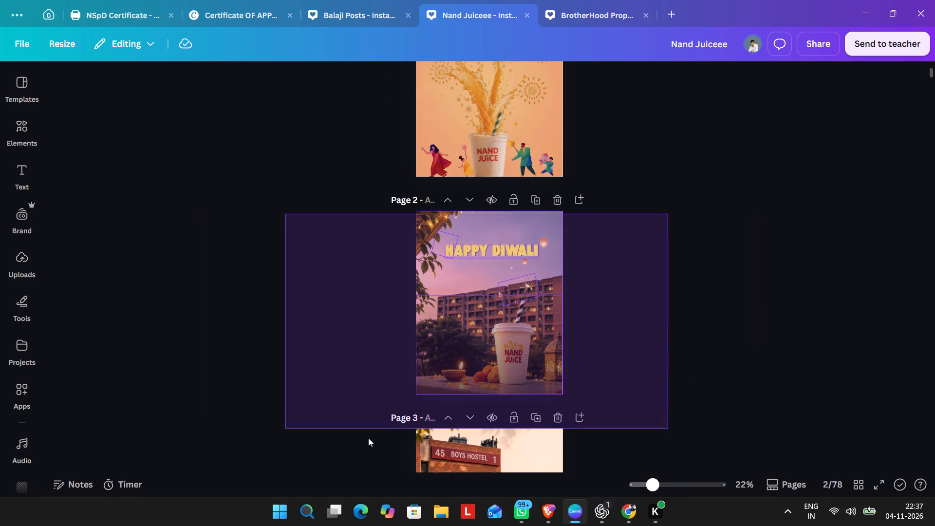
left_click_drag(368, 438, 784, 343)
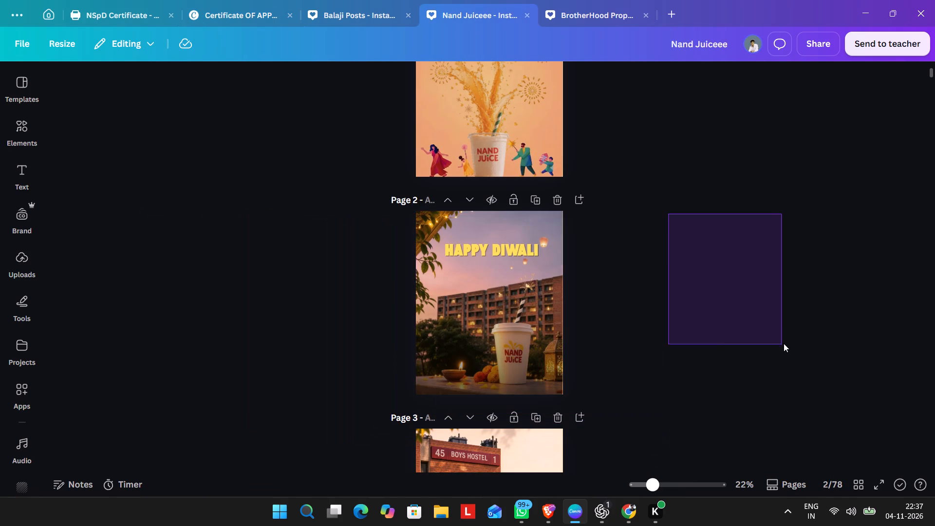
left_click_drag(784, 343, 779, 341)
left_click(472, 299)
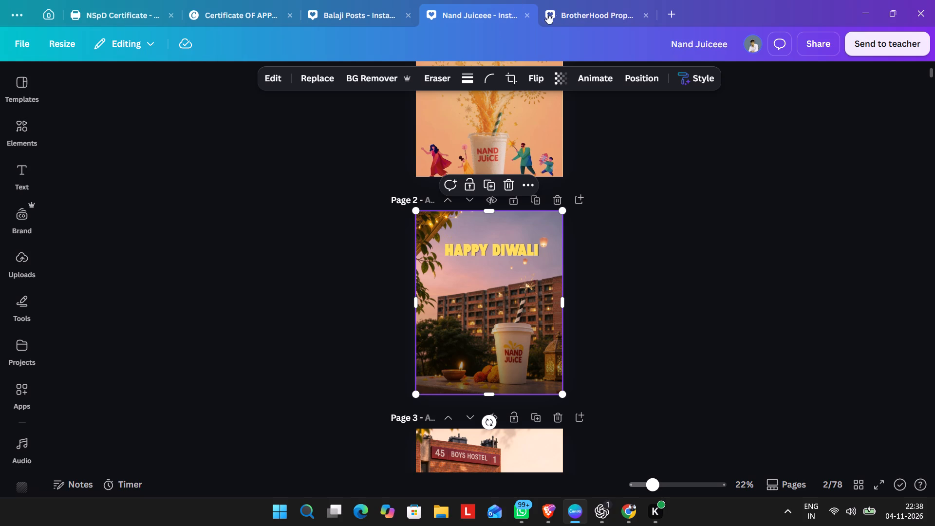
left_click(575, 14)
scroll(547, 191, "up", 4)
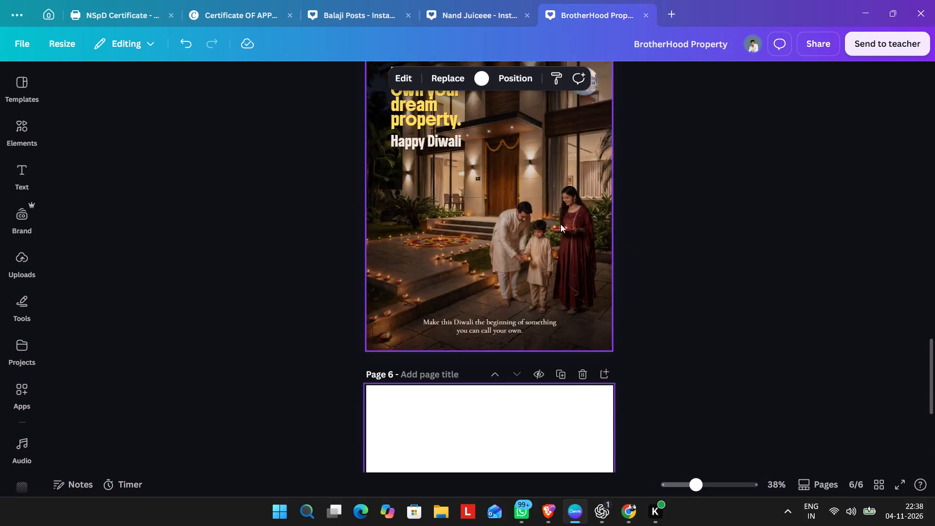
scroll(610, 252, "up", 2)
scroll(610, 252, "down", 2)
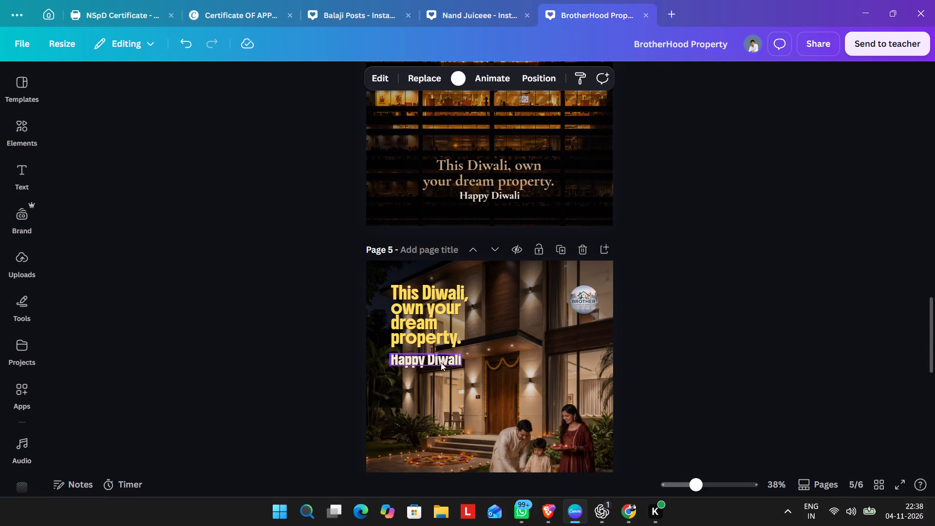
scroll(685, 328, "down", 3)
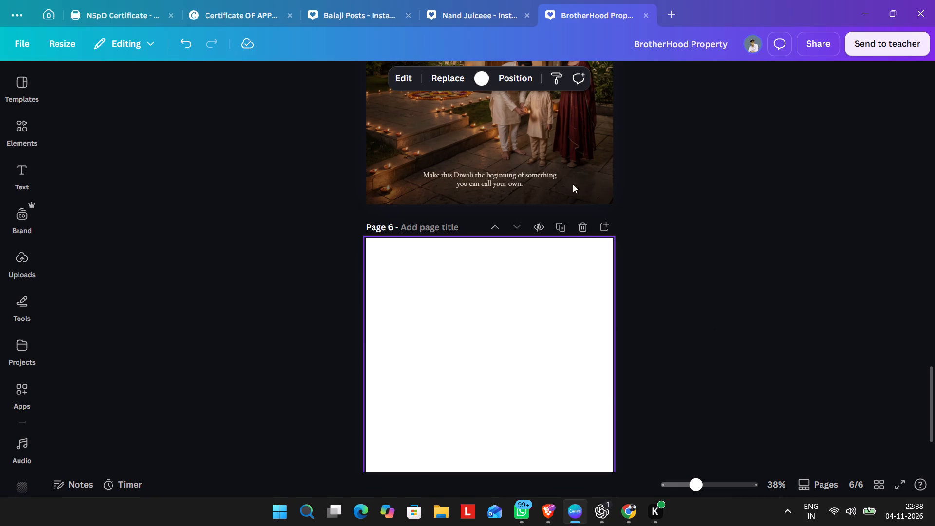
left_click(470, 12)
left_click(757, 243)
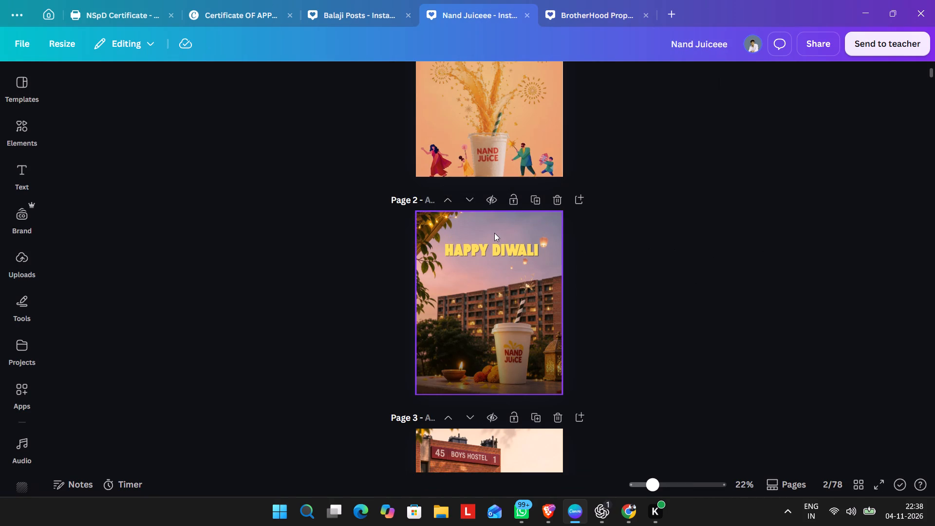
left_click(238, 19)
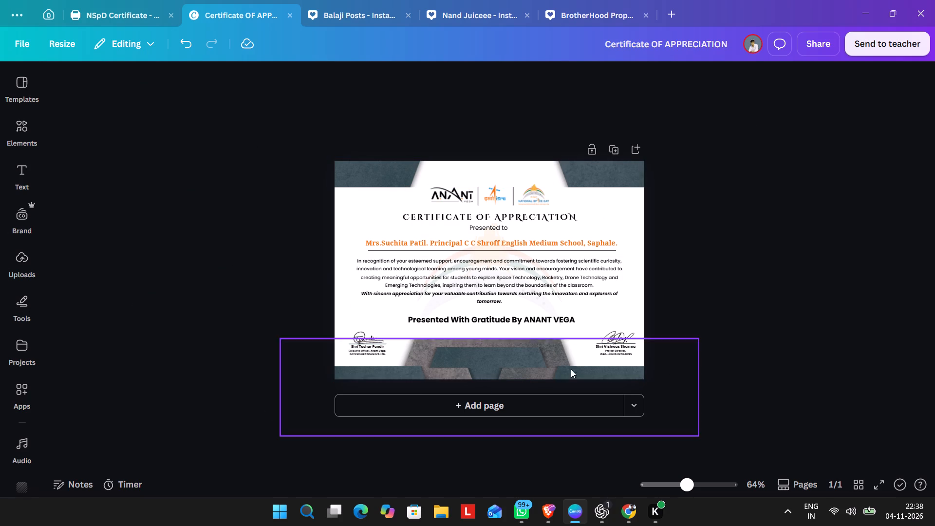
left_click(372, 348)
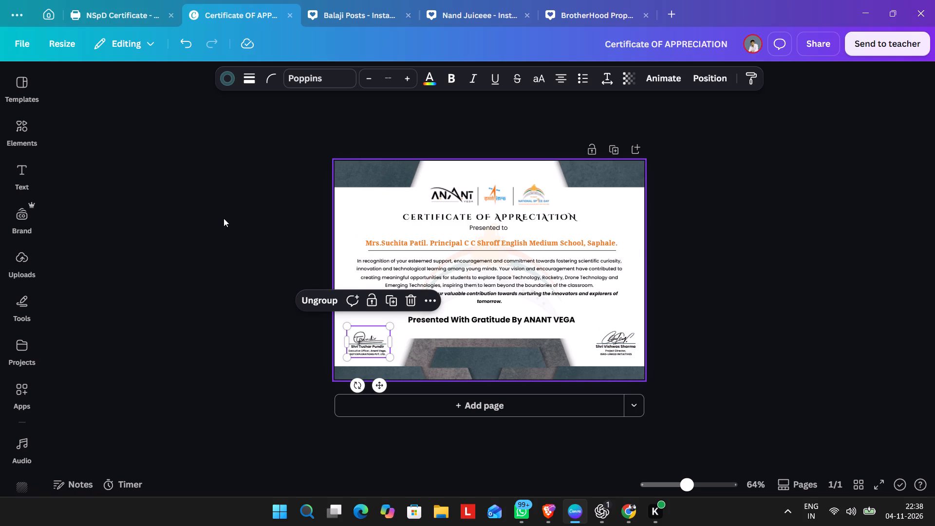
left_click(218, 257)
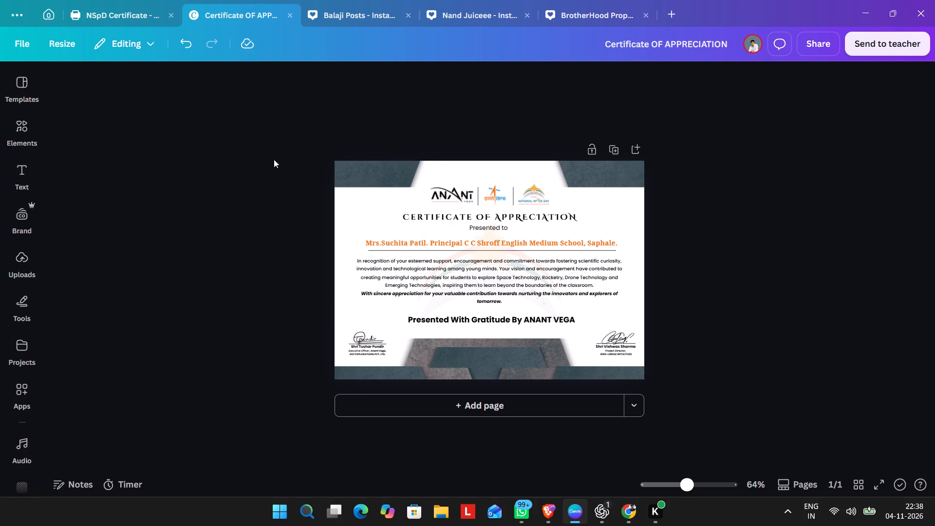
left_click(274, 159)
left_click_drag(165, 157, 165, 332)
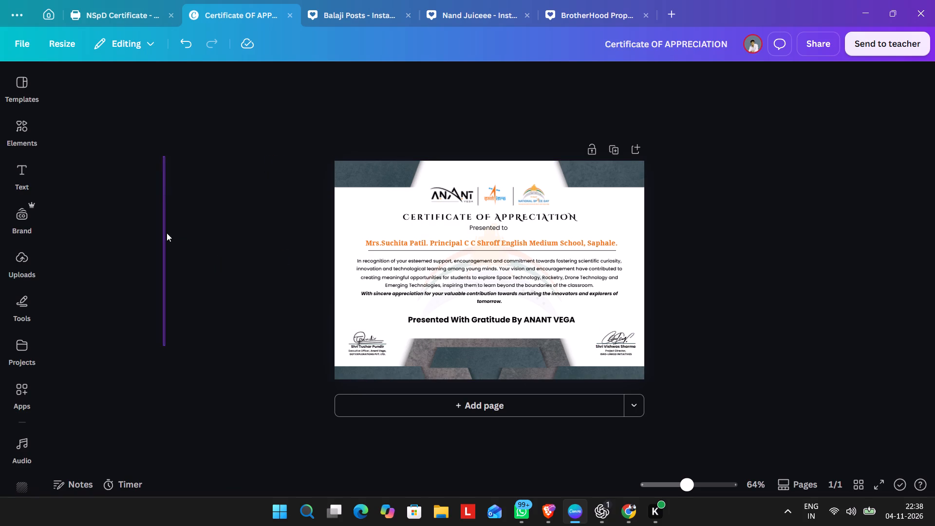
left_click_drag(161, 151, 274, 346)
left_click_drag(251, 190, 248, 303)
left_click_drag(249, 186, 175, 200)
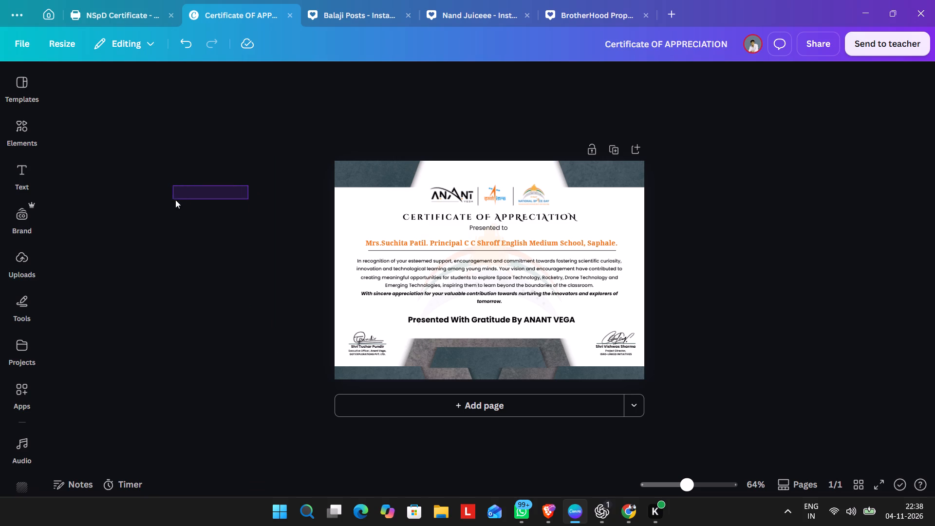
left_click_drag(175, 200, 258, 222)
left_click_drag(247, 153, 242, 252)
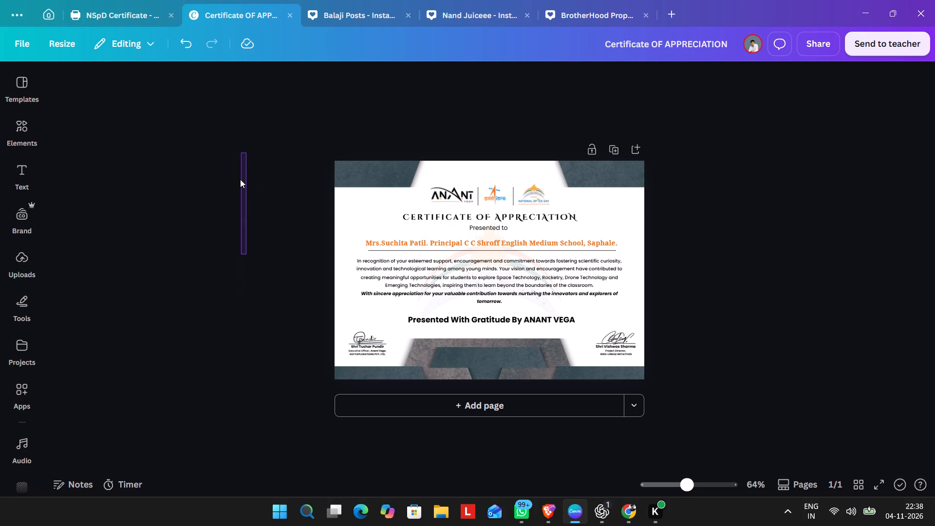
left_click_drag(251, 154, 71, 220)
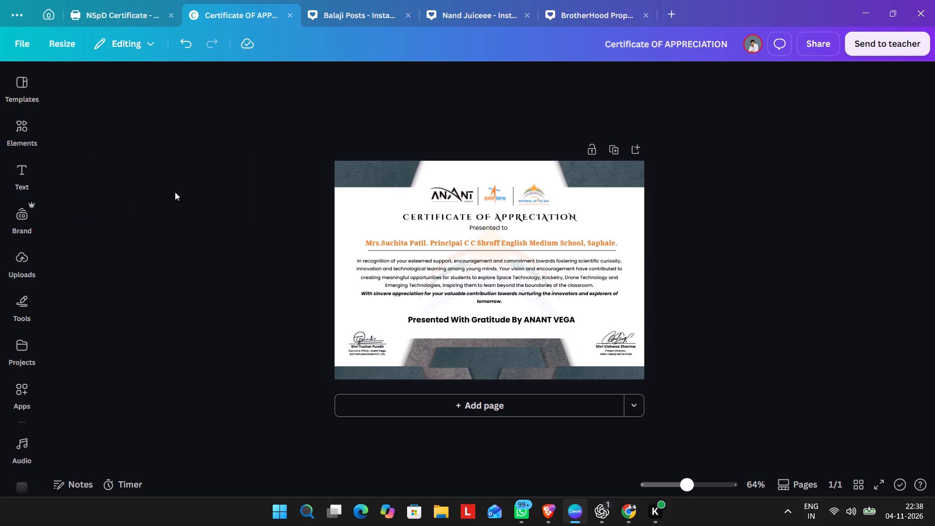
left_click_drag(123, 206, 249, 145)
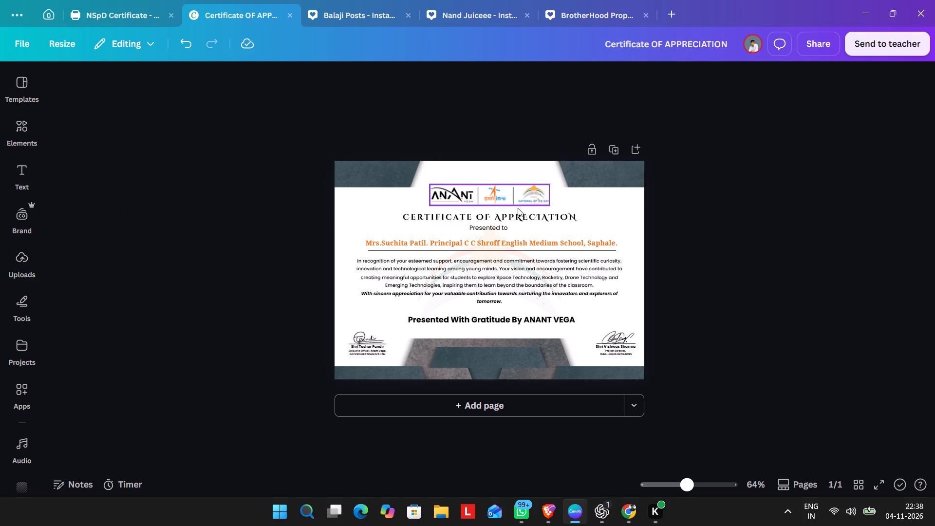
Enlarge the grouped header logos slightly, keeping them centred above the certificate title.
left_click(533, 195)
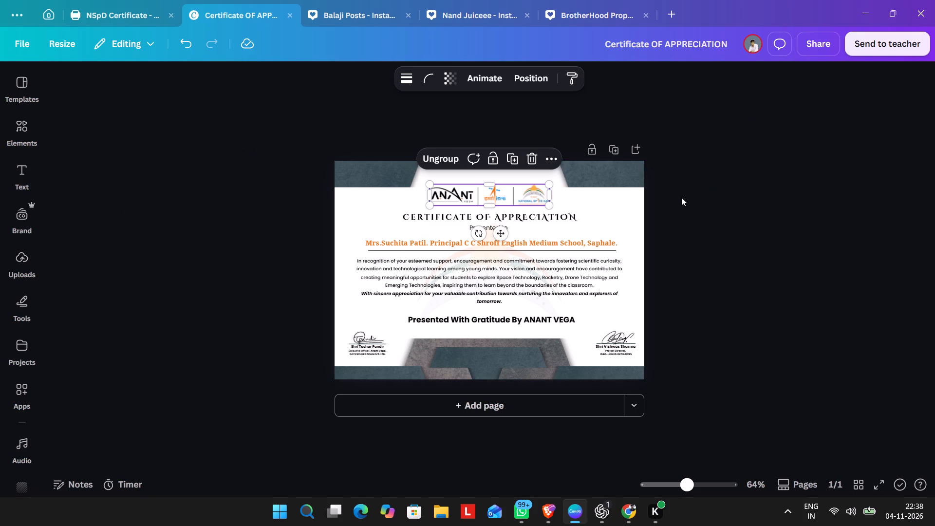
scroll(677, 201, "up", 3, "ctrl")
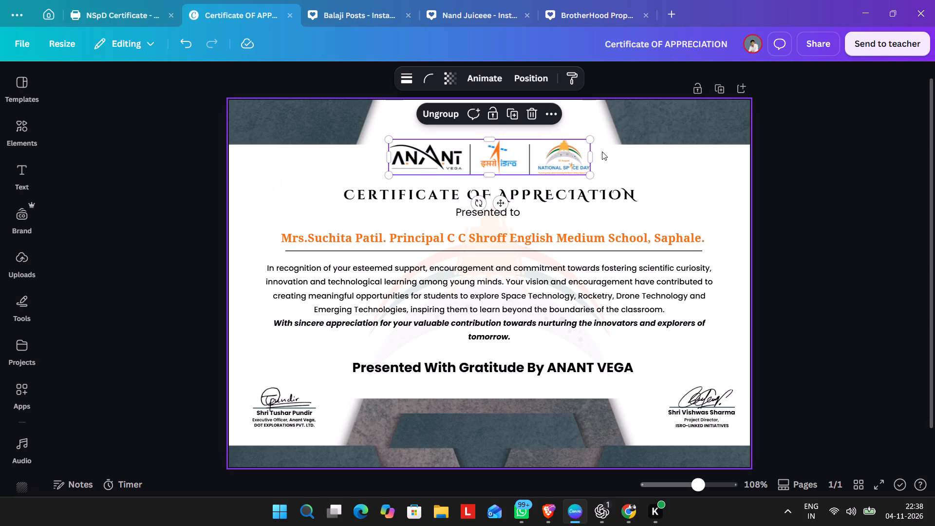
left_click_drag(590, 140, 600, 138, "alt")
left_click(799, 178)
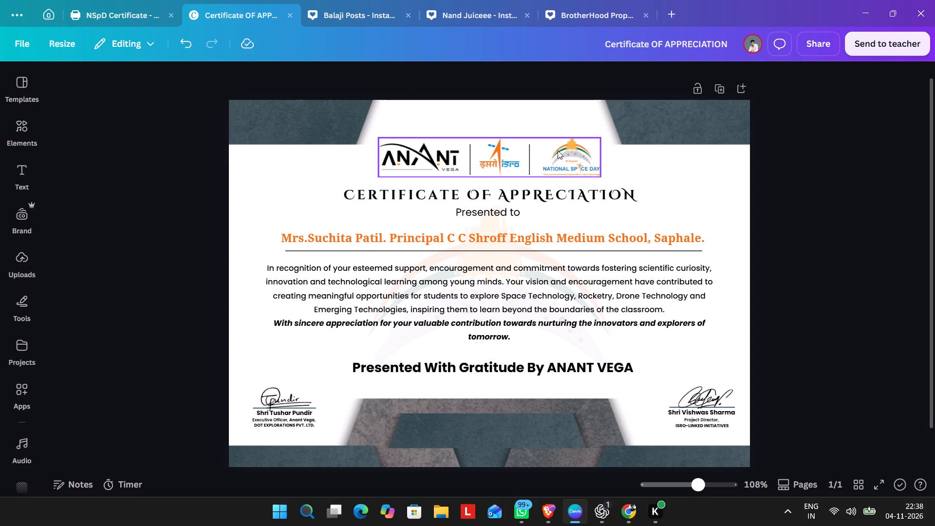
Enlarge the "Certificate of Appreciation" title to a font size of about 16.5, keeping it centred.
left_click(556, 202)
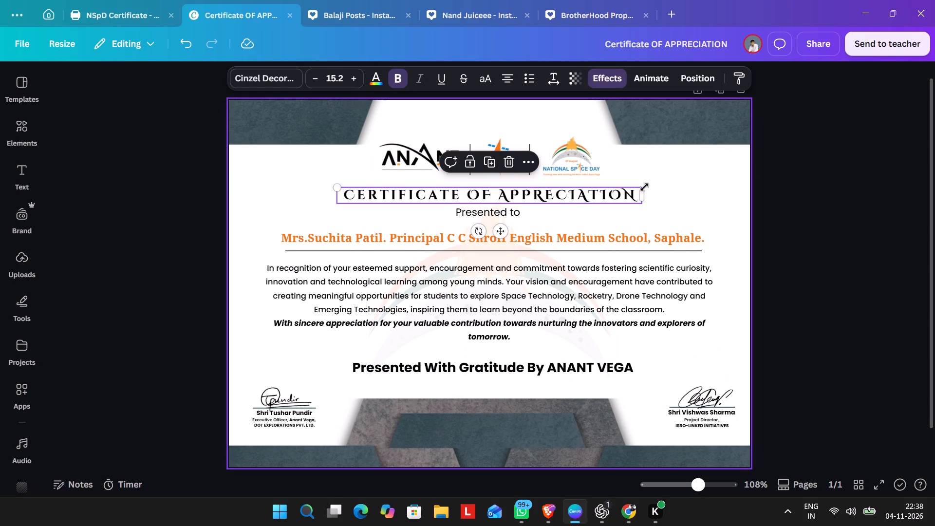
left_click_drag(644, 187, 656, 185)
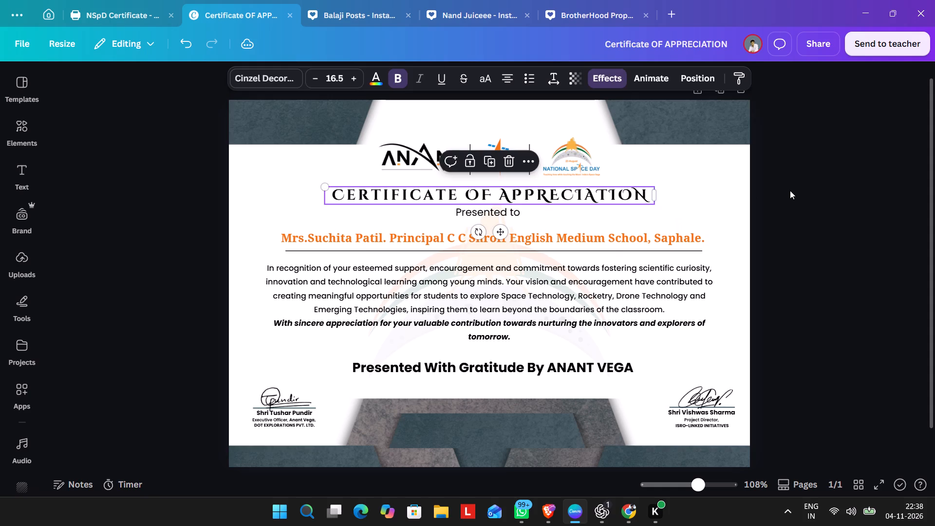
left_click(790, 190)
Nudge the "Presented to" line slightly down, away from the enlarged title.
left_click(512, 212)
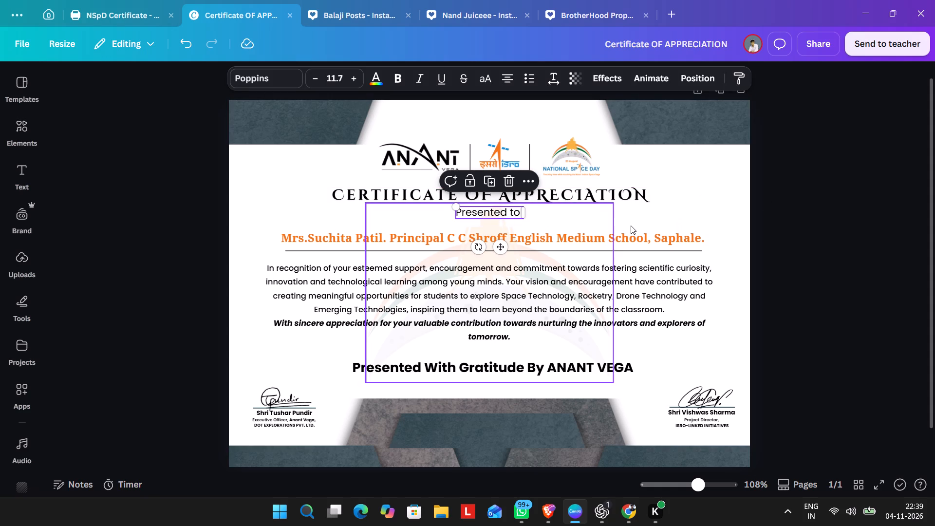
key("Down")
left_click(857, 205)
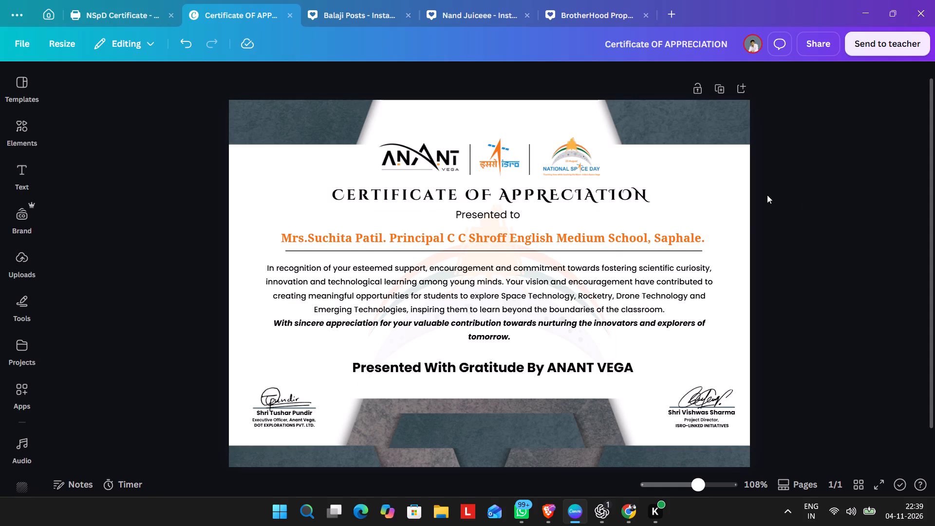
Change the font of the orange recipient line to Boldonse.
scroll(781, 200, "down", 4, "ctrl")
scroll(564, 258, "up", 3, "ctrl")
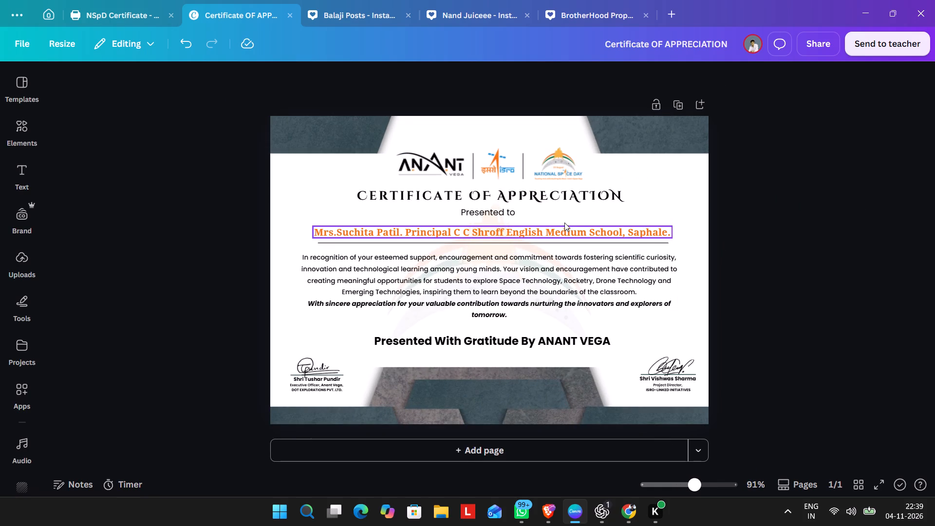
left_click(565, 225)
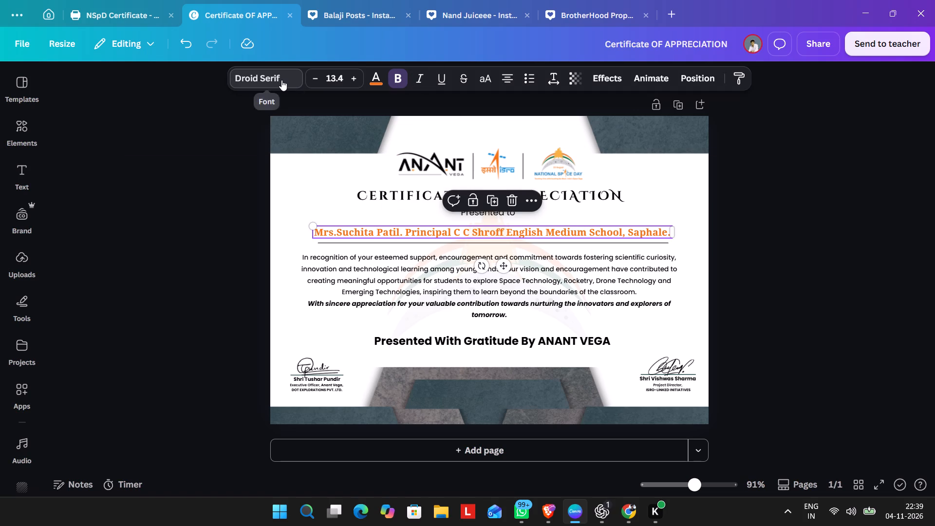
left_click(281, 80)
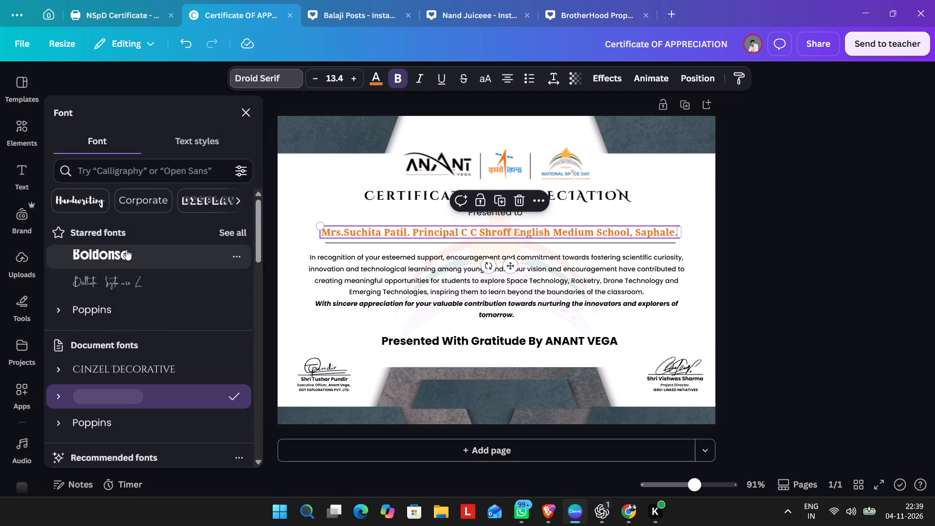
left_click(126, 253)
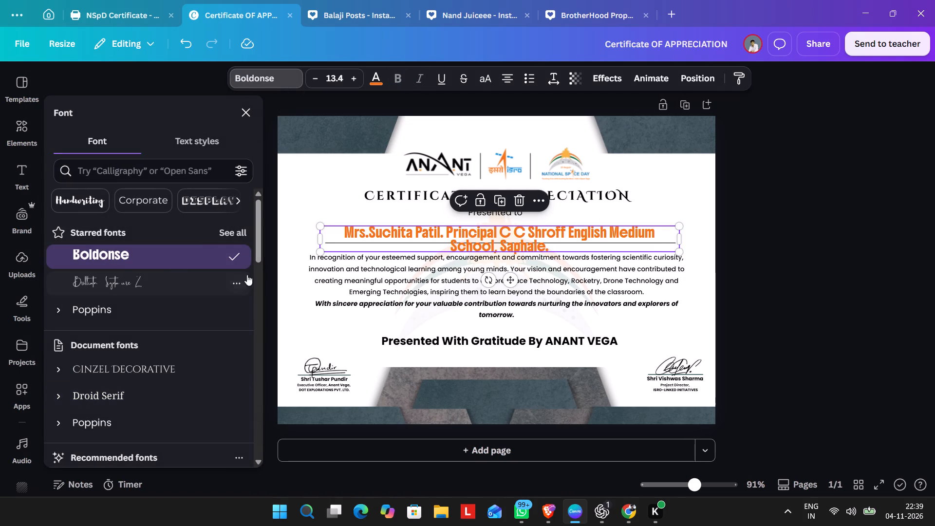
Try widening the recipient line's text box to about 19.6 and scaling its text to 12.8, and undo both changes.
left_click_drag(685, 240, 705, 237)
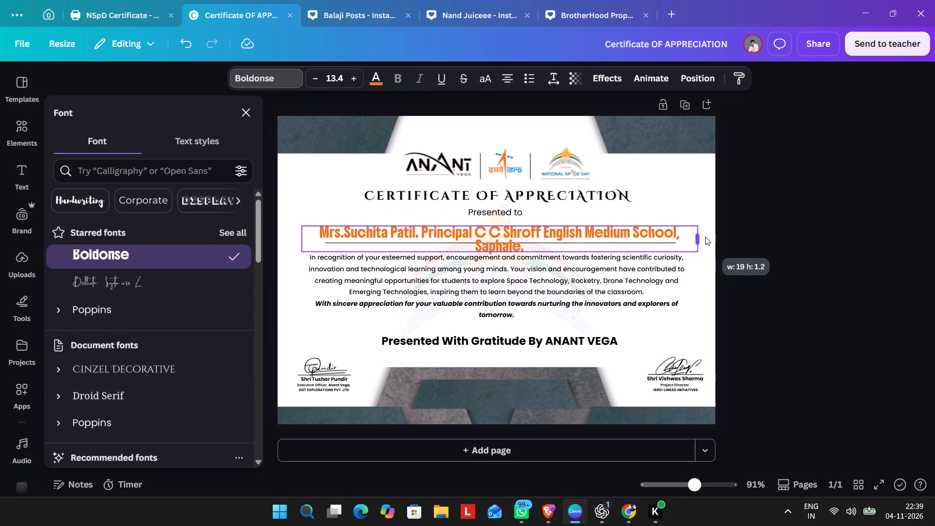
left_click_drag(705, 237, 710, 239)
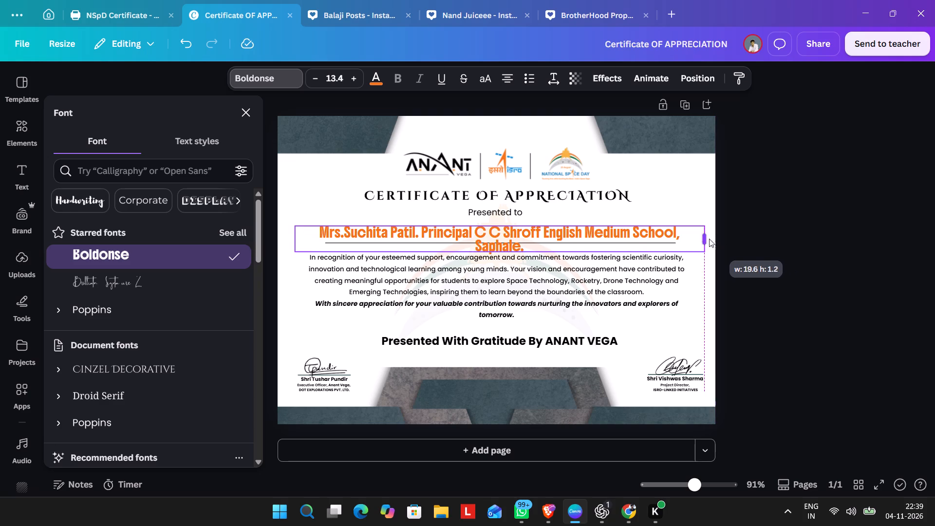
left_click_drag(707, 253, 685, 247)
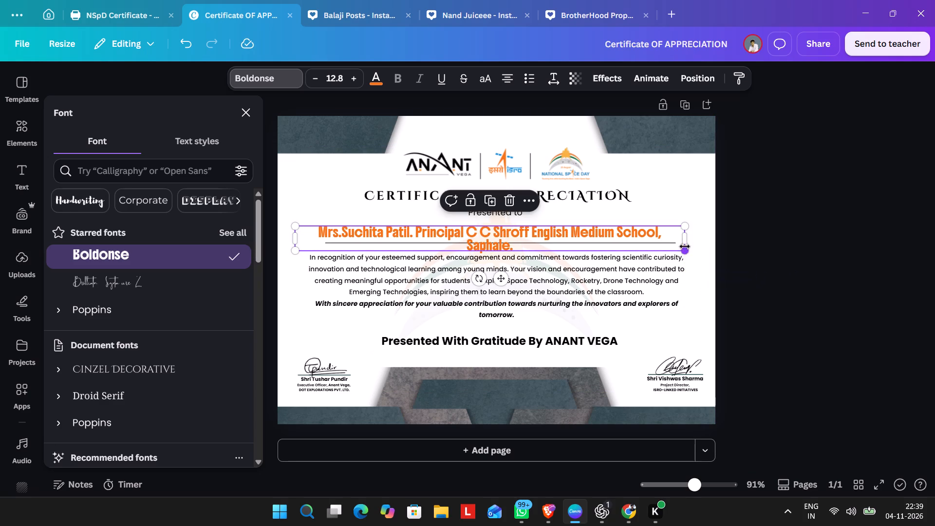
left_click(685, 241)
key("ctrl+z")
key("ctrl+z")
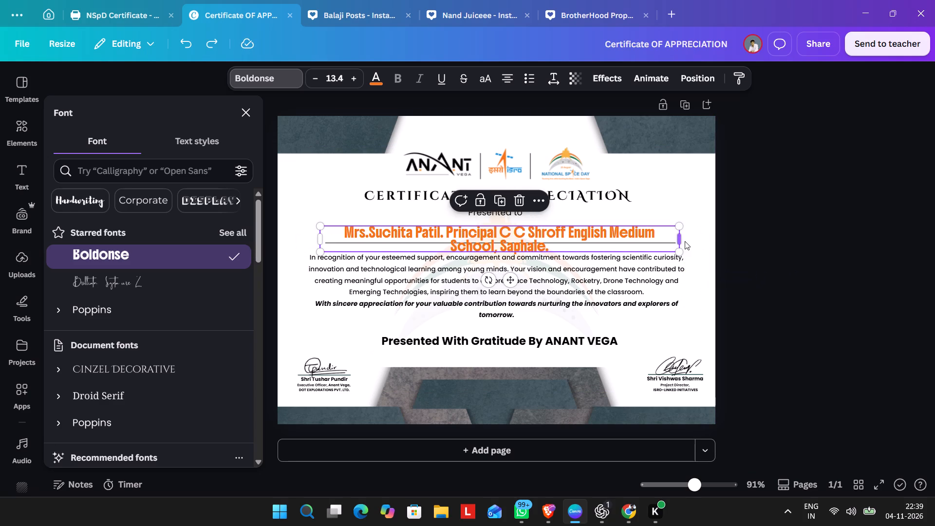
Scale the recipient line down slightly and widen its text box so the text fits on one line above the underline.
left_click_drag(678, 252, 656, 246)
left_click_drag(663, 240, 692, 240)
left_click(772, 229)
left_click(772, 229)
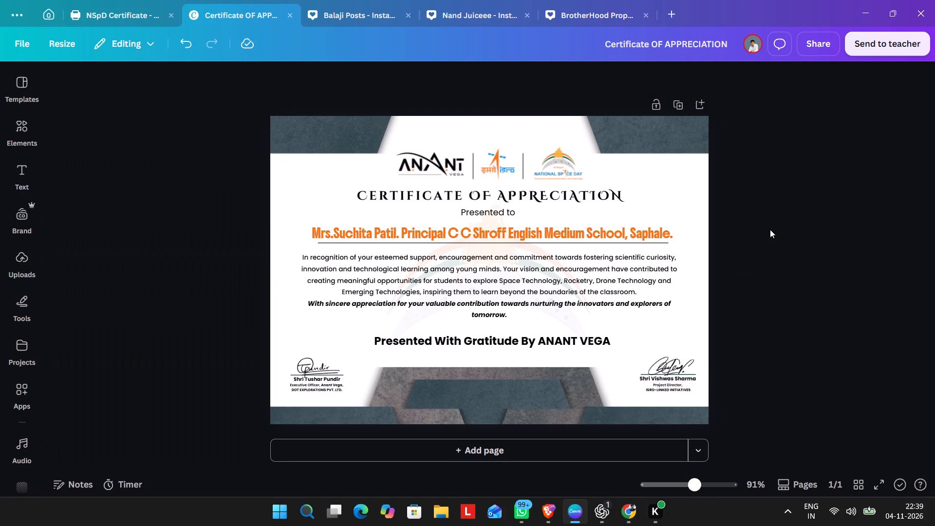
Undo the recipient line's widening, scaling and Boldonse font change, going back to bold Droid Serif at size 13.4.
scroll(613, 225, "up", 4, "ctrl")
left_click(607, 237, "ctrl")
scroll(521, 161, "down", 3, "ctrl")
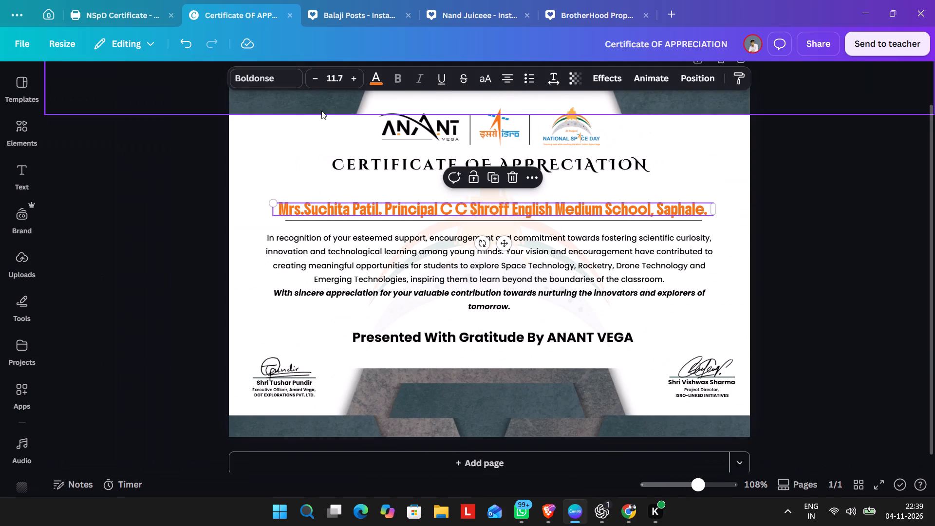
left_click(280, 80)
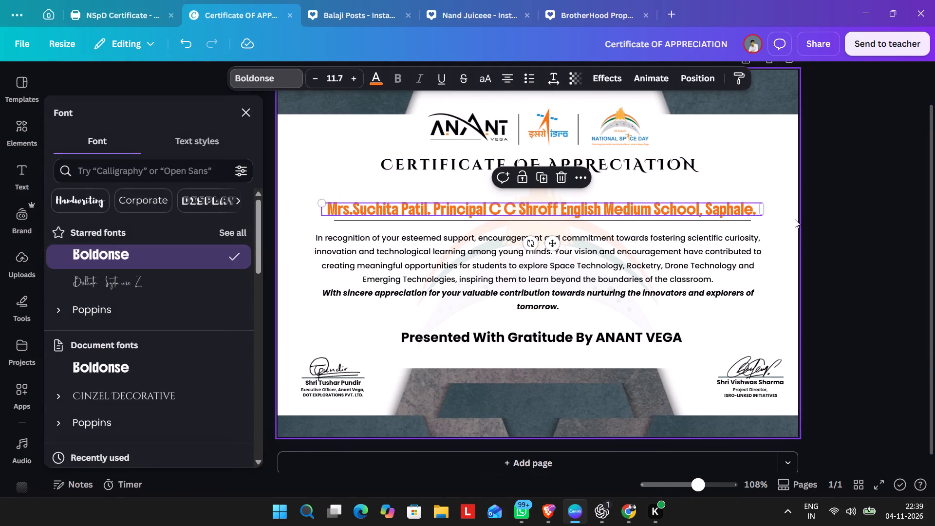
left_click(850, 204)
key("ctrl+z")
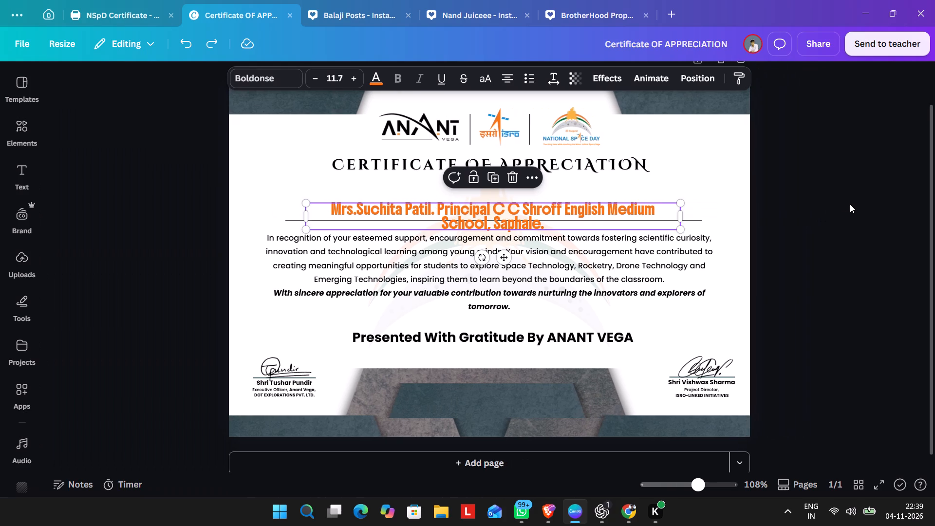
key("ctrl+z")
key("ctrl+z")
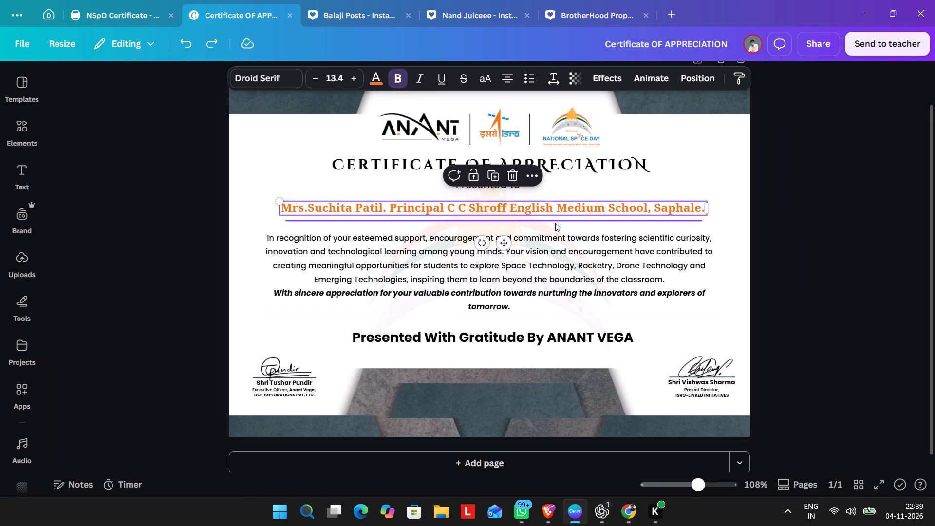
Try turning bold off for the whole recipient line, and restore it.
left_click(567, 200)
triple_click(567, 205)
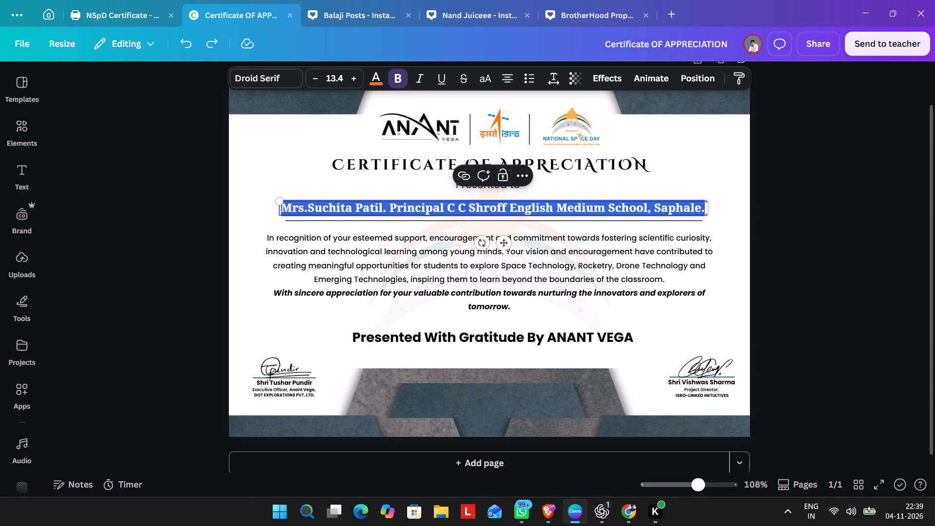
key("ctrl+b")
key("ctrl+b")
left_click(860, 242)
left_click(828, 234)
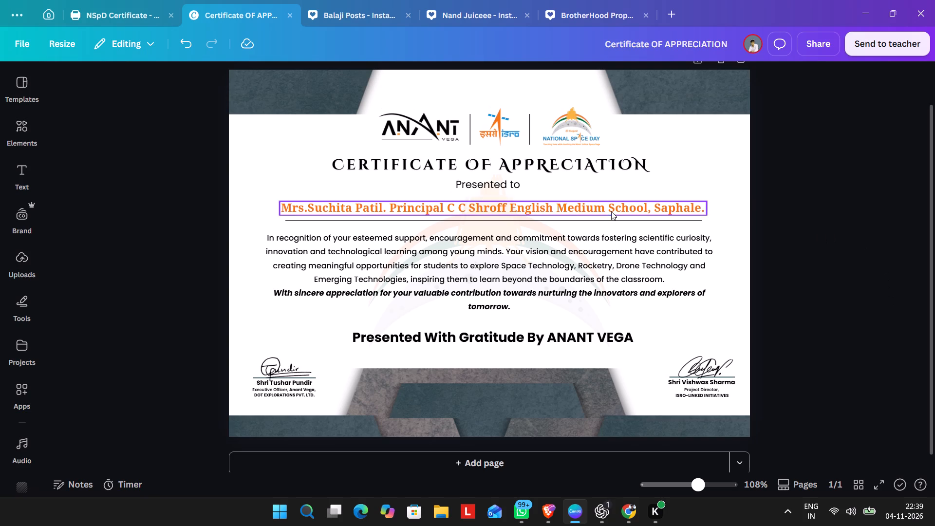
Browse the Droid Serif styles, the popular fonts and the font categories for an alternative font for the recipient line.
left_click(610, 211)
left_click(282, 76)
scroll(55, 357, "down", 1)
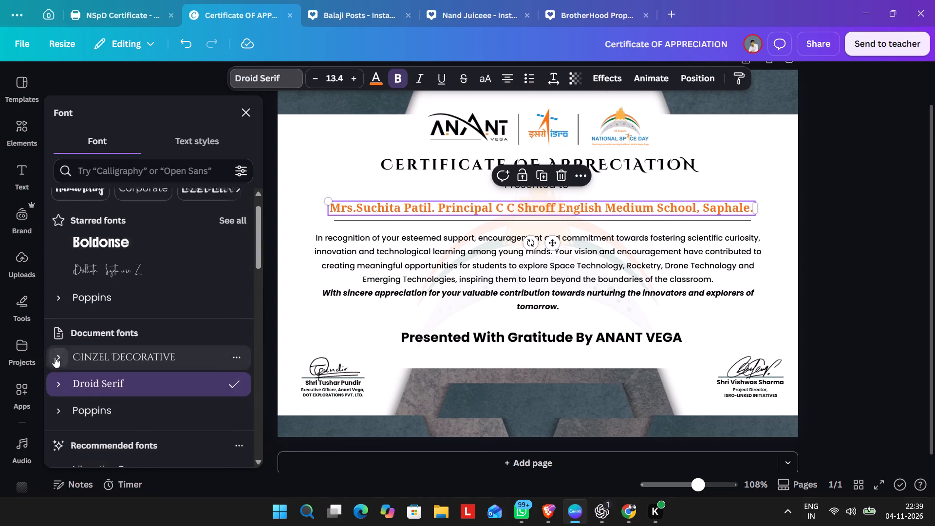
left_click(59, 273)
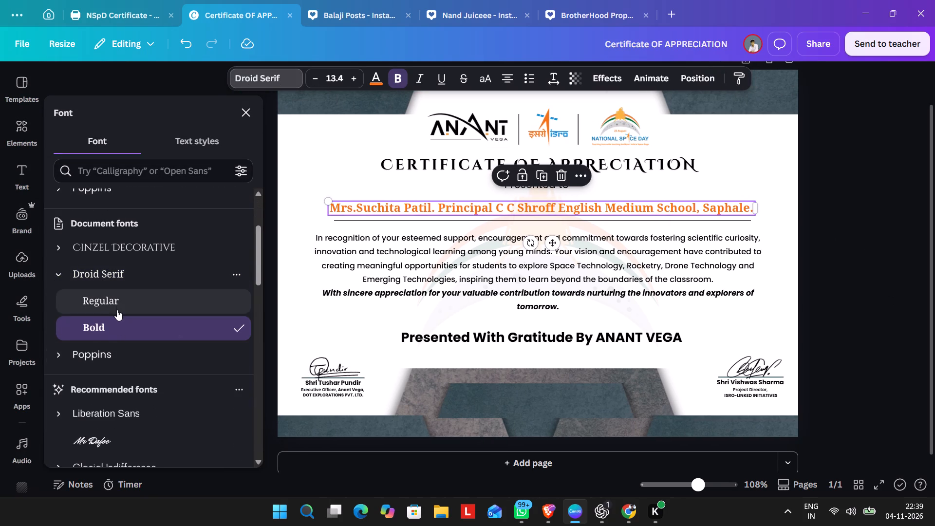
left_click(62, 268)
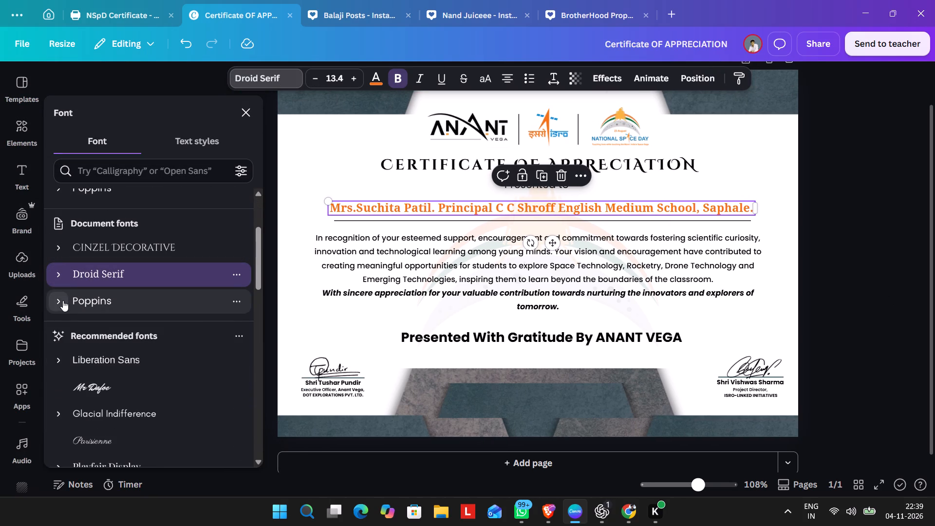
scroll(140, 359, "down", 5)
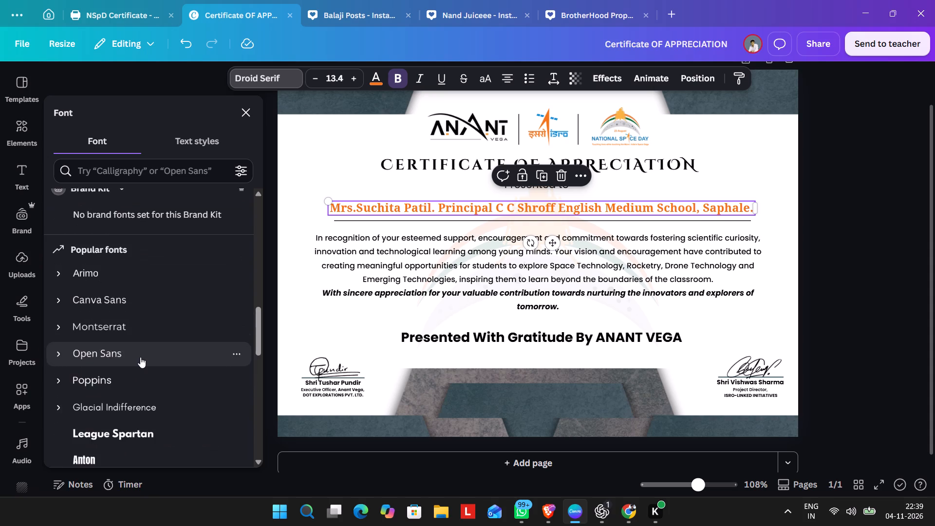
scroll(139, 356, "down", 4)
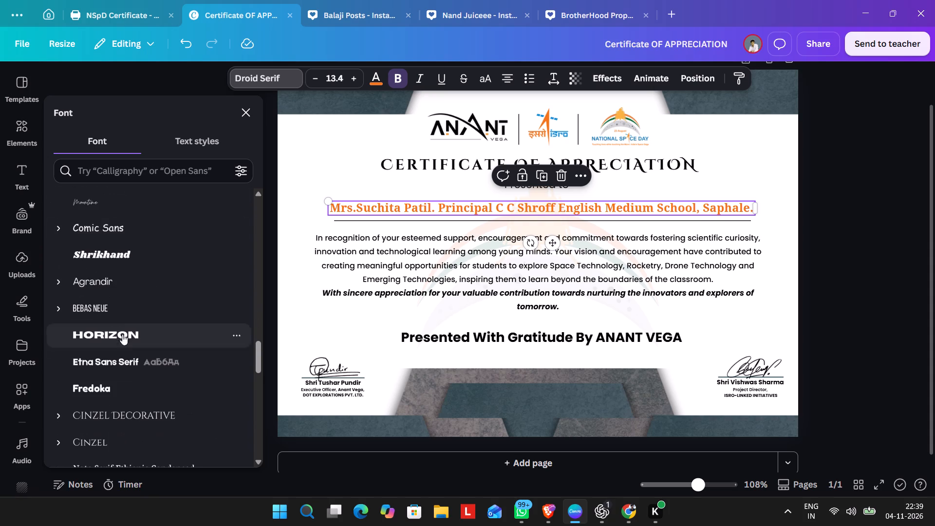
scroll(106, 228, "up", 2)
scroll(117, 288, "up", 3)
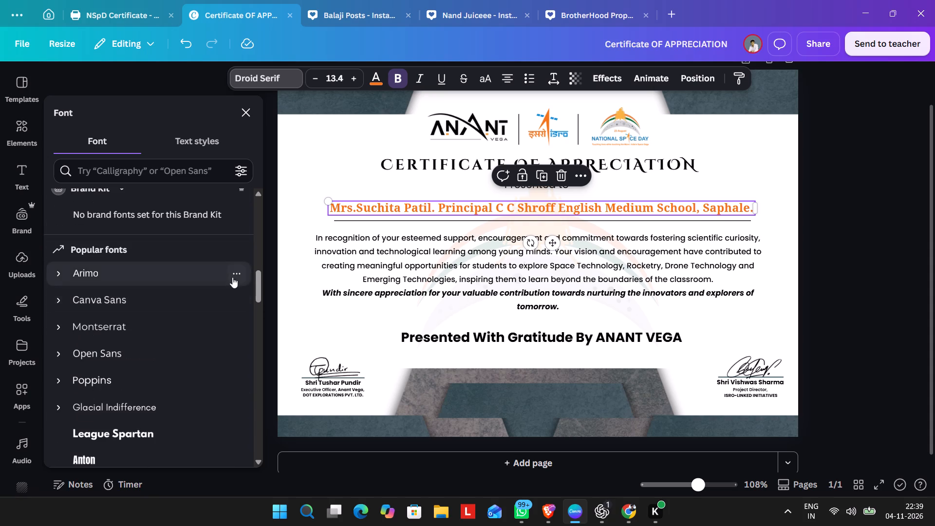
left_click_drag(262, 290, 233, 264)
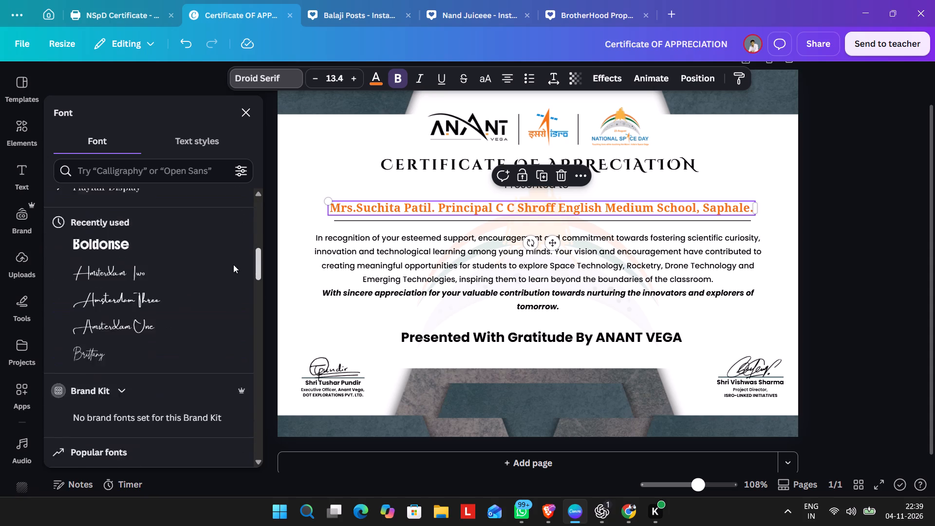
left_click_drag(233, 264, 216, 466)
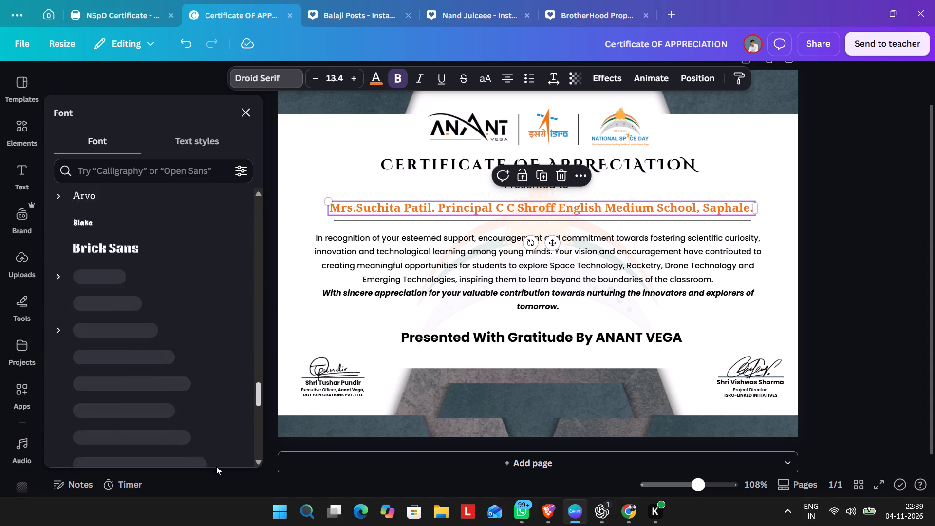
left_click_drag(216, 466, 213, 400)
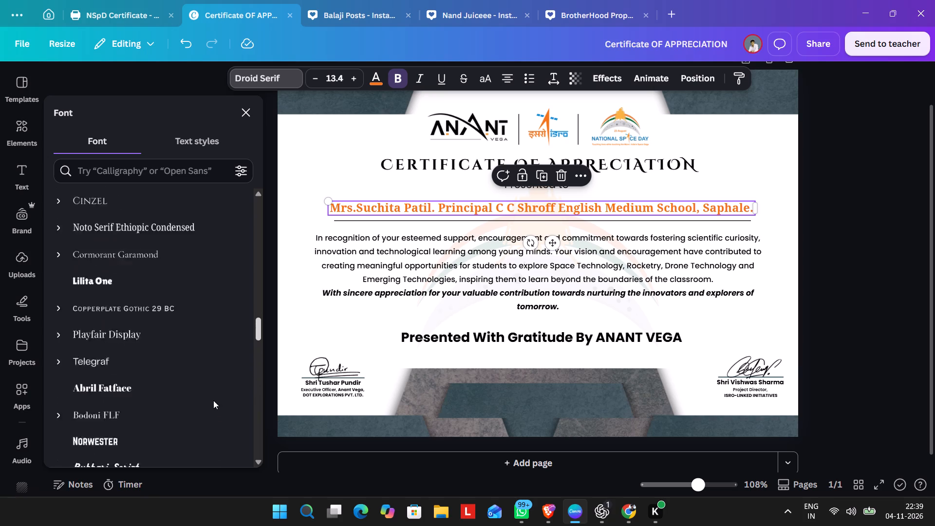
left_click_drag(213, 400, 255, 242)
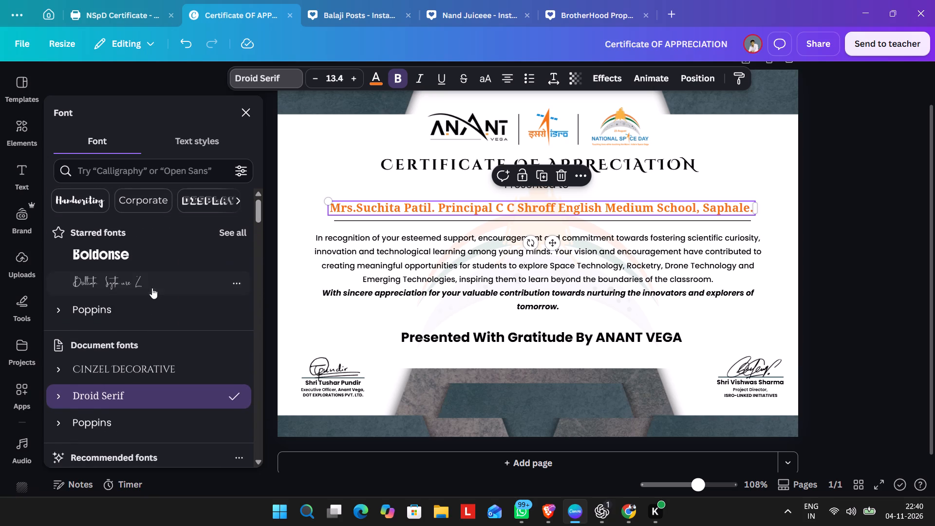
left_click(238, 200)
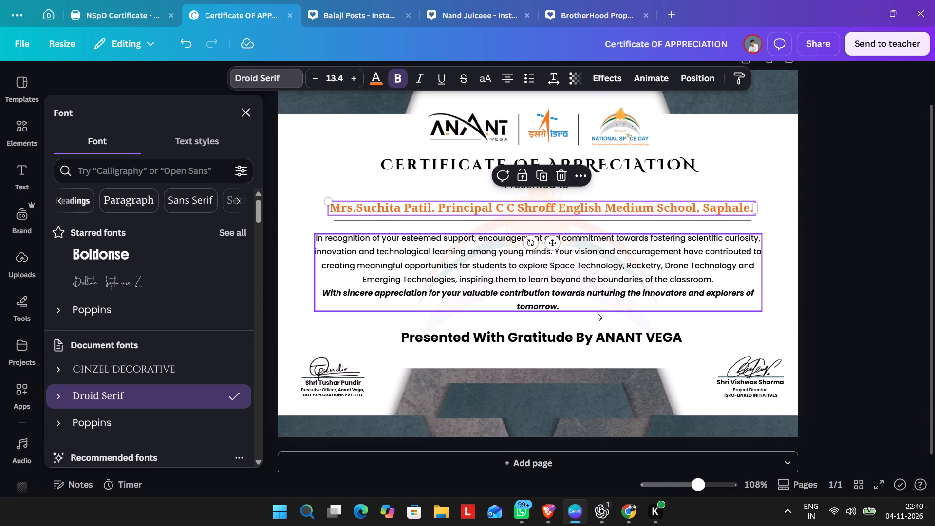
Unlock the faint National Space Day logo watermark behind the text and move it slightly down, keeping it horizontally centred.
left_click(613, 321)
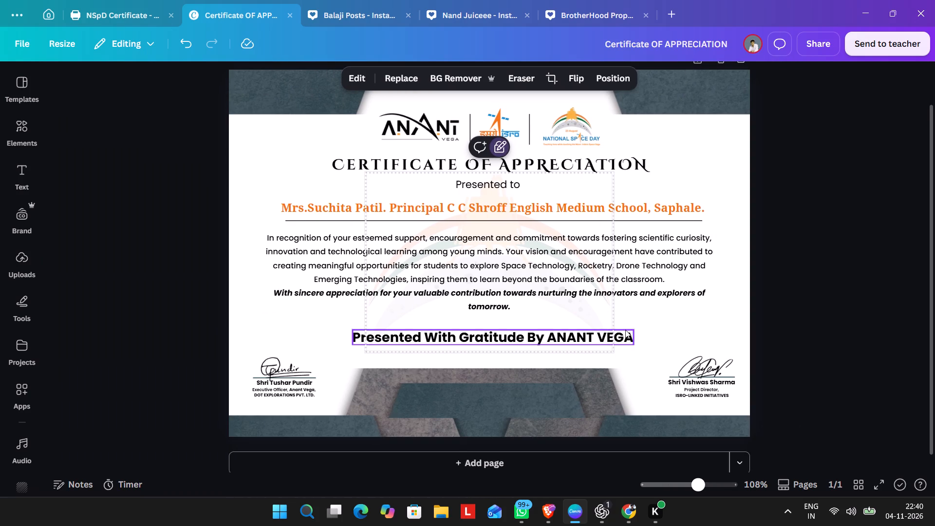
left_click(571, 320)
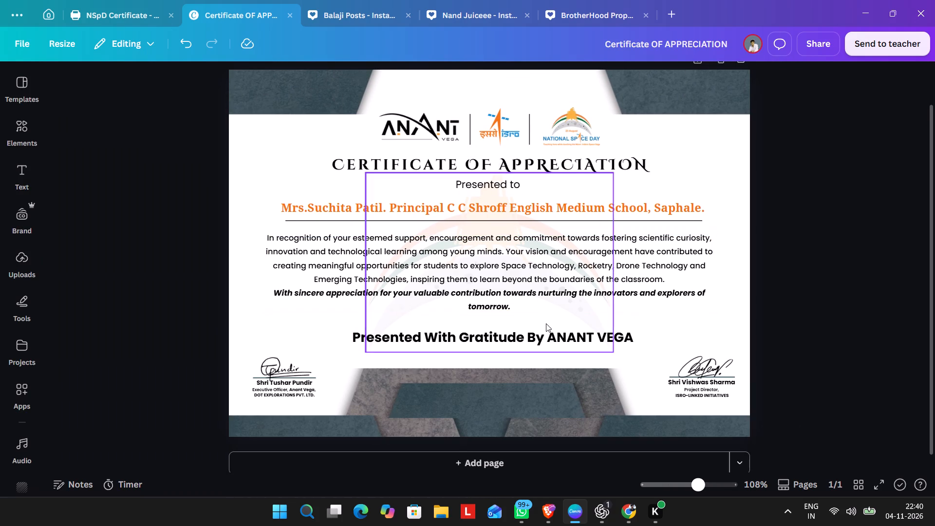
left_click(547, 326)
left_click(497, 144)
left_click(500, 147)
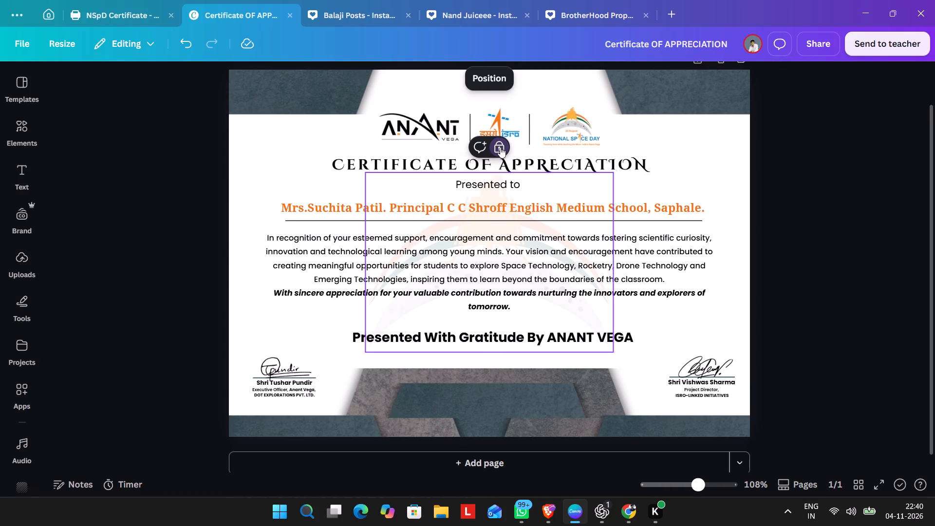
left_click(831, 163)
left_click(590, 179)
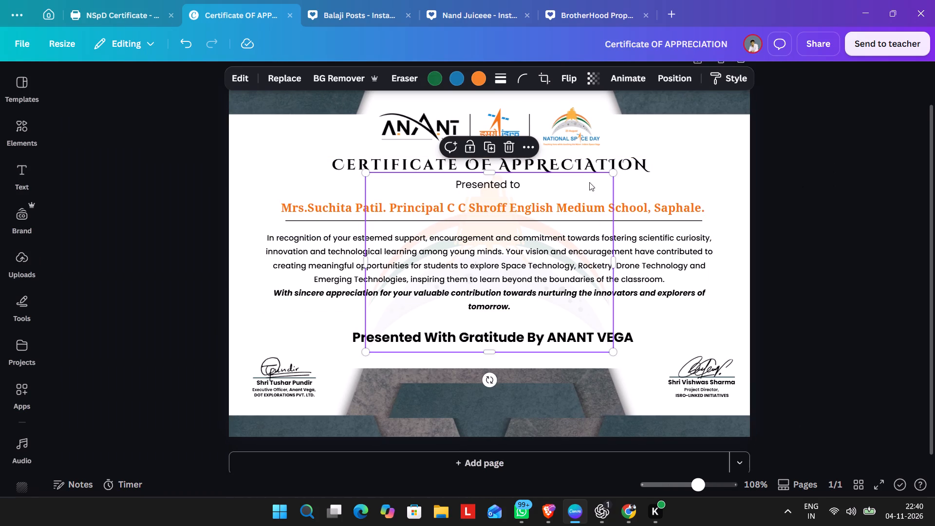
left_click(589, 183)
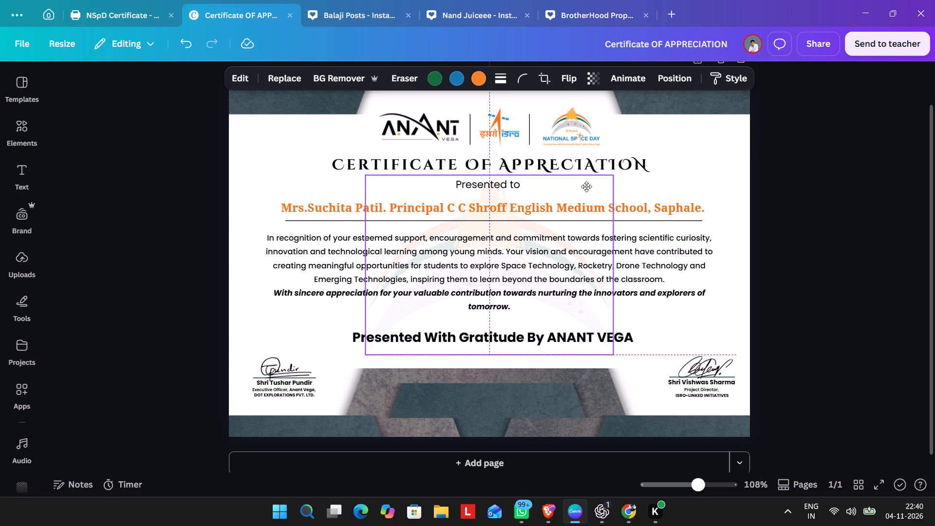
left_click(854, 149)
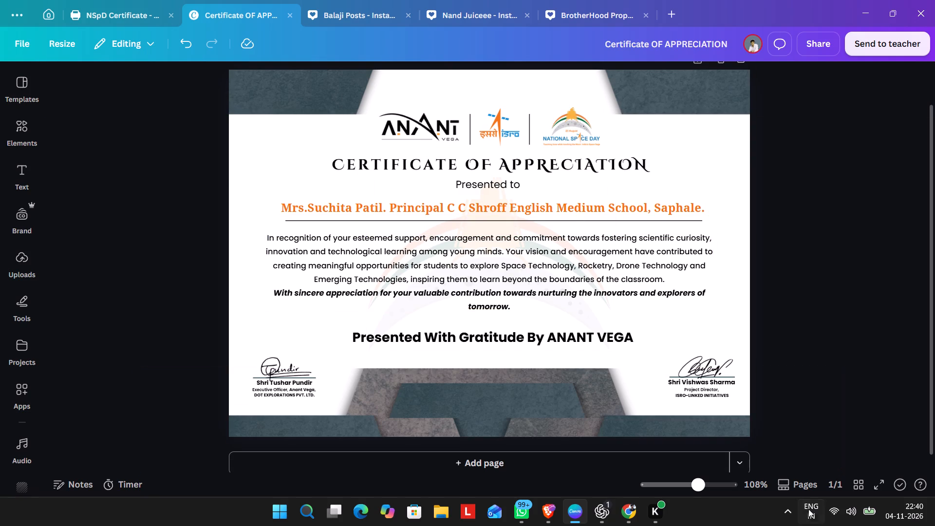
Lower the computer's sound volume to roughly a third of its full level in the Windows quick settings.
left_click(835, 512)
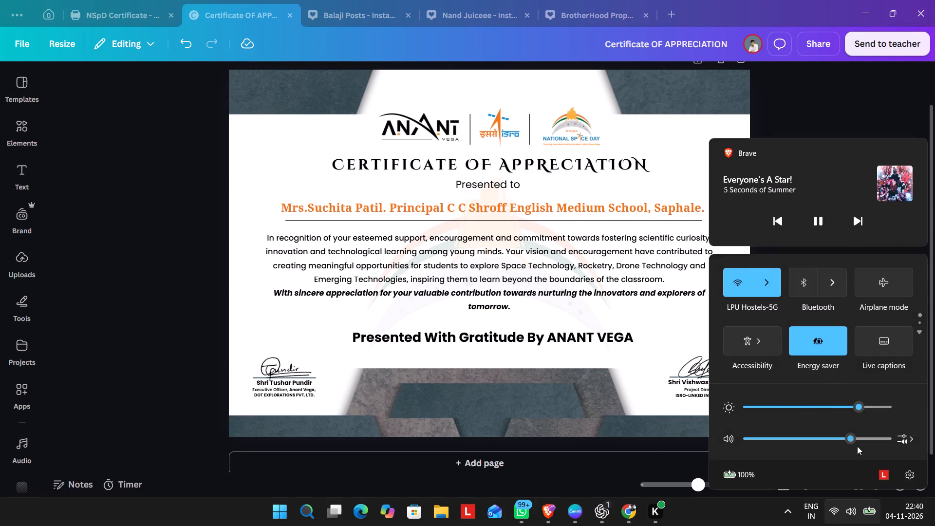
left_click_drag(851, 442, 789, 445)
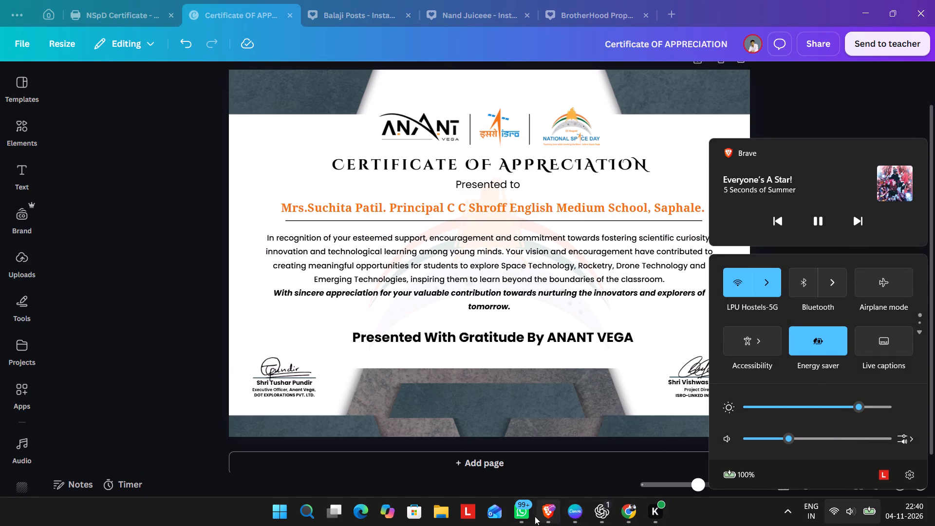
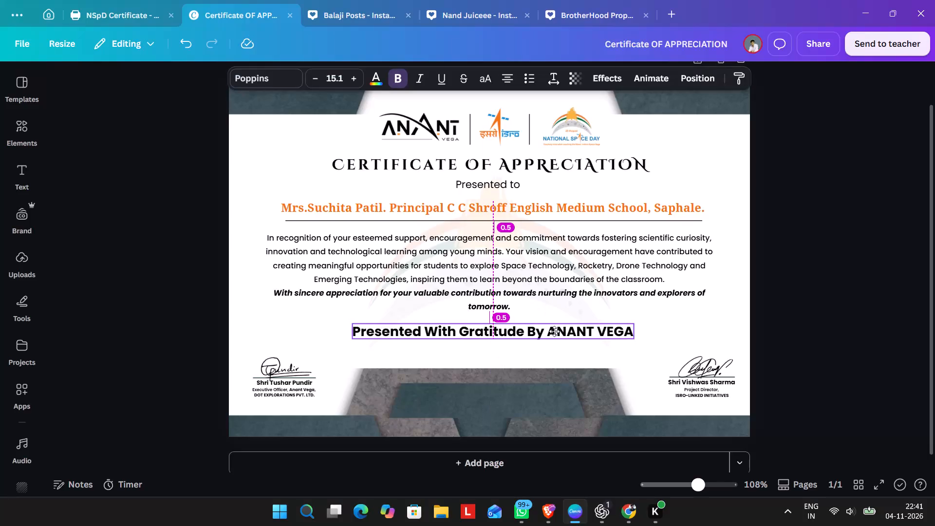
left_click(784, 225)
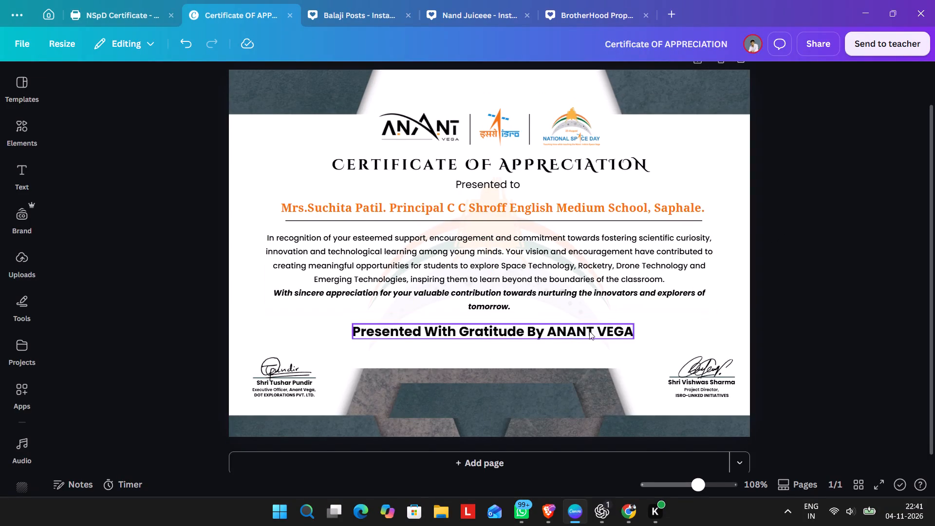
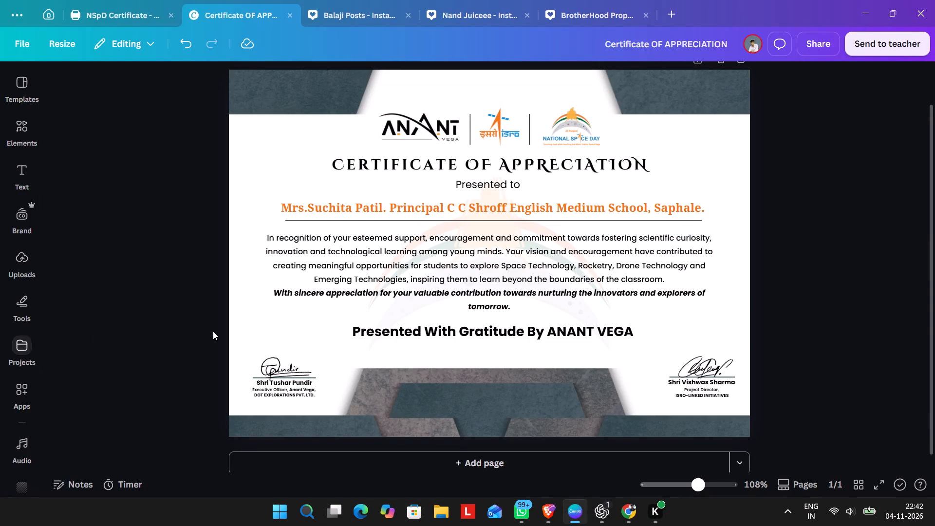
Move the Project Director's signature block slightly inward from the certificate's edge and a little down.
left_click_drag(722, 383, 715, 383)
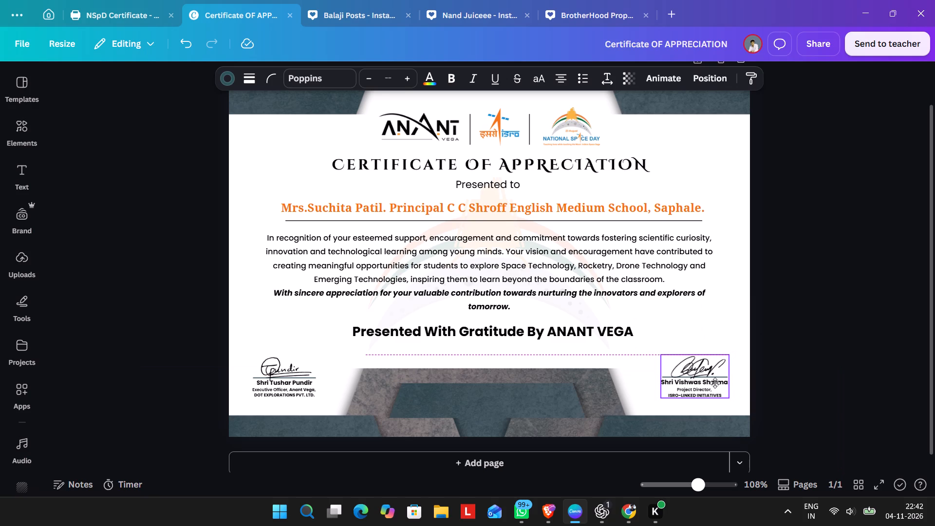
left_click_drag(715, 383, 714, 386)
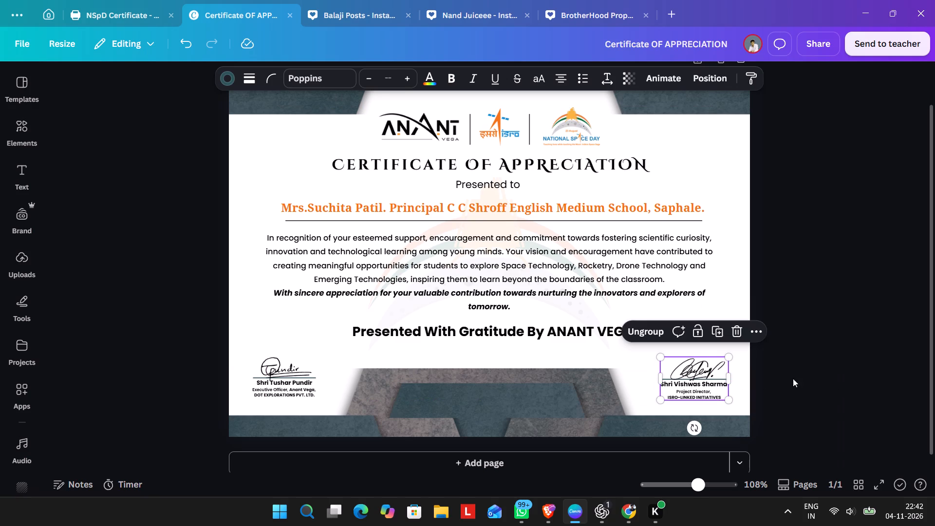
left_click(793, 378)
Examine the certificate's overall layout, including the text spacing, the watermark behind it and the signature blocks.
scroll(792, 340, "down", 3, "ctrl")
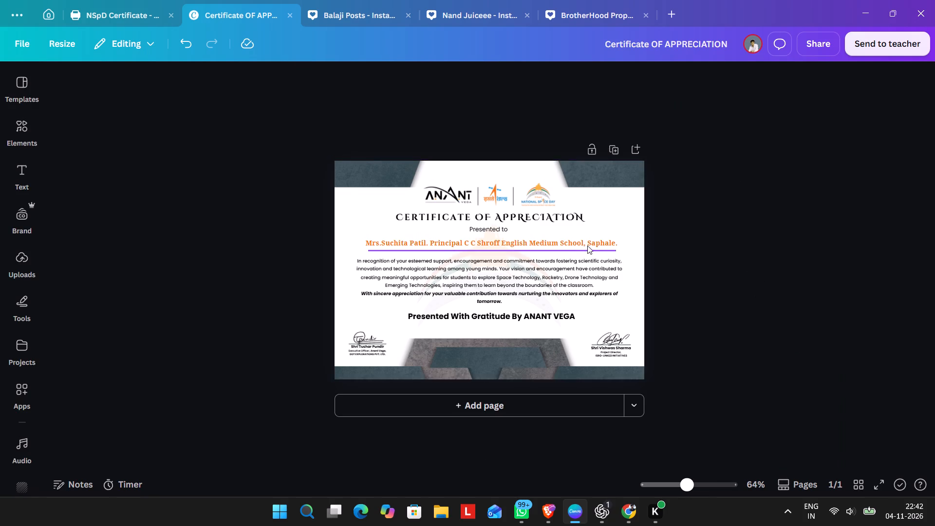
scroll(530, 236, "up", 5, "ctrl")
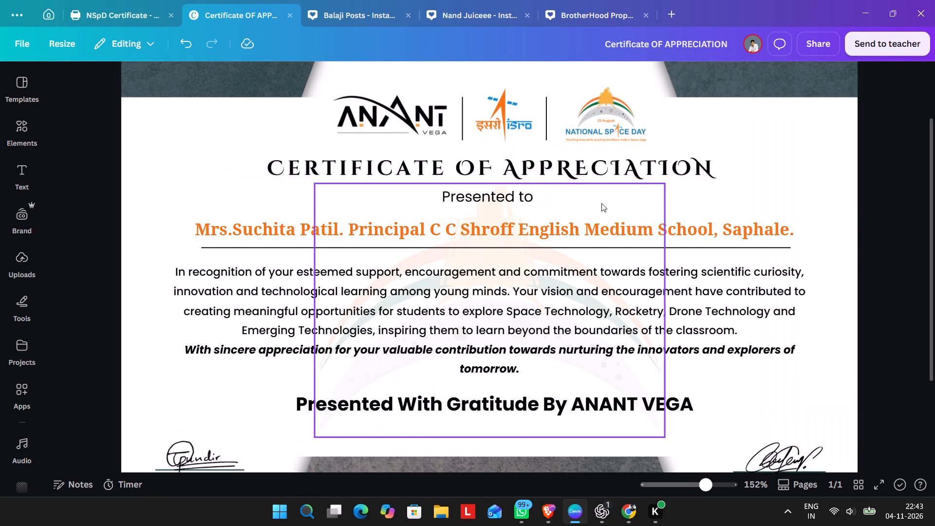
left_click(601, 203)
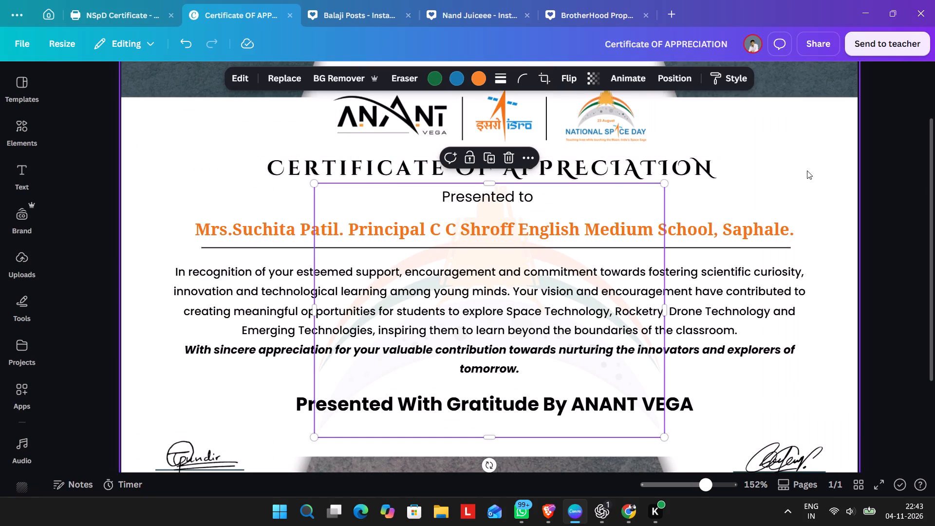
scroll(804, 172, "down", 3, "ctrl")
left_click(771, 170, "ctrl")
scroll(771, 170, "down", 4)
scroll(771, 170, "down", 4, "ctrl")
scroll(702, 190, "down", 11, "ctrl")
scroll(642, 200, "down", 6, "ctrl")
scroll(641, 202, "up", 13, "ctrl")
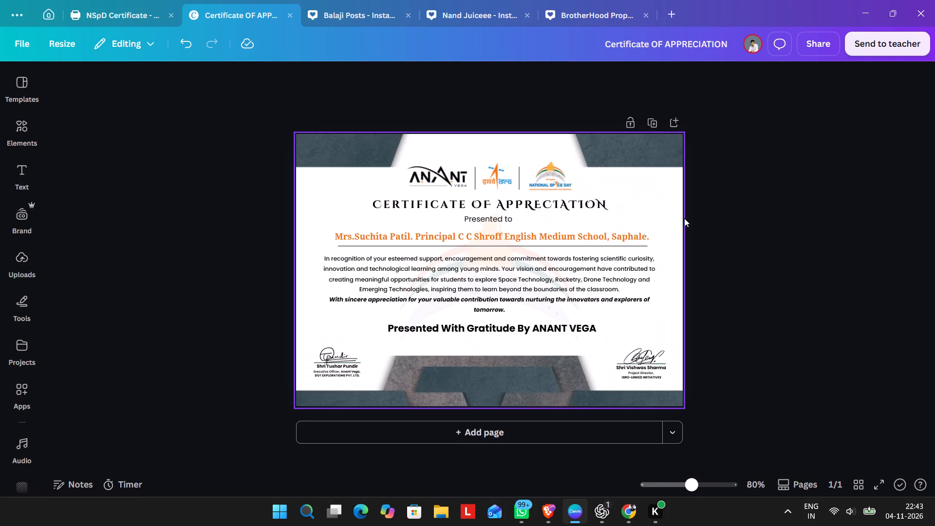
scroll(725, 225, "up", 2, "ctrl")
scroll(725, 225, "down", 1, "ctrl")
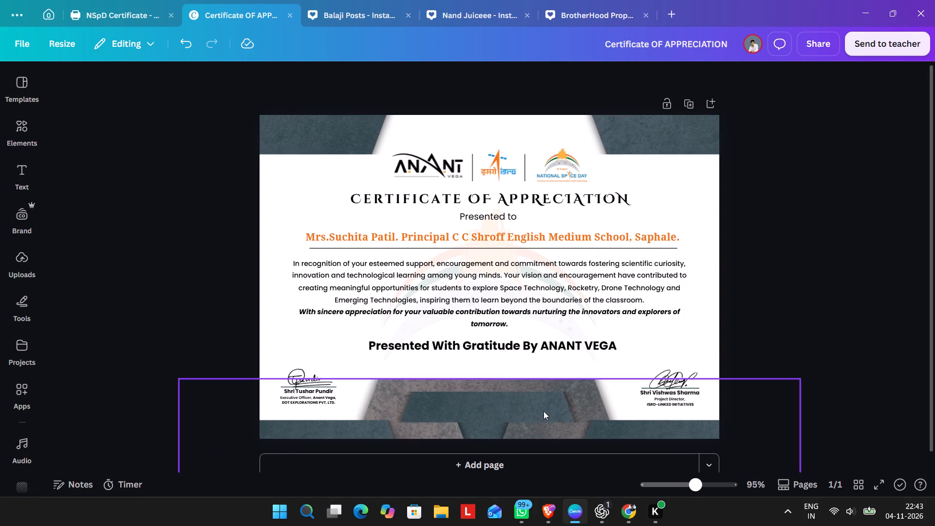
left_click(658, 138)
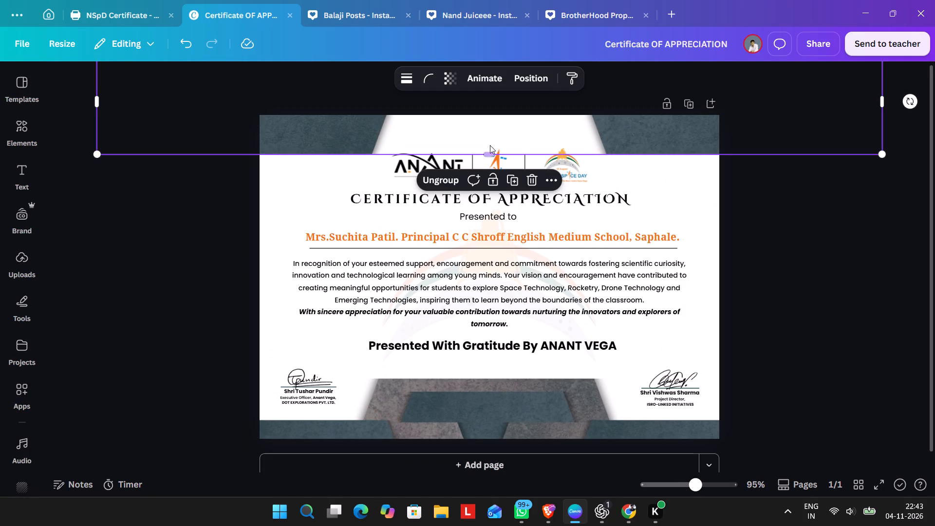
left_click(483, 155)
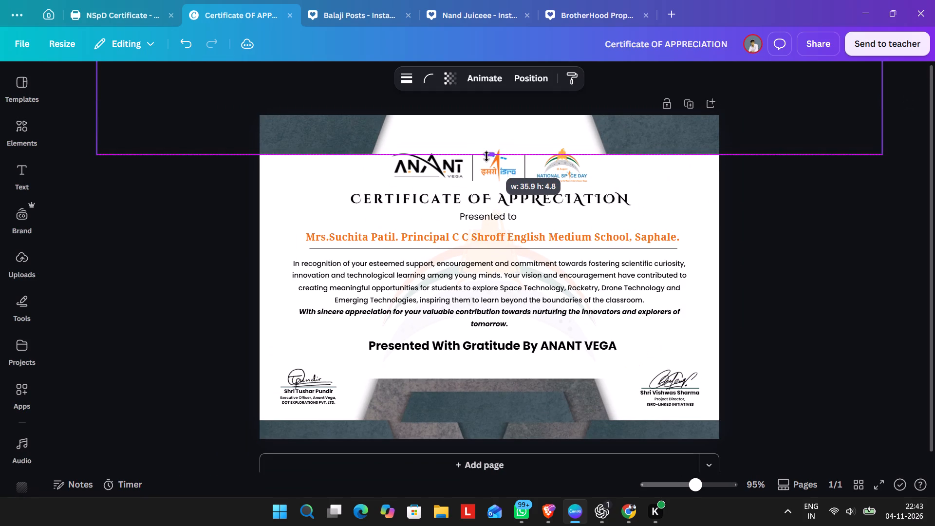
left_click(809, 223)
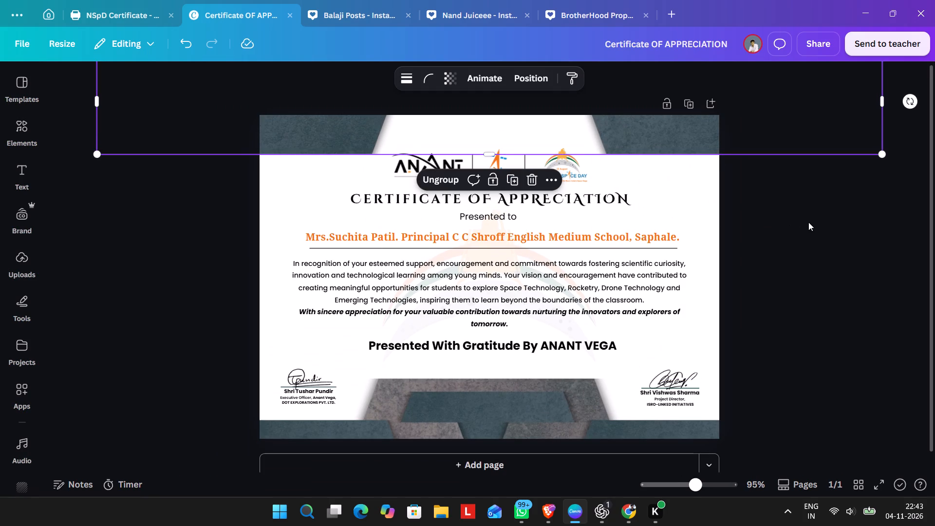
Switch to the BrotherHood Property design and look through its Karwa Chauth and Diwali post pages.
left_click(588, 2)
left_click(588, 12)
scroll(588, 269, "up", 4)
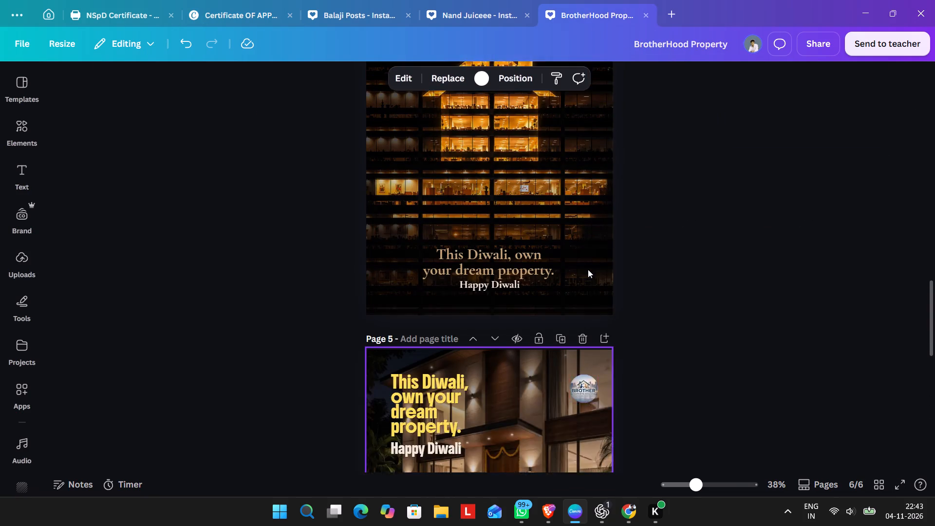
scroll(588, 269, "up", 7)
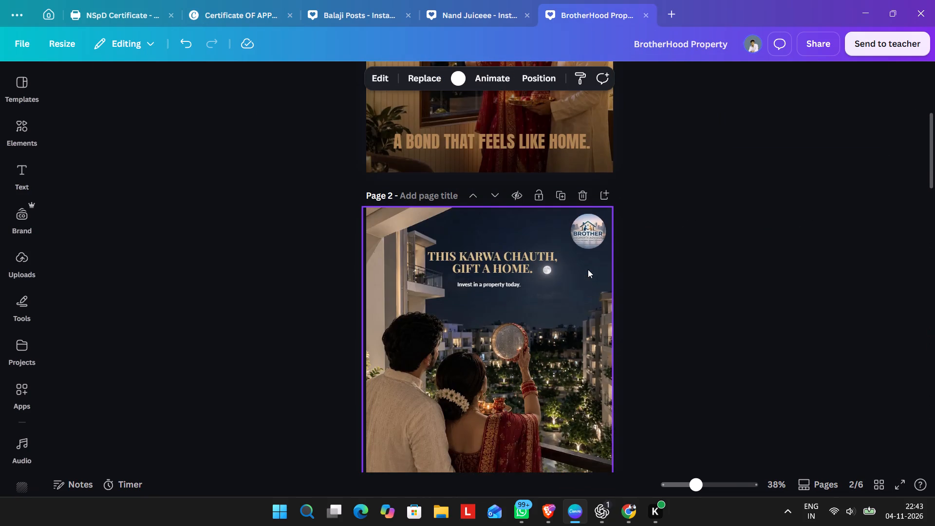
scroll(588, 269, "down", 3)
left_click(515, 260)
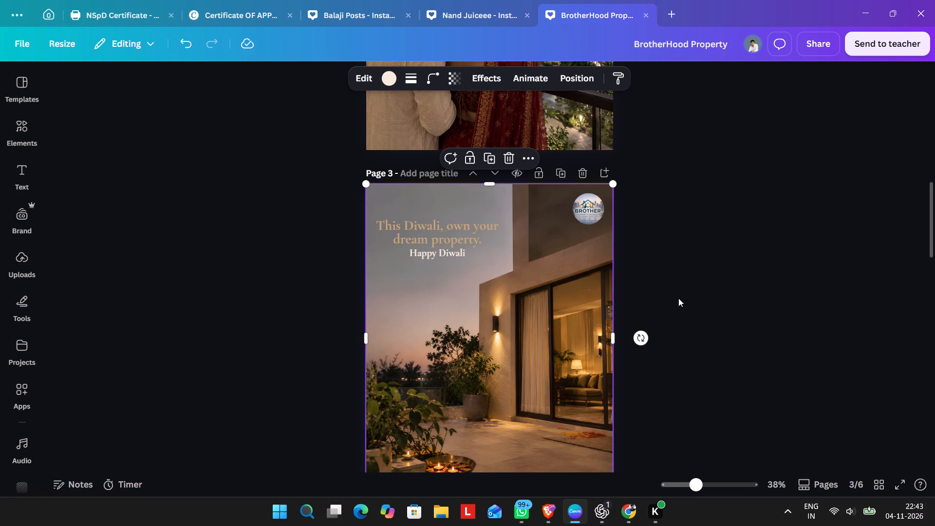
scroll(662, 312, "down", 3)
scroll(547, 307, "down", 4)
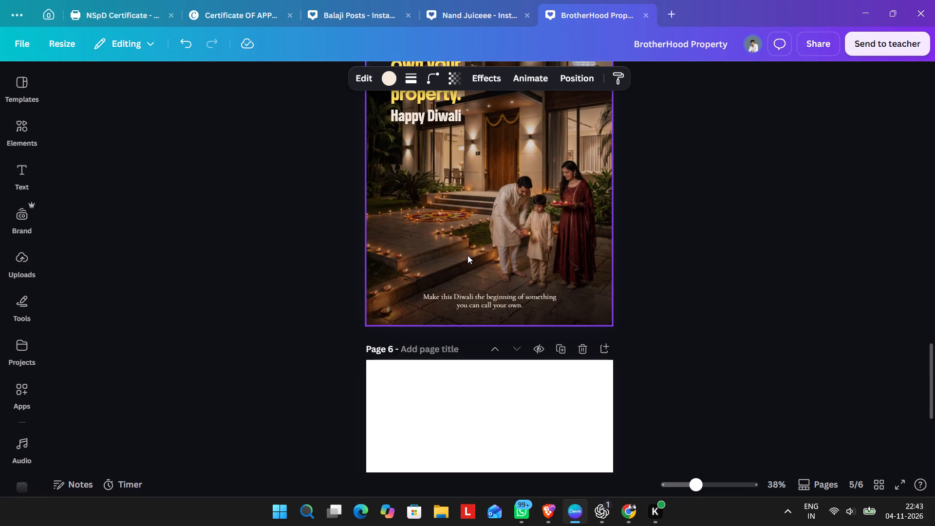
scroll(551, 264, "up", 1)
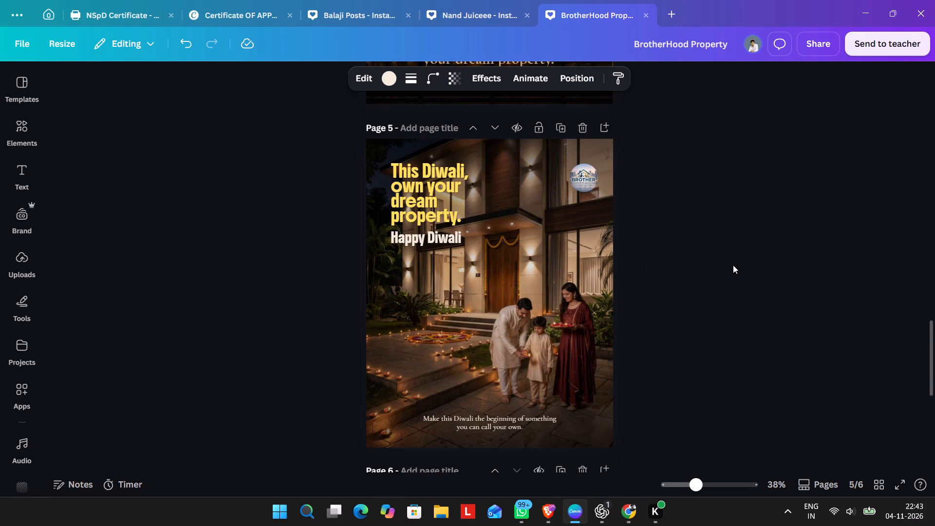